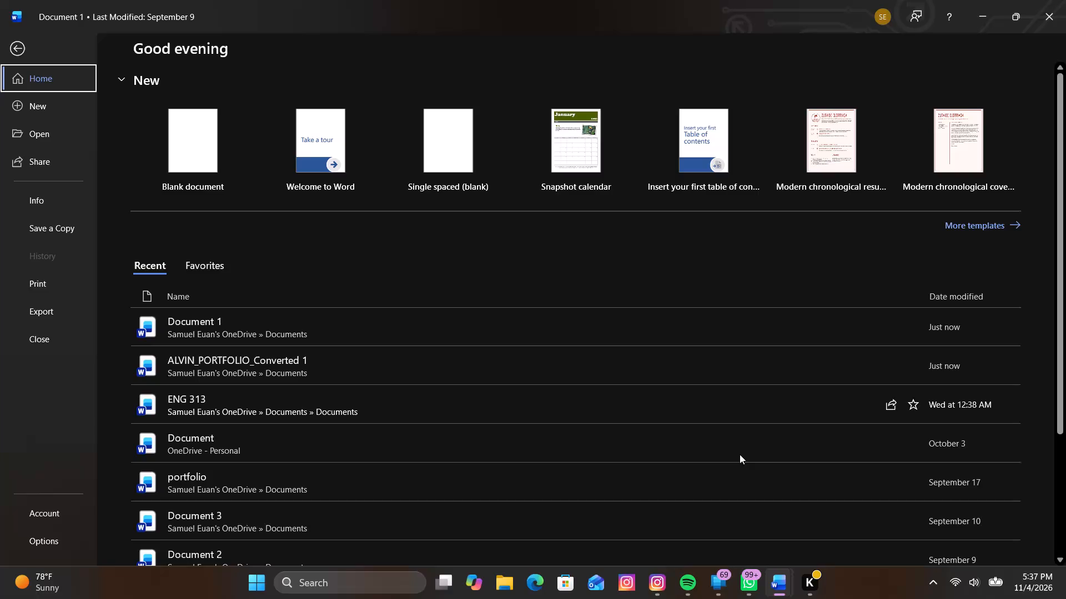
Open the recent document ALVIN_PORTFOLIO_Converted 2.
scroll(539, 462, down, 4)
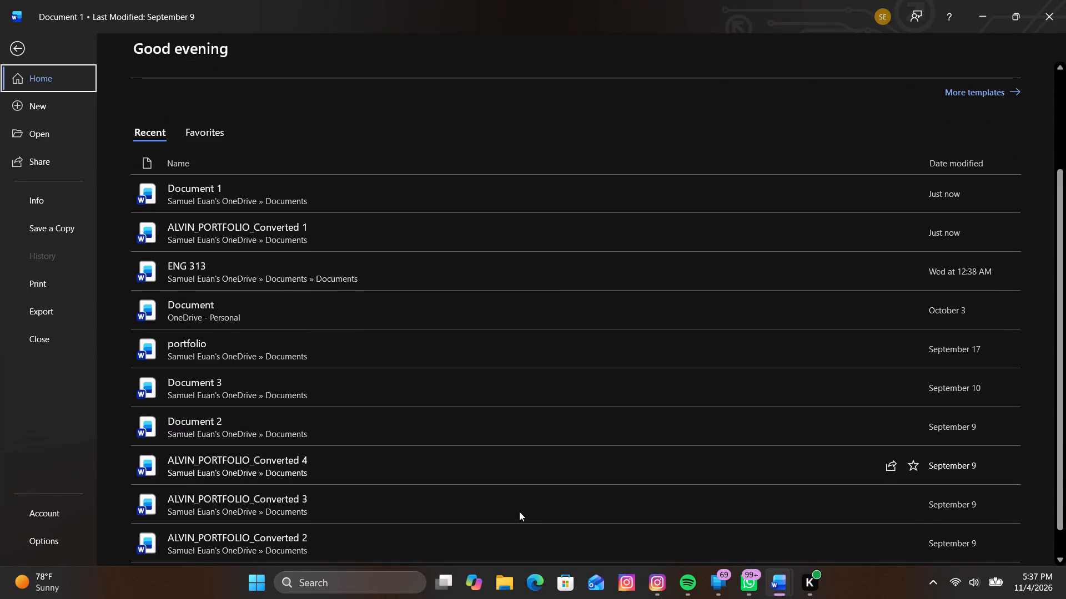
click(507, 536)
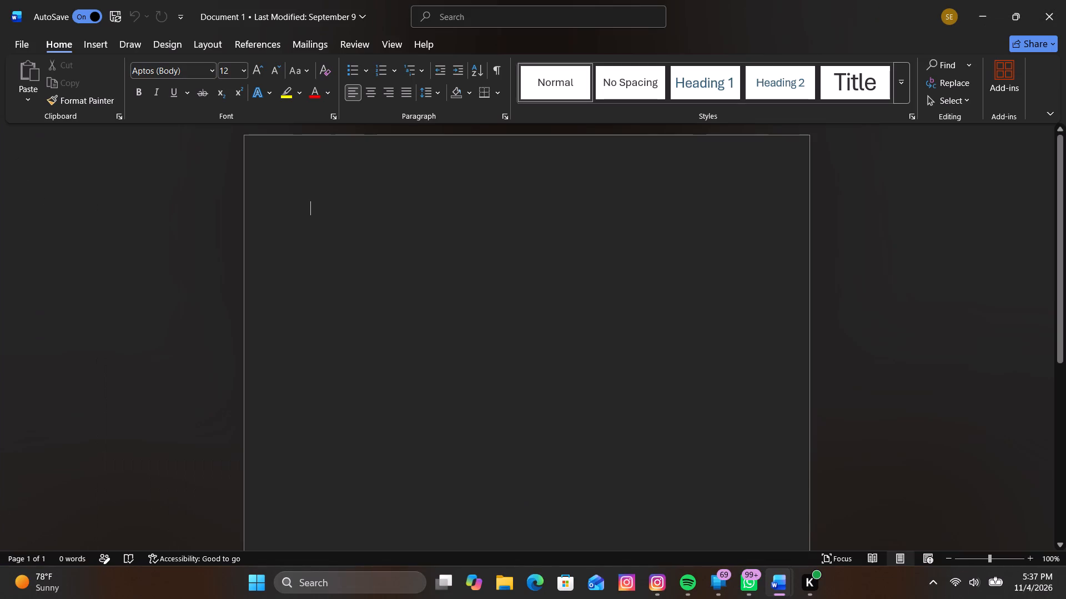
Look through the opening pages of the portfolio, examining the layout of its cover details and copyright page.
scroll(603, 430, down, 4)
scroll(609, 423, up, 10)
scroll(610, 422, down, 6)
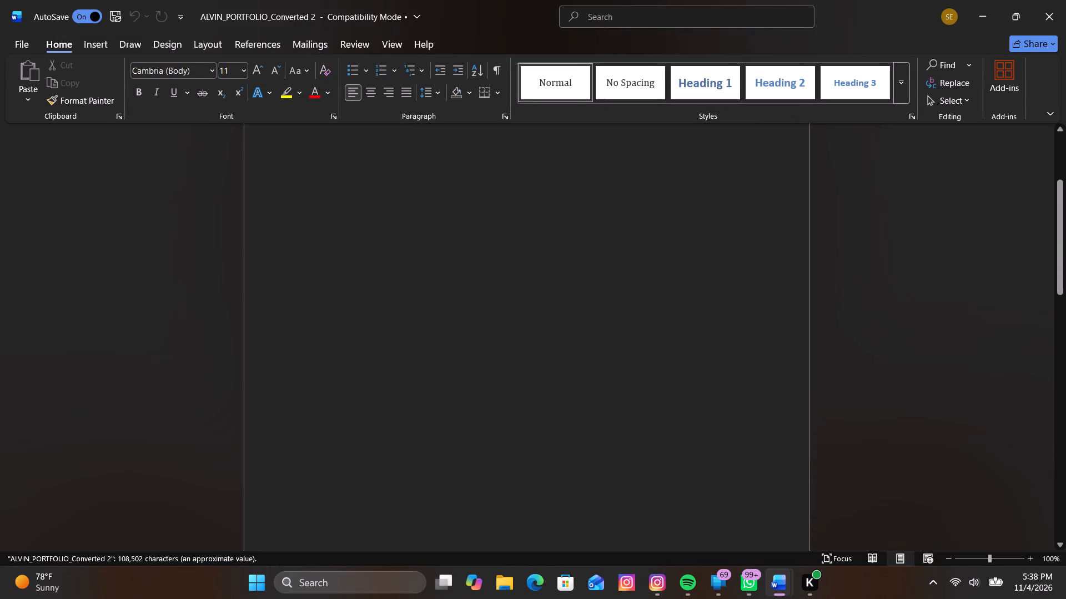
scroll(610, 422, down, 13)
scroll(612, 418, up, 1)
scroll(613, 415, down, 10)
scroll(615, 413, up, 4)
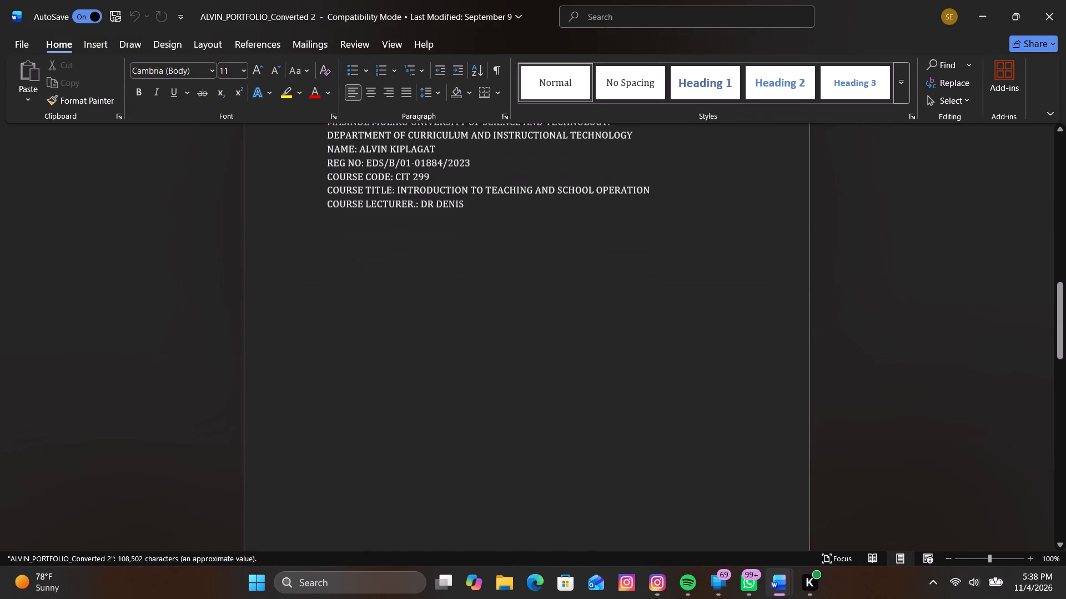
scroll(615, 413, down, 8)
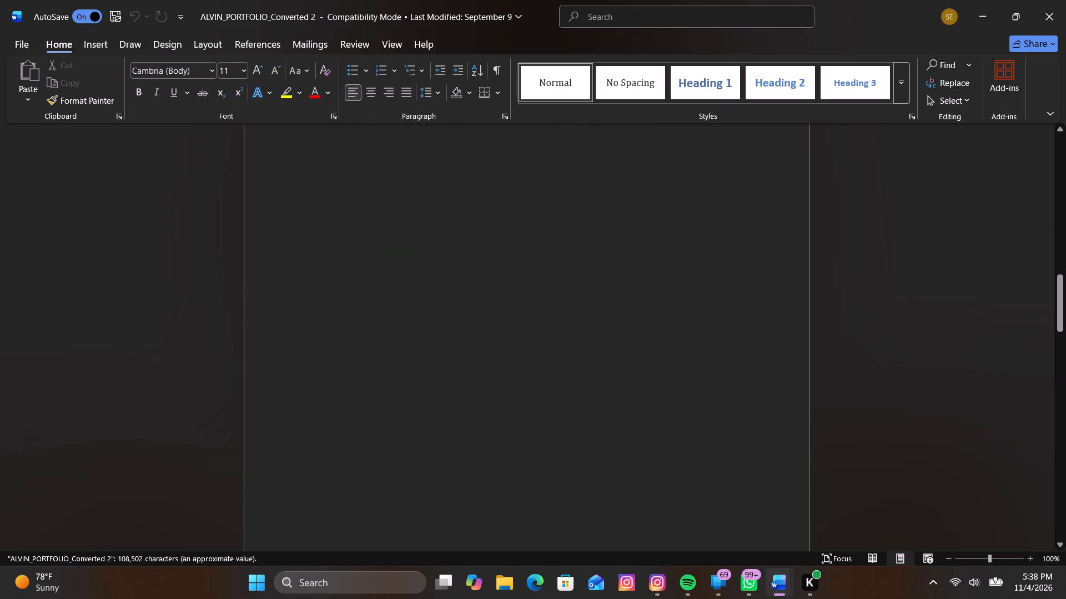
scroll(615, 413, down, 9)
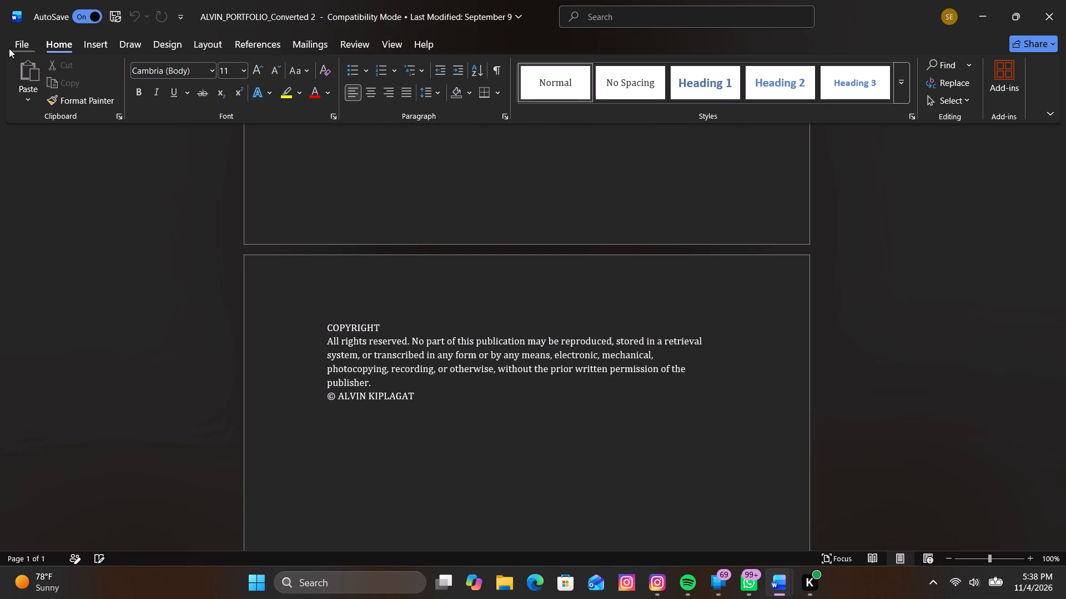
Create a new blank document.
click(14, 42)
click(205, 167)
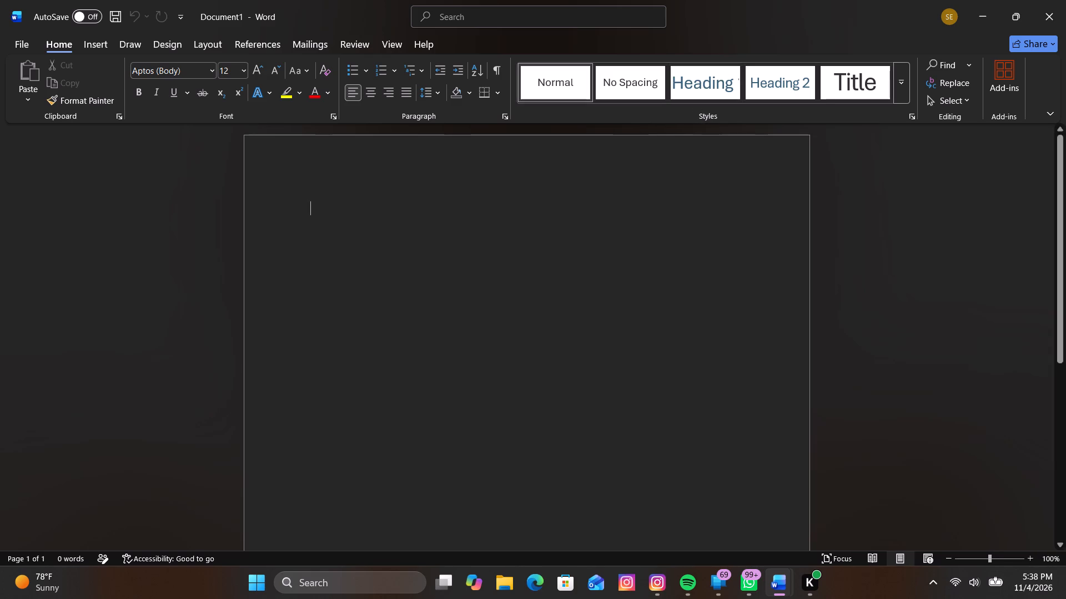
Insert the LOGO MMUST picture from this device's Downloads folder into the blank document.
click(92, 36)
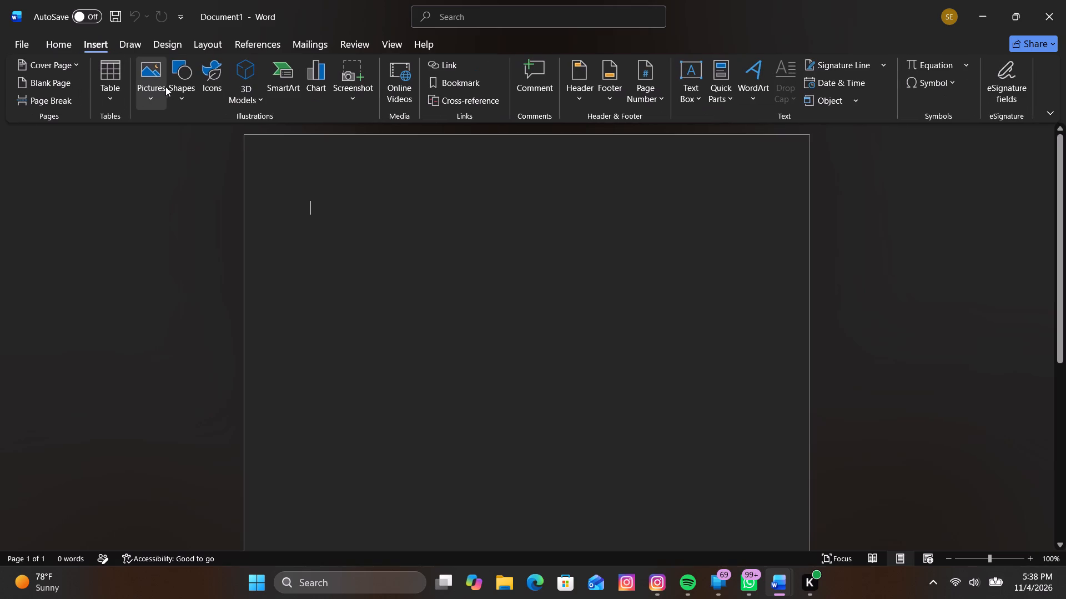
click(151, 98)
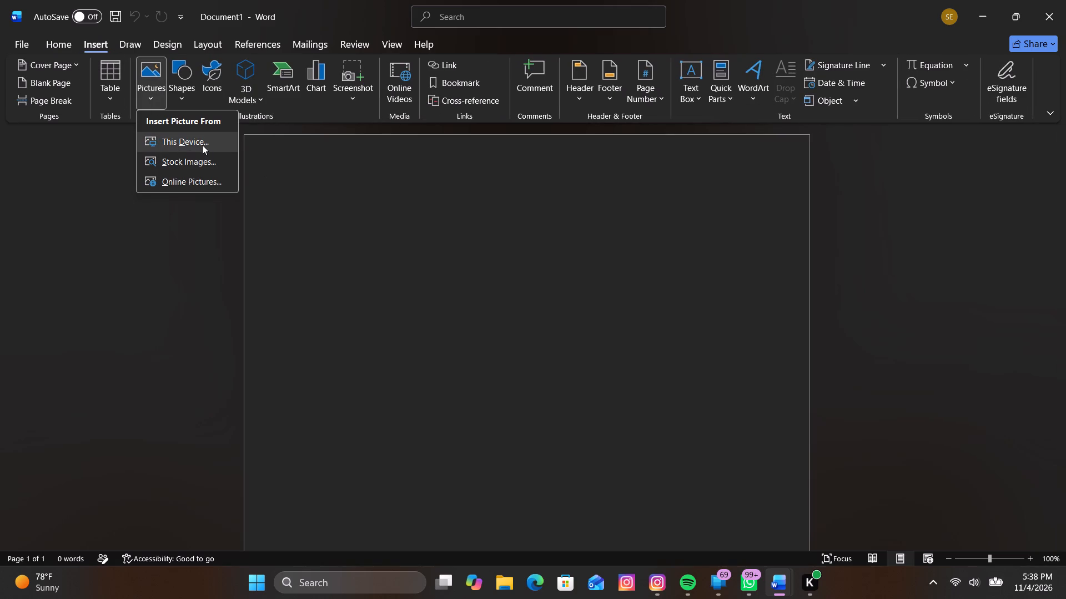
click(189, 141)
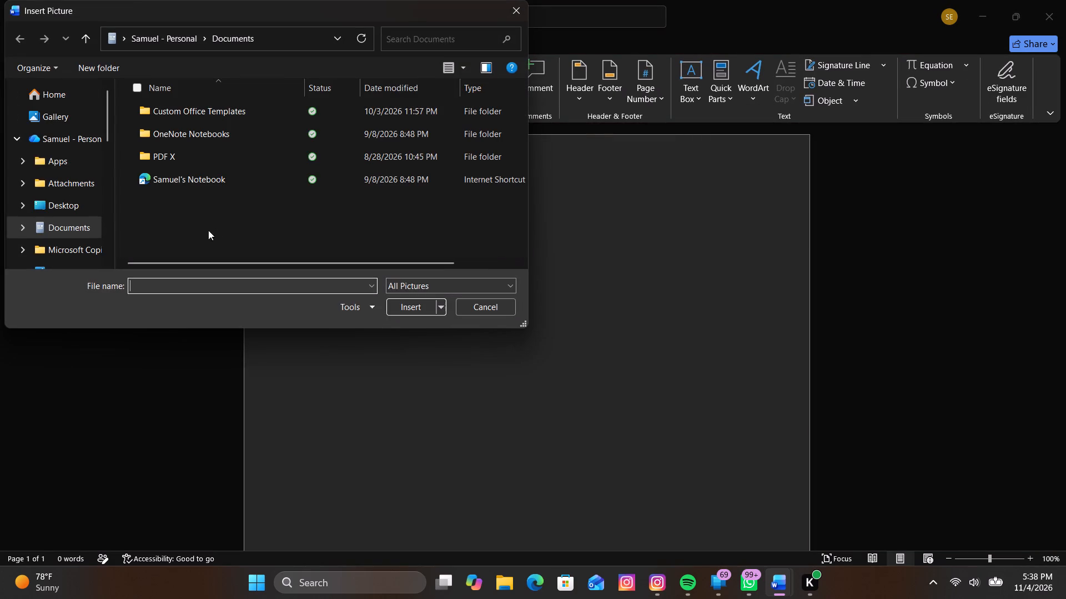
scroll(72, 214, down, 3)
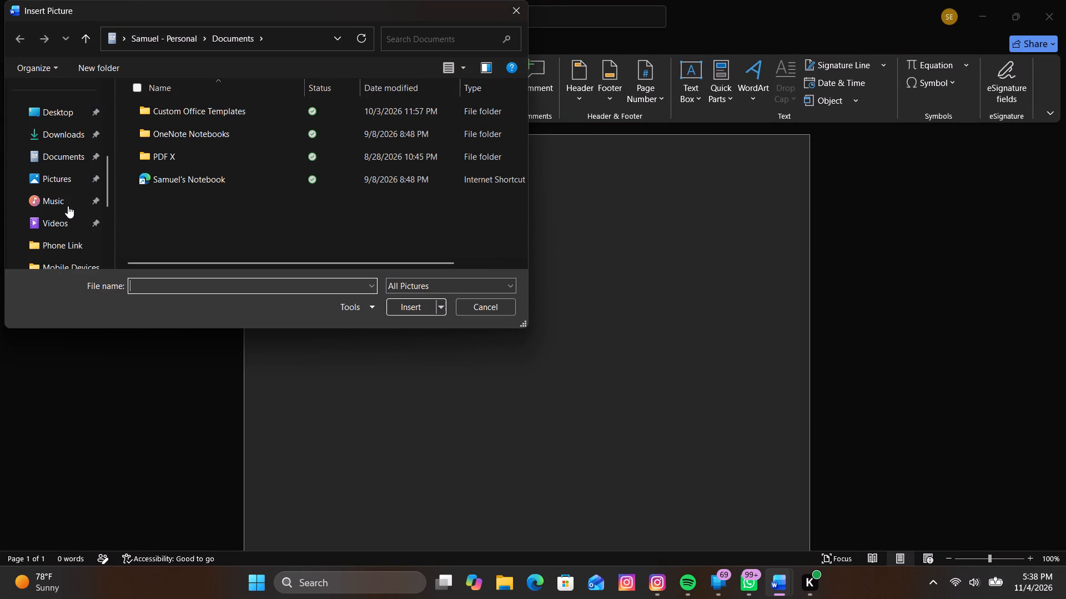
click(62, 130)
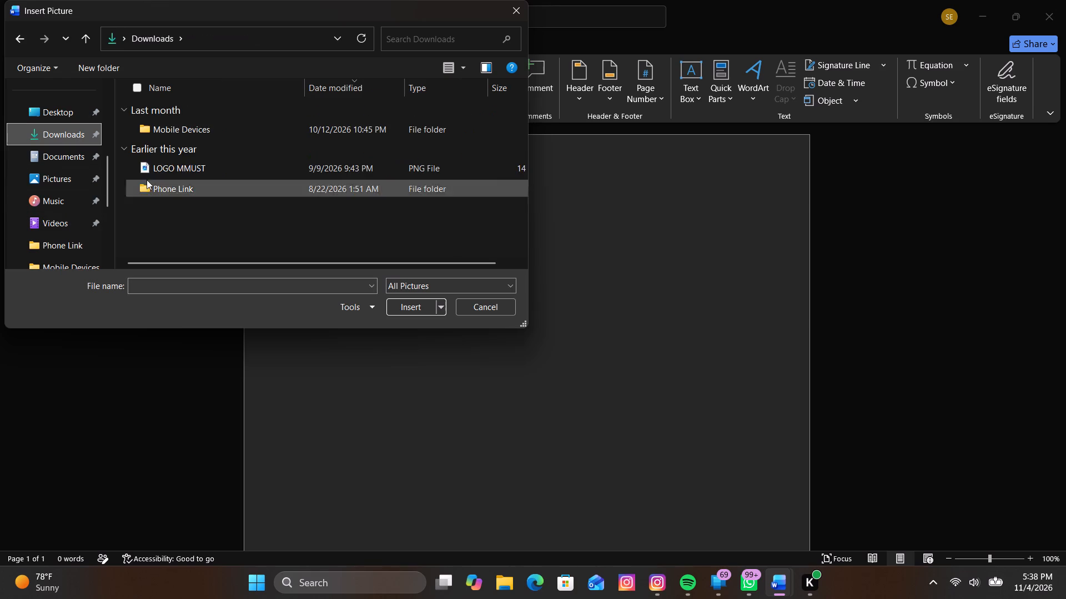
click(171, 167)
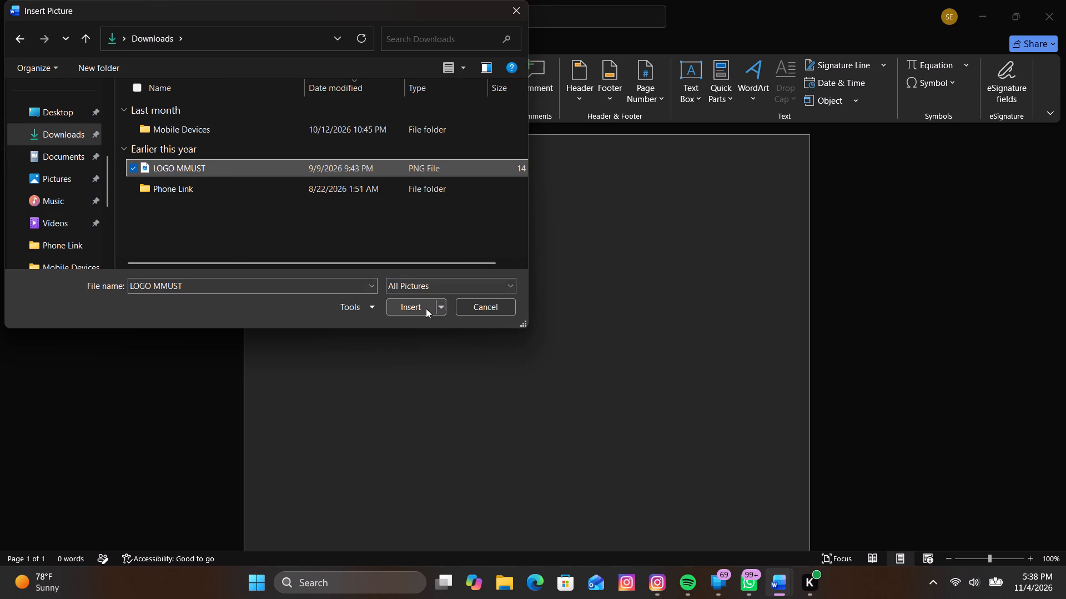
click(408, 303)
Enlarge the university logo to about 3.28" wide and 2.33" high.
drag(403, 275, 439, 281)
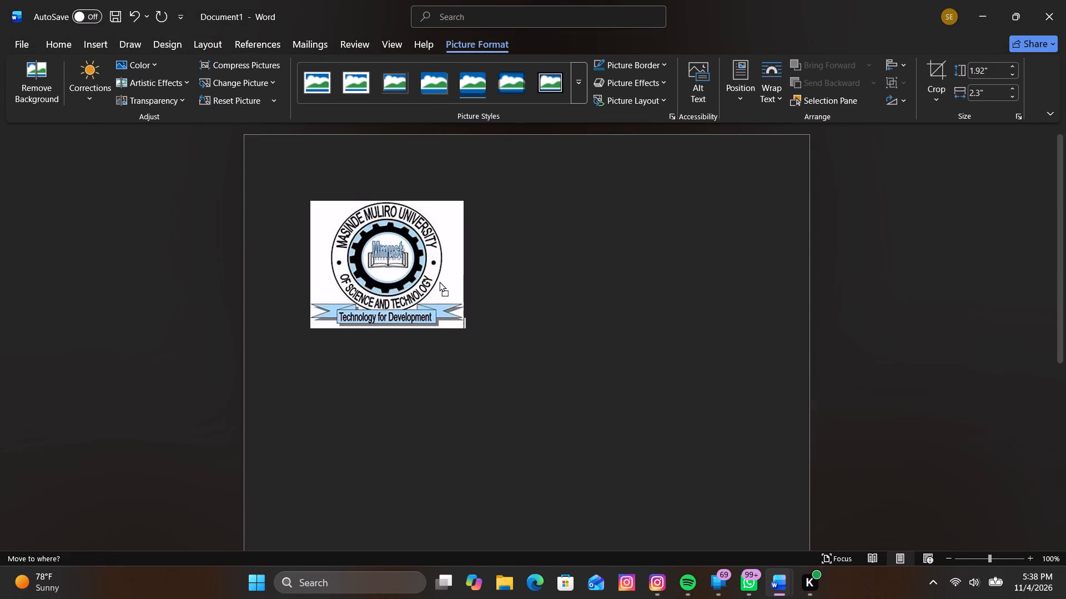
drag(439, 281, 440, 281)
drag(466, 265, 483, 265)
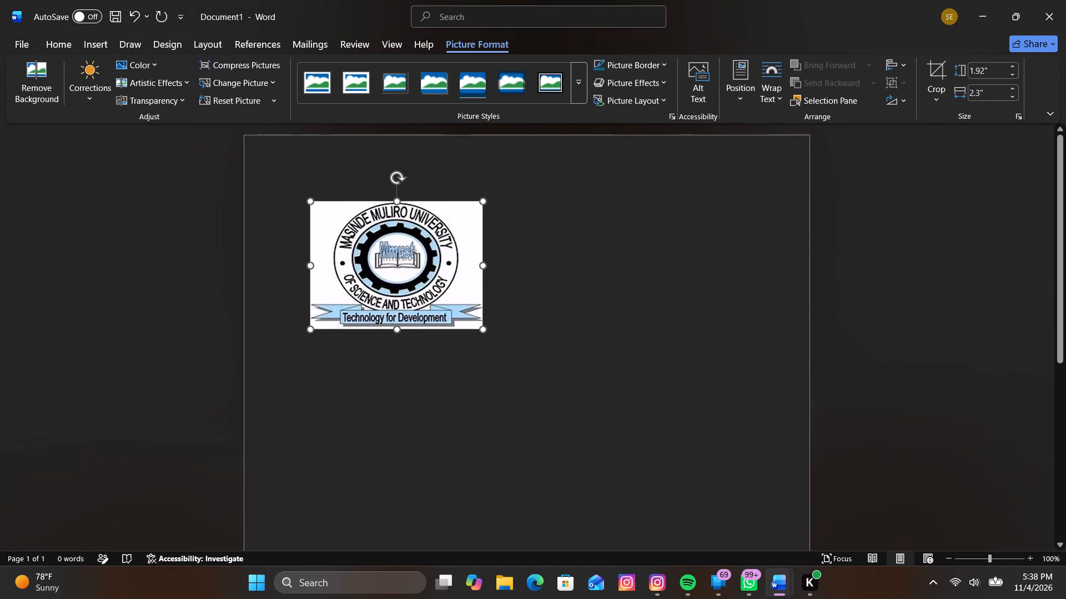
drag(483, 265, 530, 269)
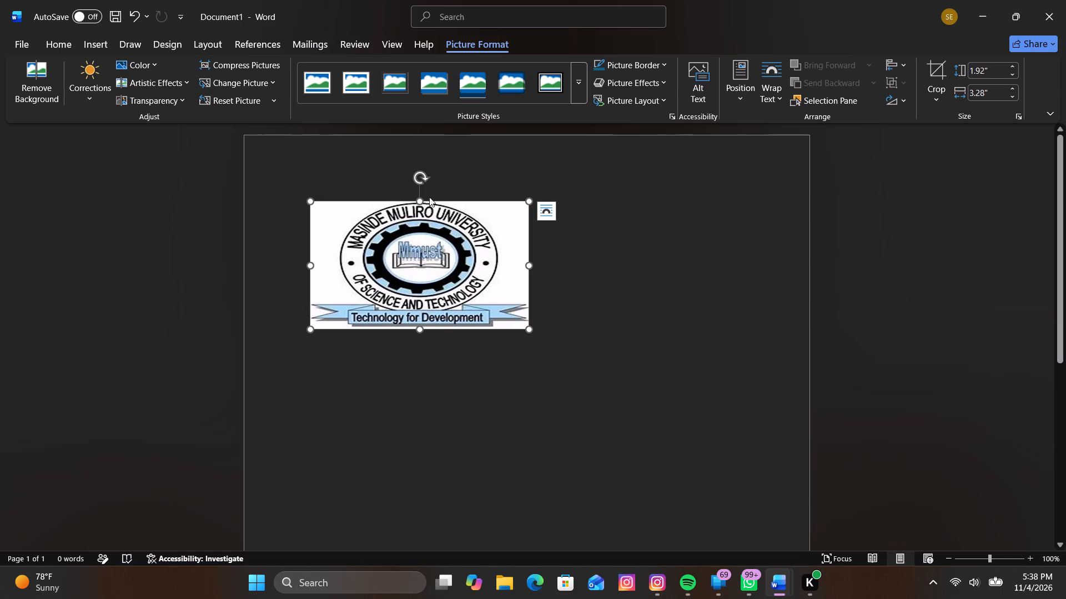
drag(418, 197, 445, 181)
drag(421, 344, 428, 357)
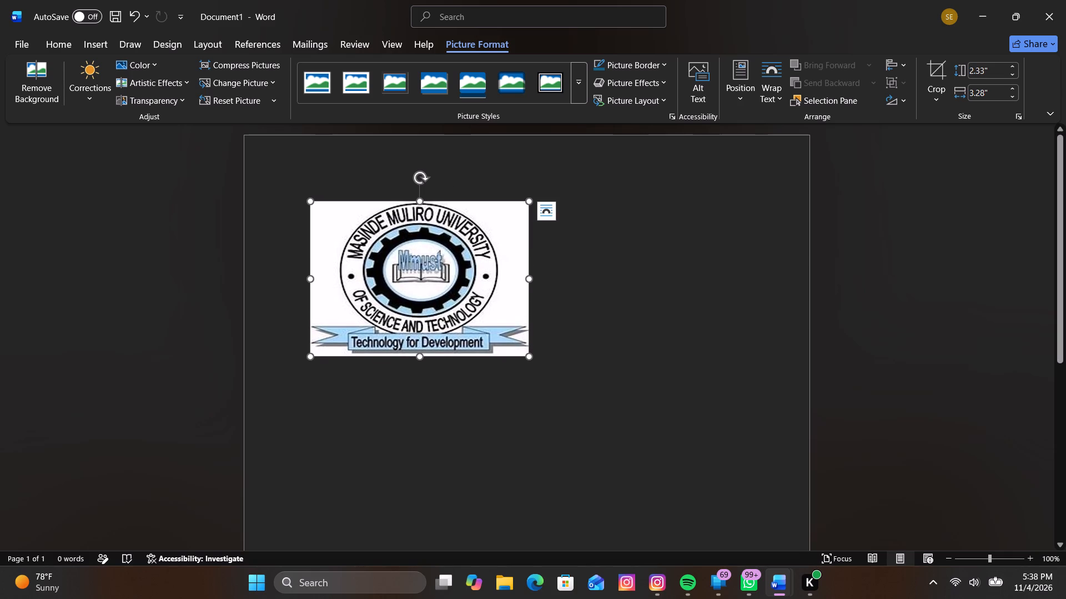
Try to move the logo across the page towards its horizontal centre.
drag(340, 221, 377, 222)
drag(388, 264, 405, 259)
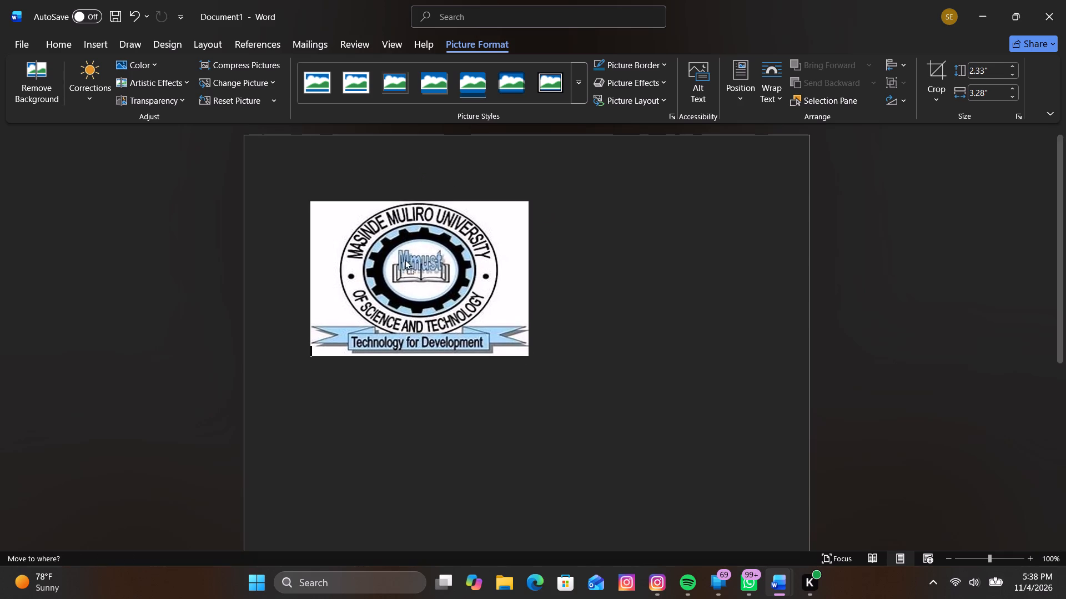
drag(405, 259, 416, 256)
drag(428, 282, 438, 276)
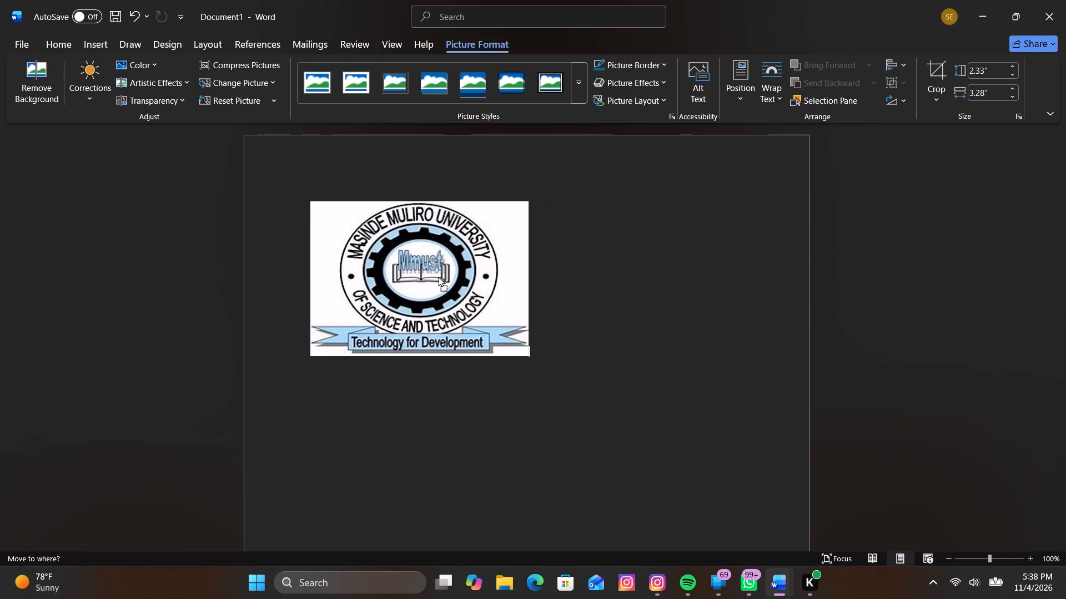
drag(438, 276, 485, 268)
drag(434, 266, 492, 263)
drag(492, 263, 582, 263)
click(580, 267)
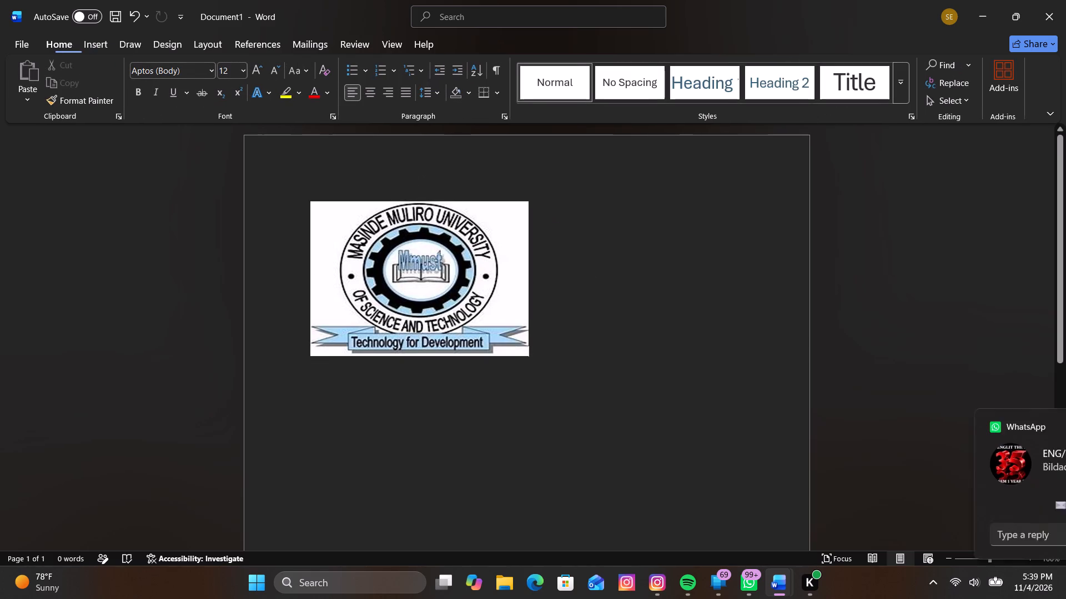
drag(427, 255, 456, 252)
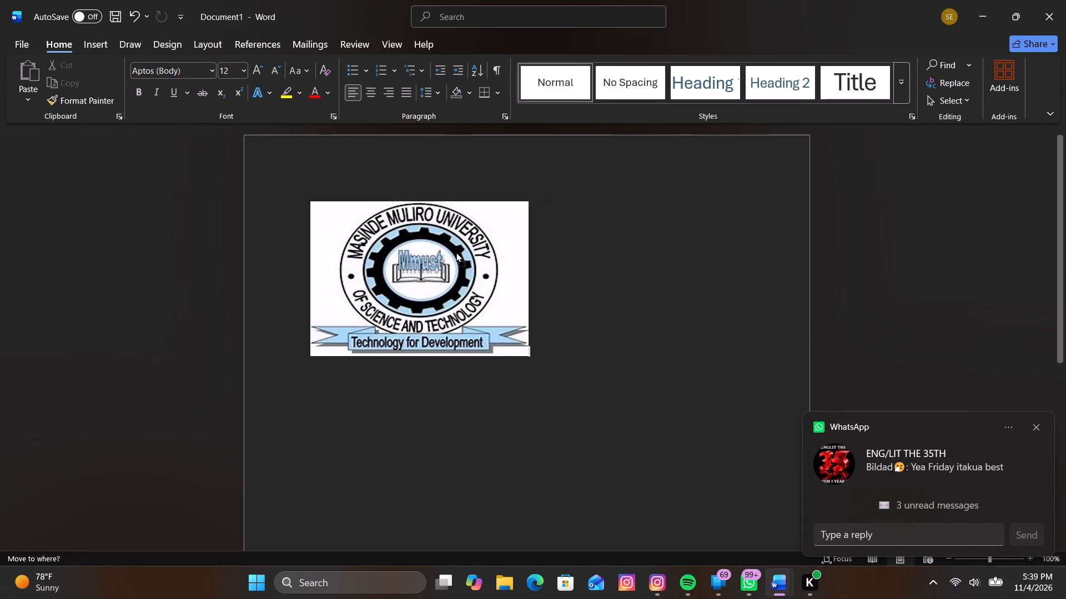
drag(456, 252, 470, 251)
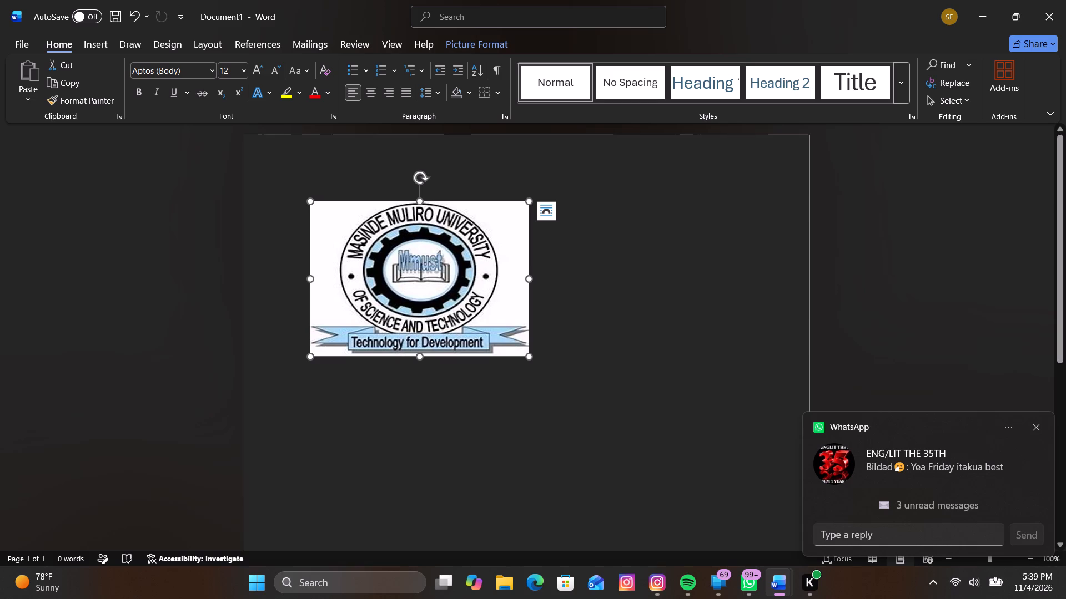
Adjust only the logo's width so that it ends up slightly wider than it is.
drag(526, 278, 607, 286)
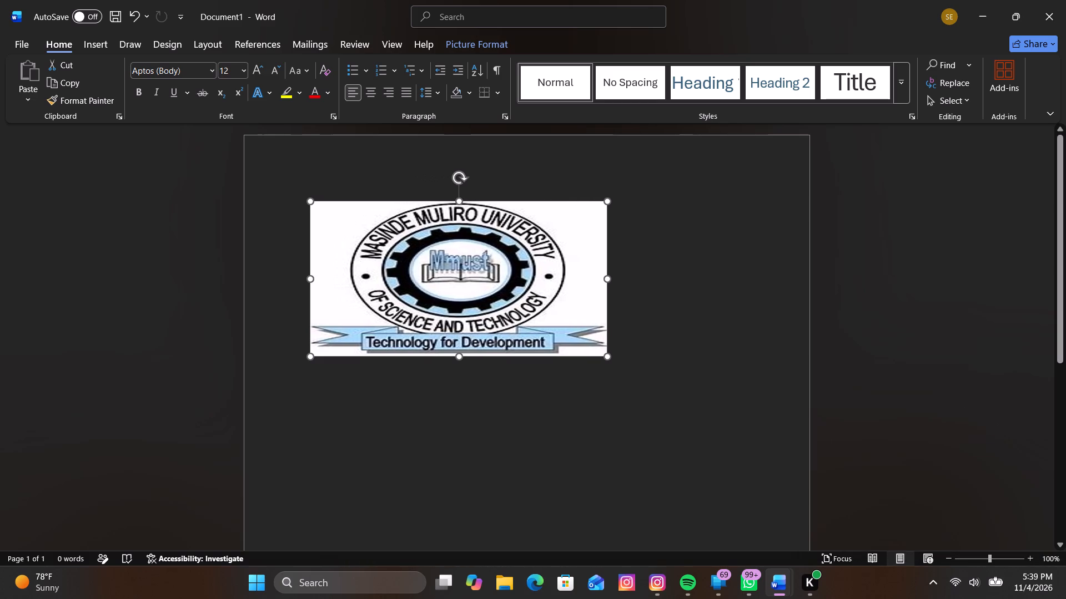
drag(308, 276, 344, 276)
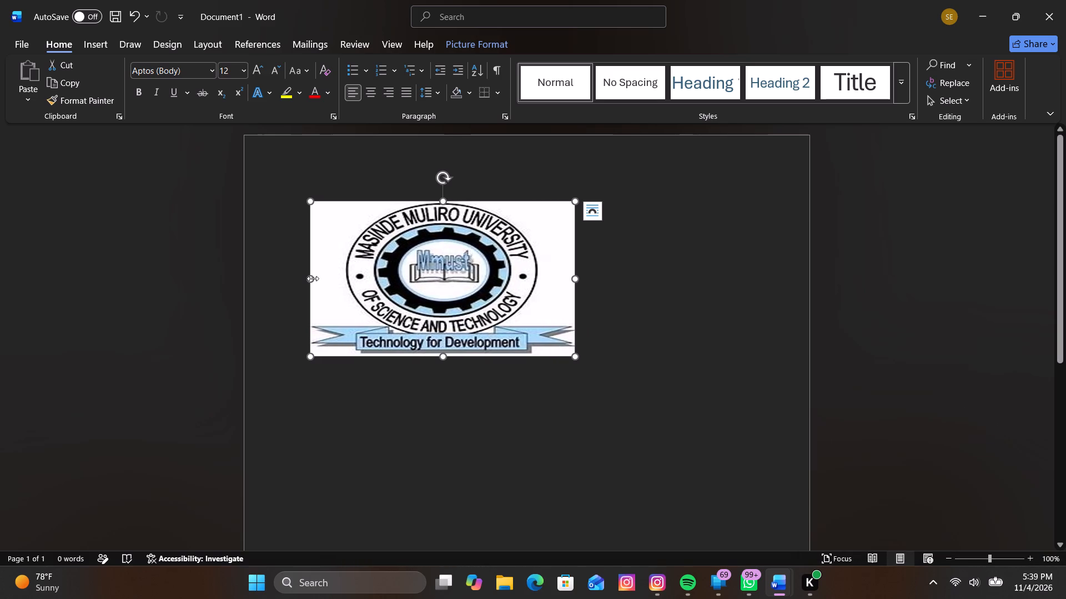
click(313, 278)
drag(309, 278, 333, 277)
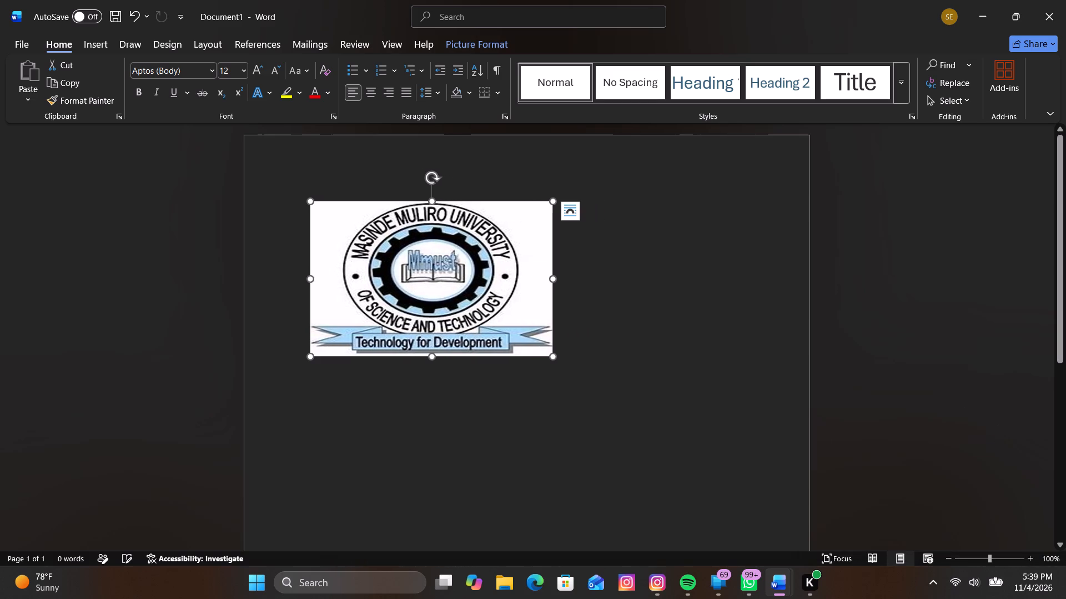
drag(551, 278, 536, 279)
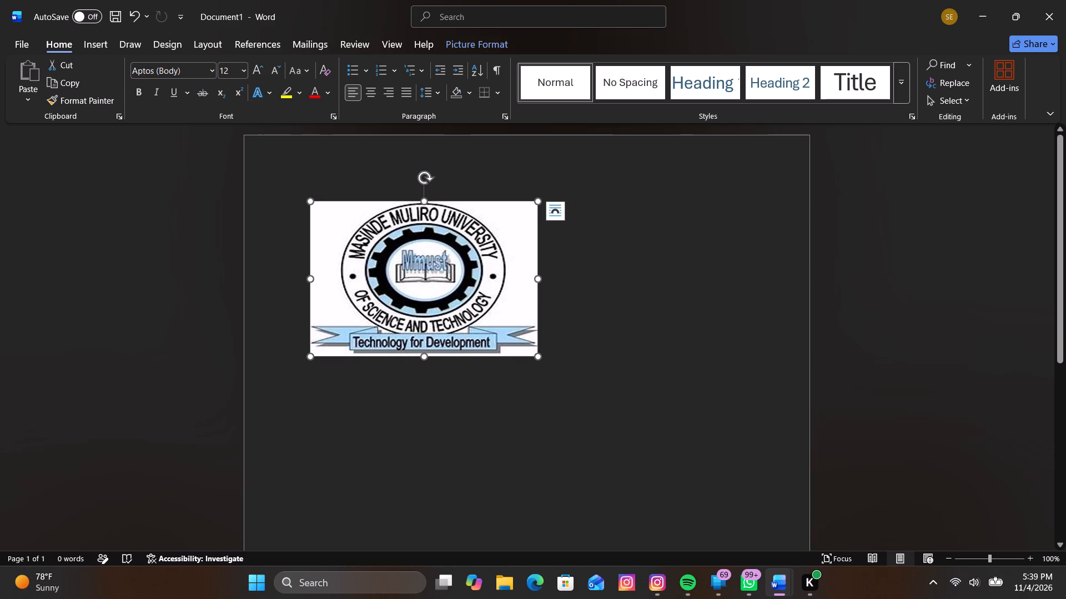
Add three new lines below the logo.
click(560, 346)
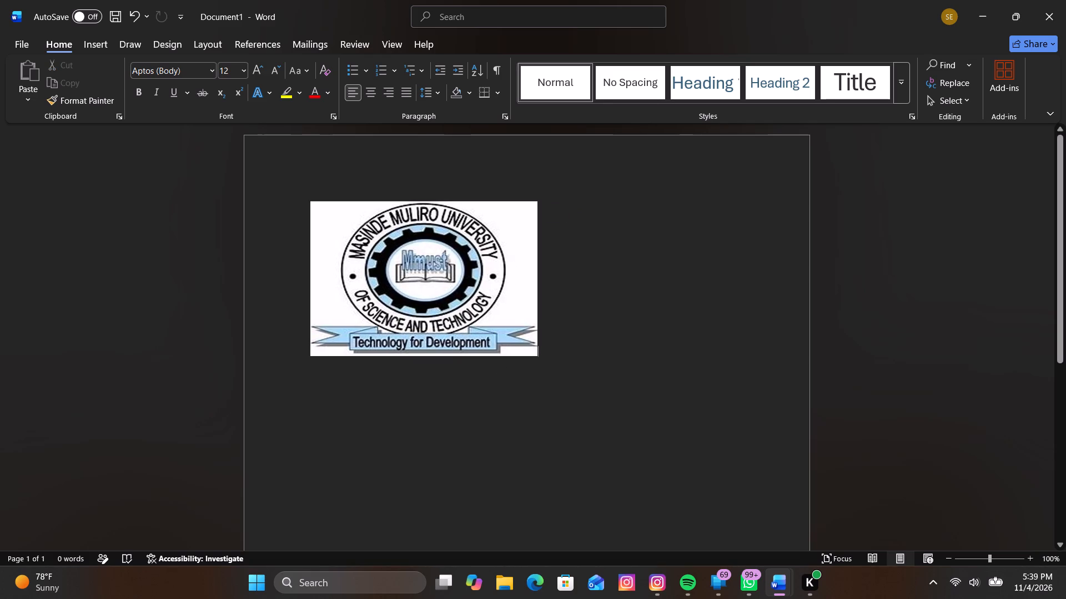
key(Return)
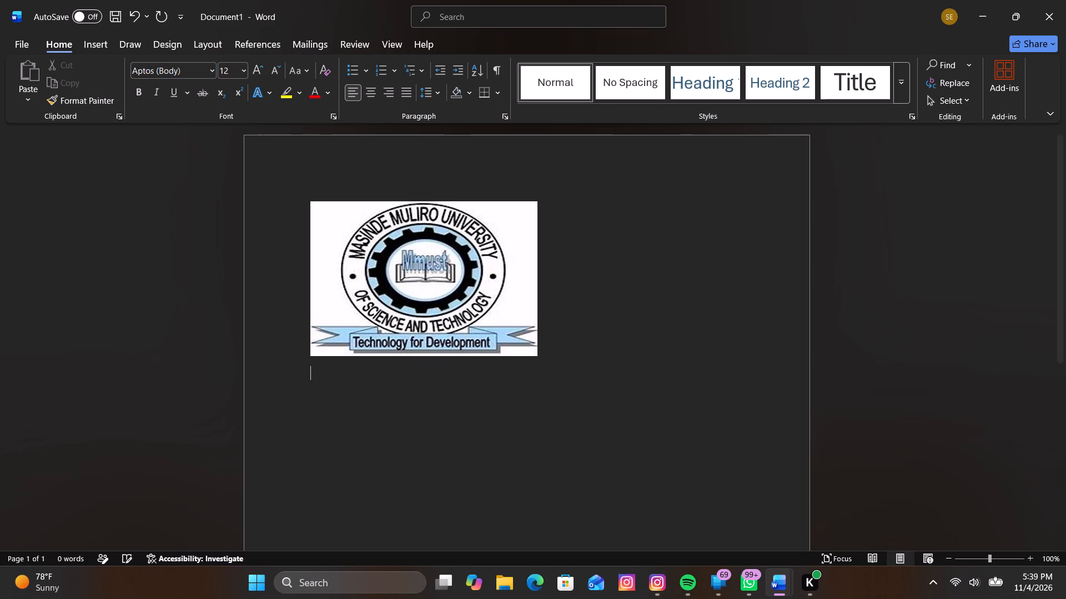
key(Return)
key(Return)
Below the logo, enter "MASINDE MULIRO UNIVERSITY OF SCIENCE AND TECHNOLOGY" in the Heading 1 style.
click(698, 79)
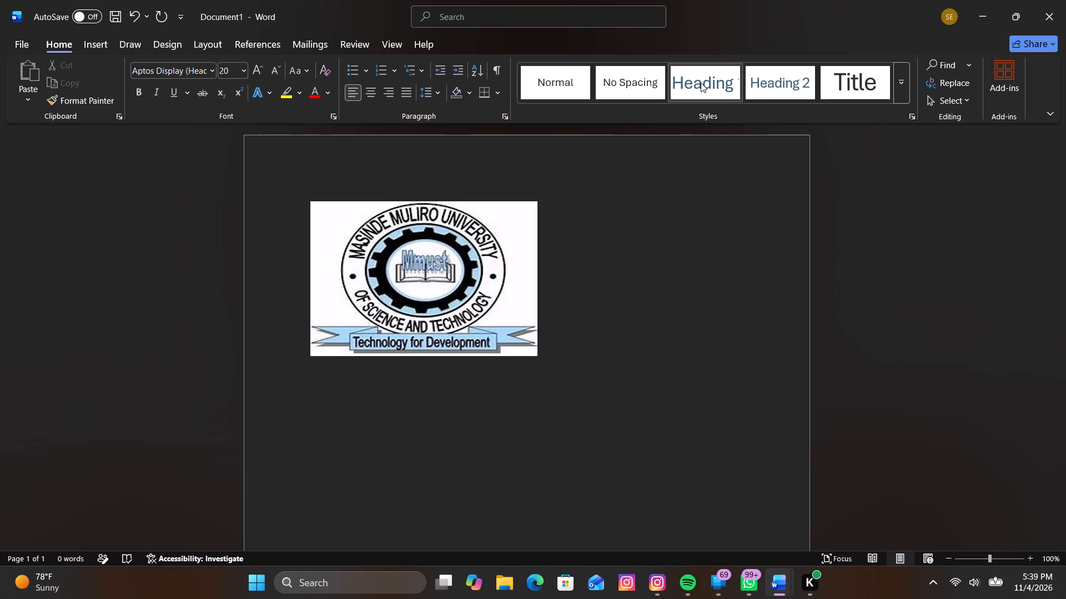
text(MASIN)
text(DE MULIRO UNIVERSITY)
key(space)
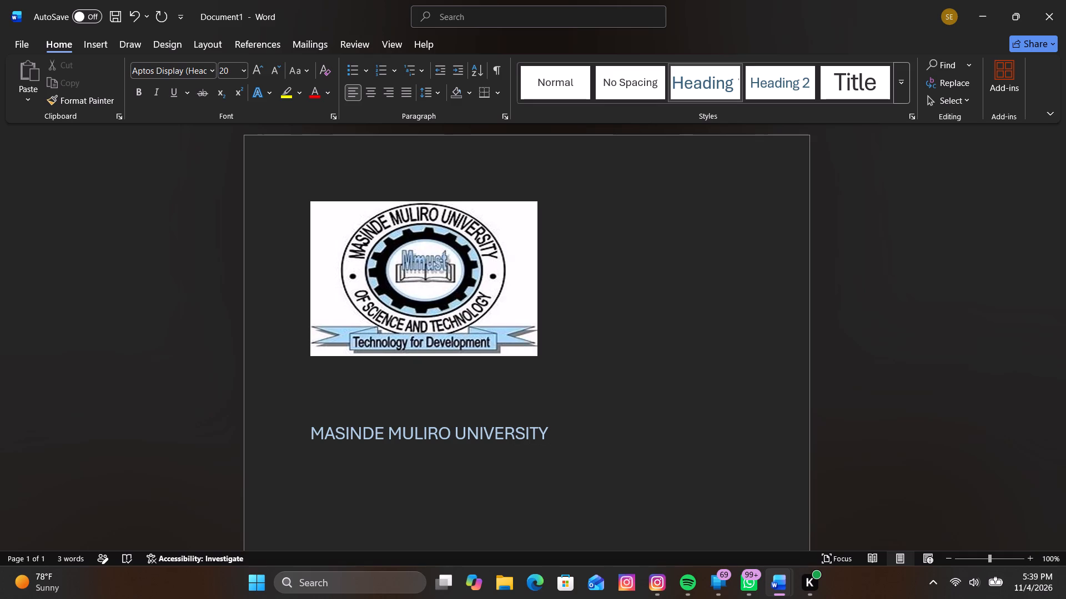
key(o)
text(F SCIENCE AND TECHNOLOGY)
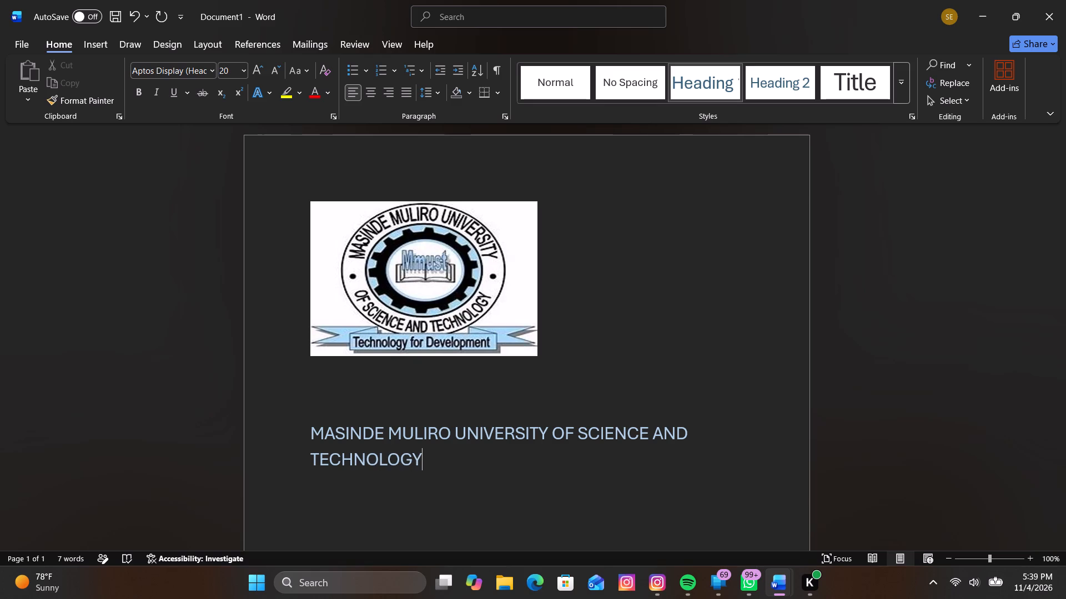
Append the abbreviation "[ MMUST]" to the university name heading and start a new line below it.
key(bracketleft)
key(BackSpace)
key(space)
text([)
key(space)
text(MMU)
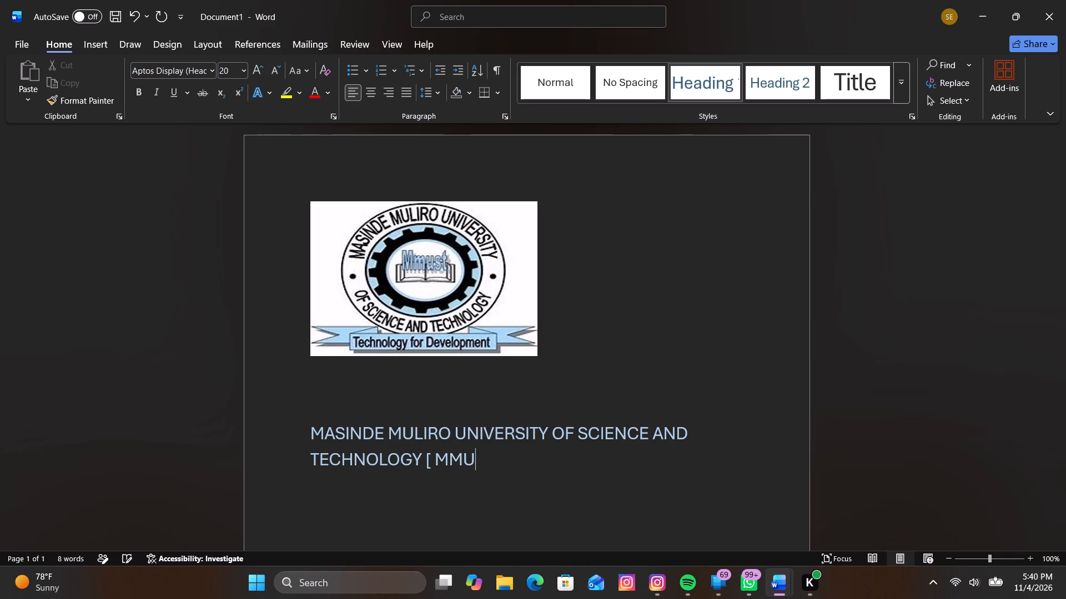
text(ST)
text(])
key(space)
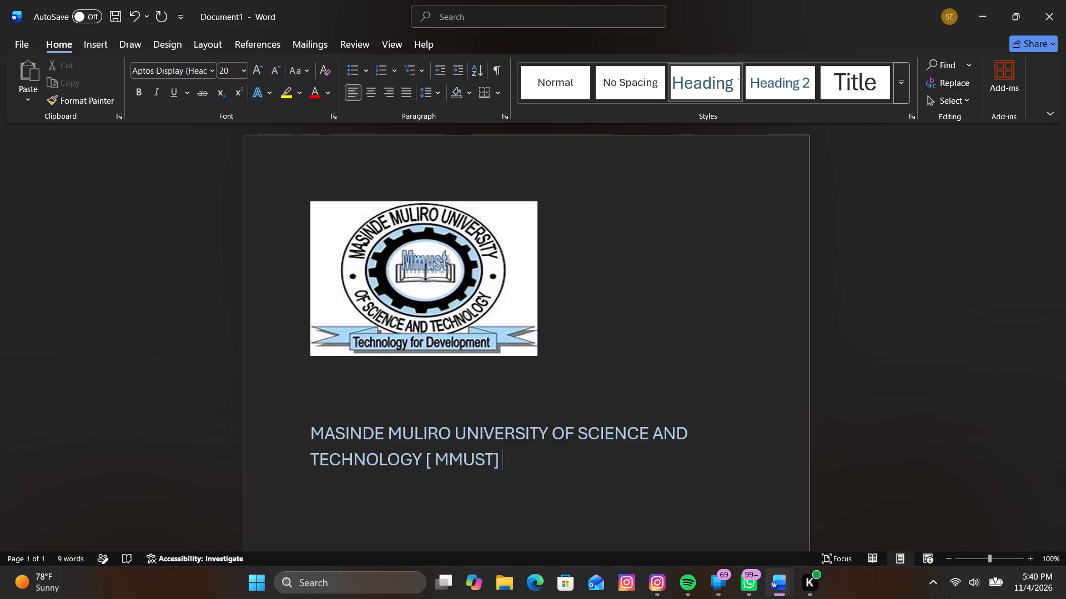
key(Return)
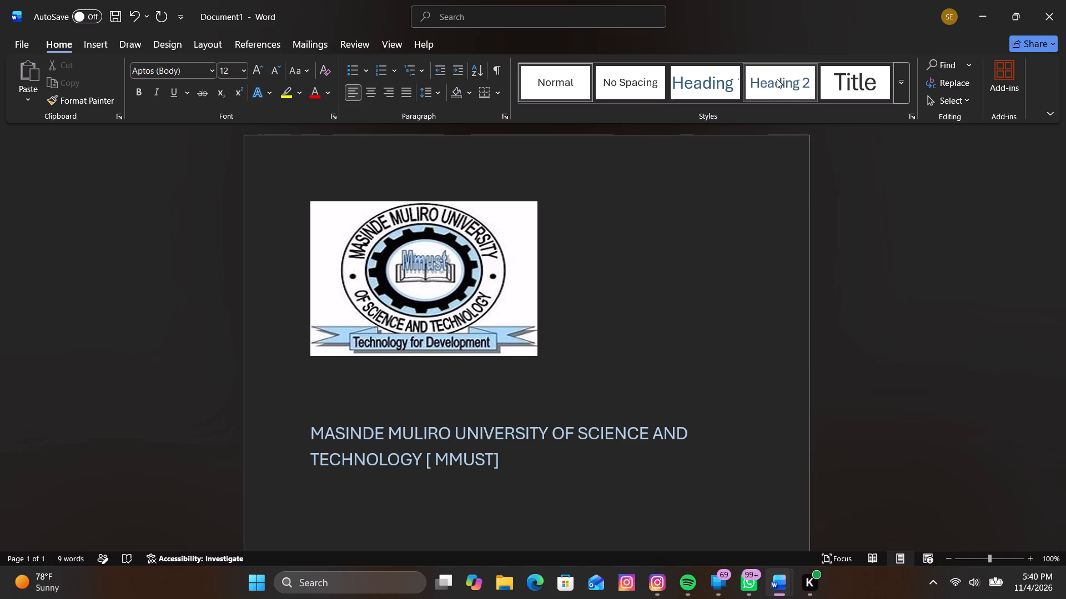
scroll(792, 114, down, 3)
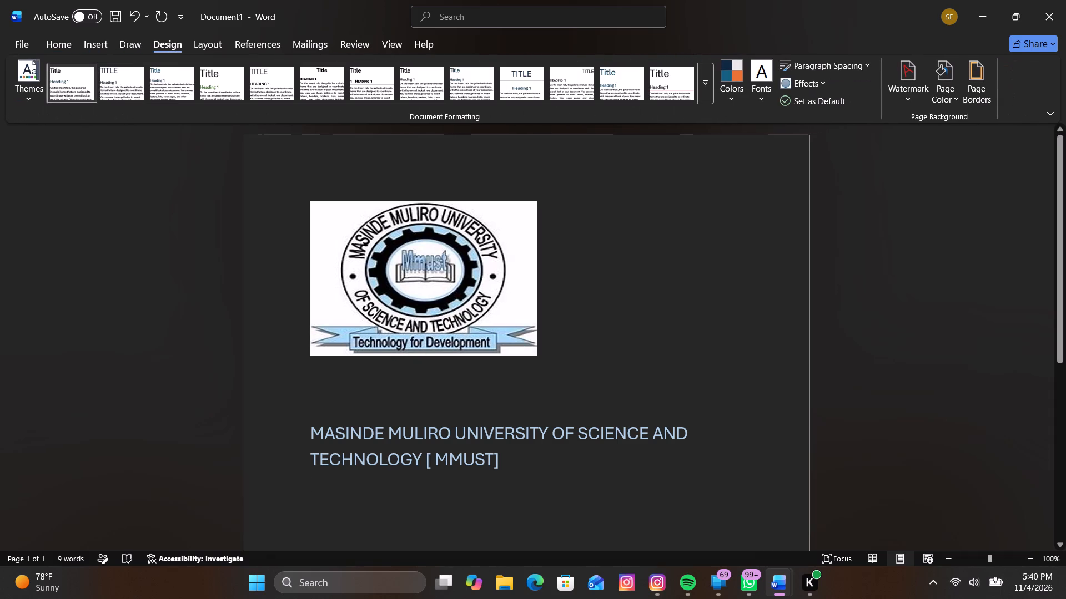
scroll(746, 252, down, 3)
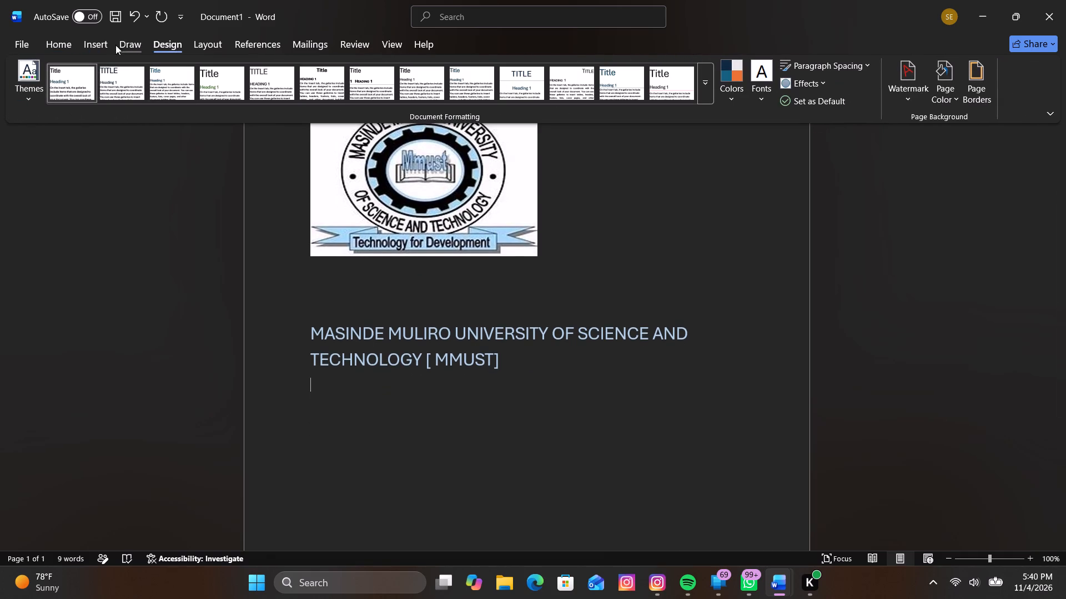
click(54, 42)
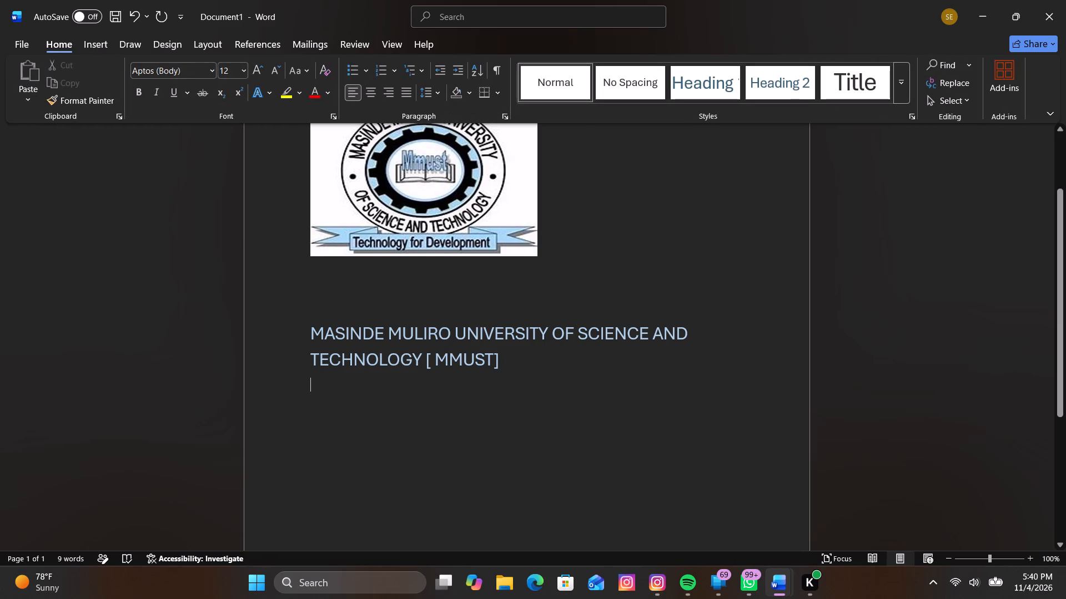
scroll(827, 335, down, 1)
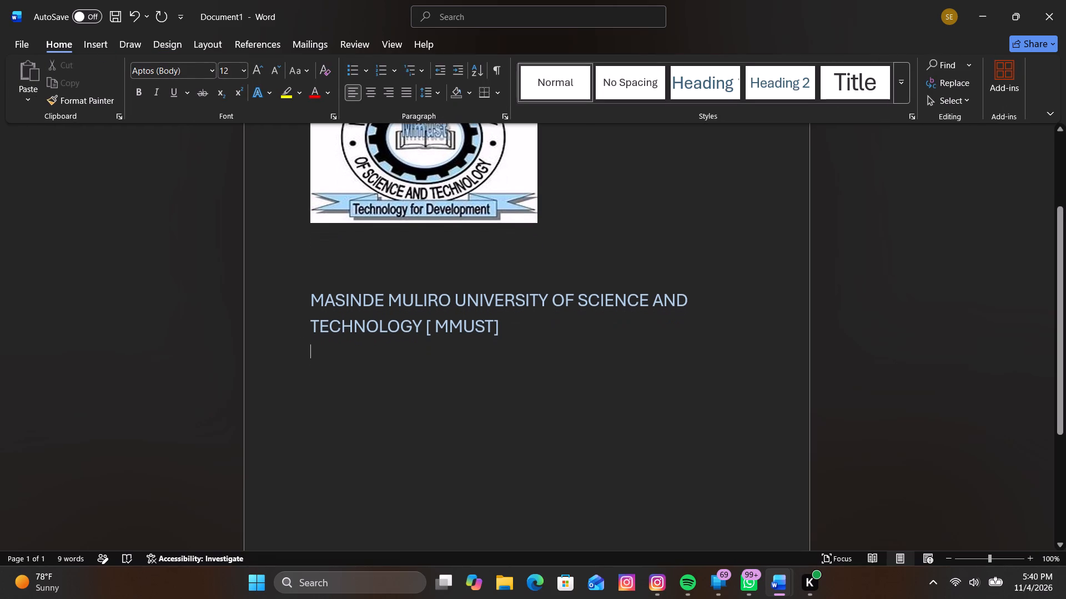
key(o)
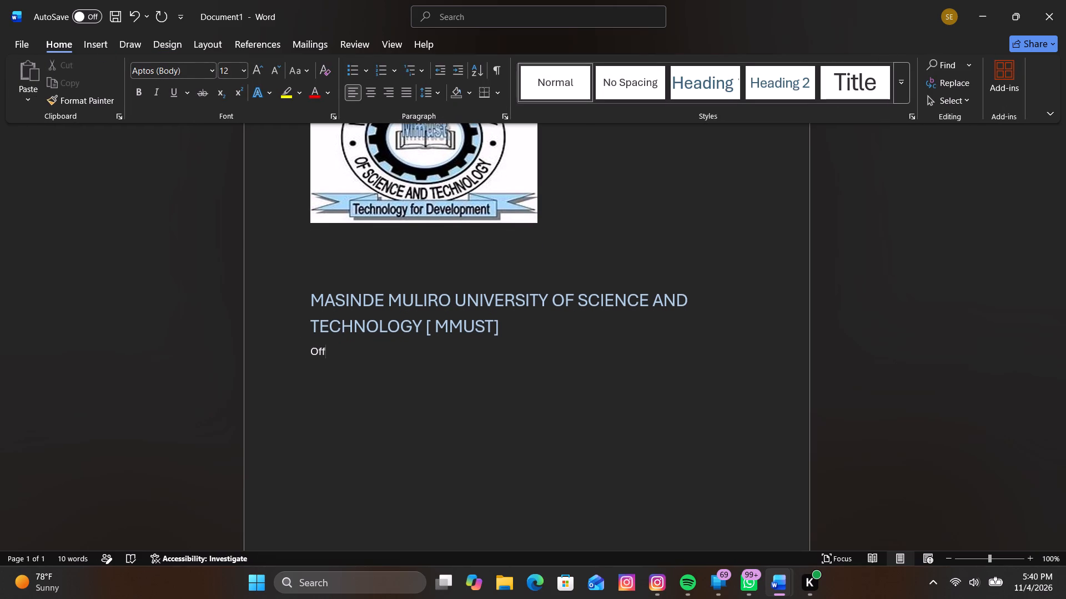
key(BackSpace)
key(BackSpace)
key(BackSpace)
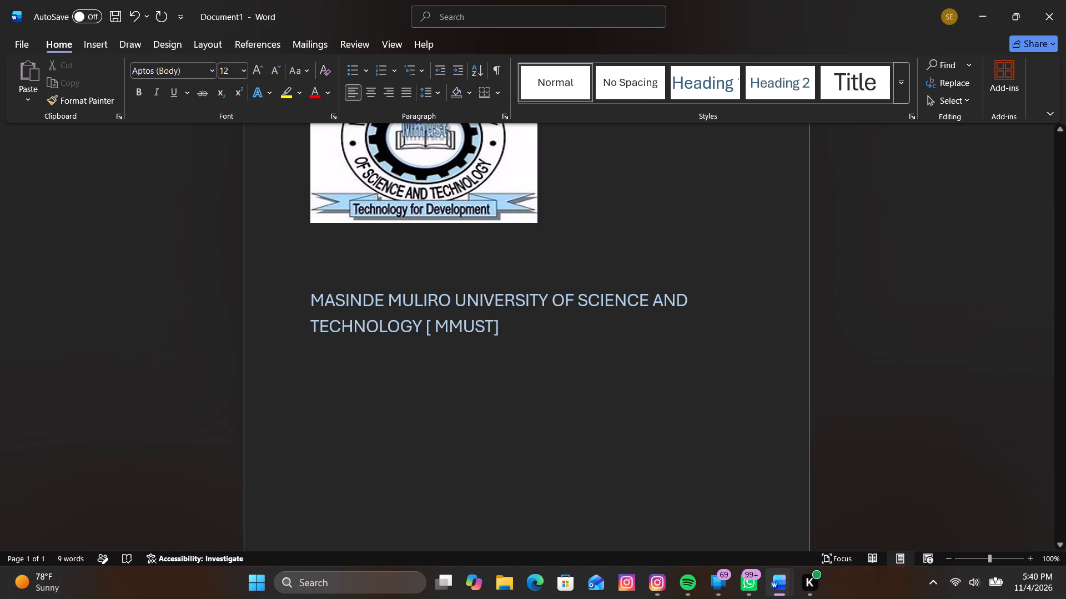
On the line below the university name, enter "Office of the Registrar" in the Heading 2 style.
click(770, 74)
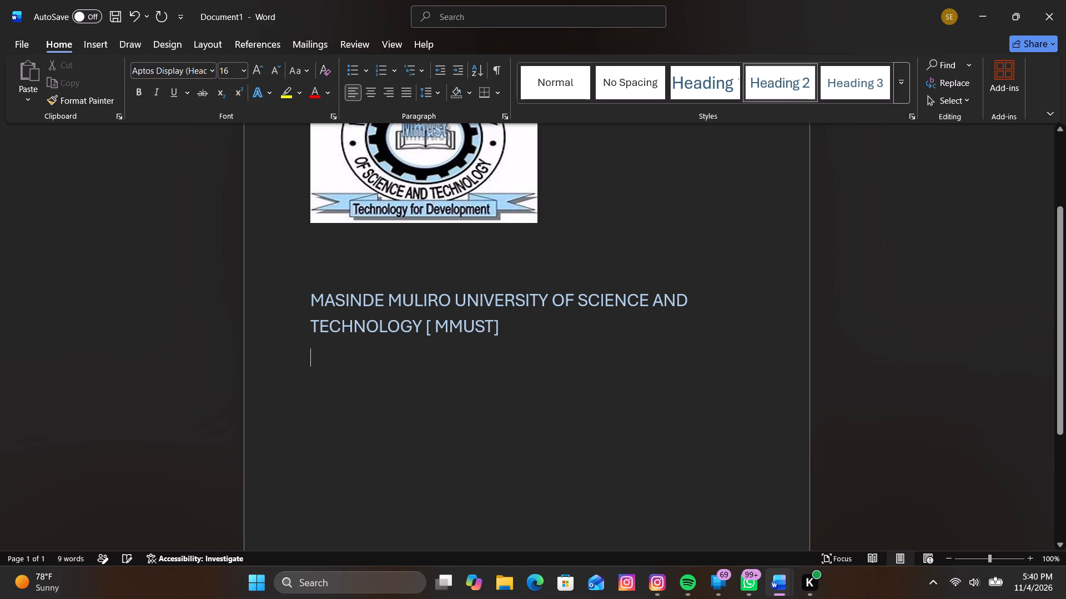
key(o)
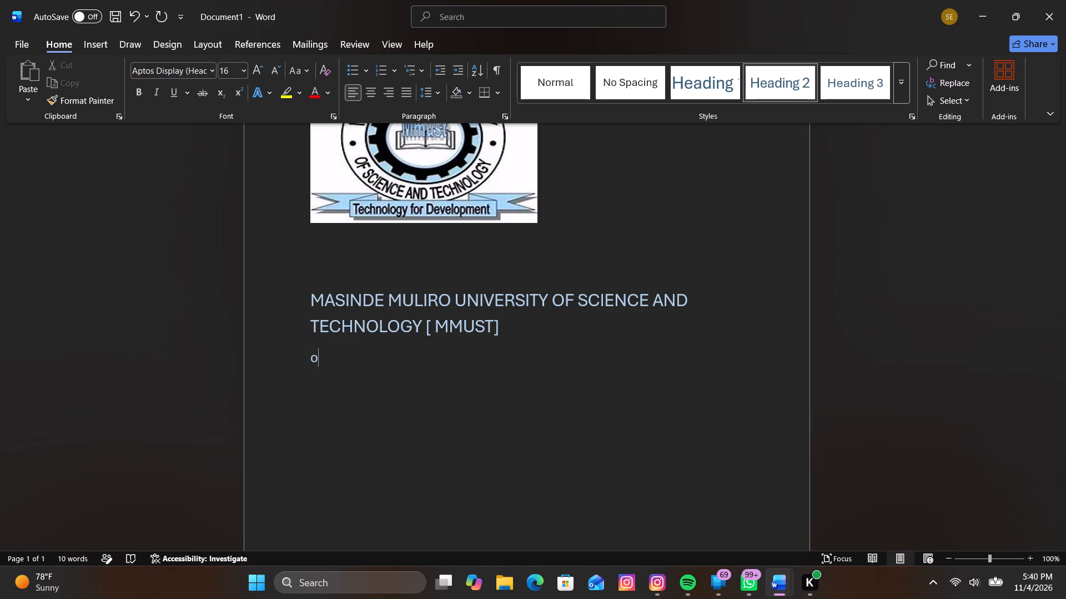
key(BackSpace)
text(ffice of)
key(space)
text(the)
key(space)
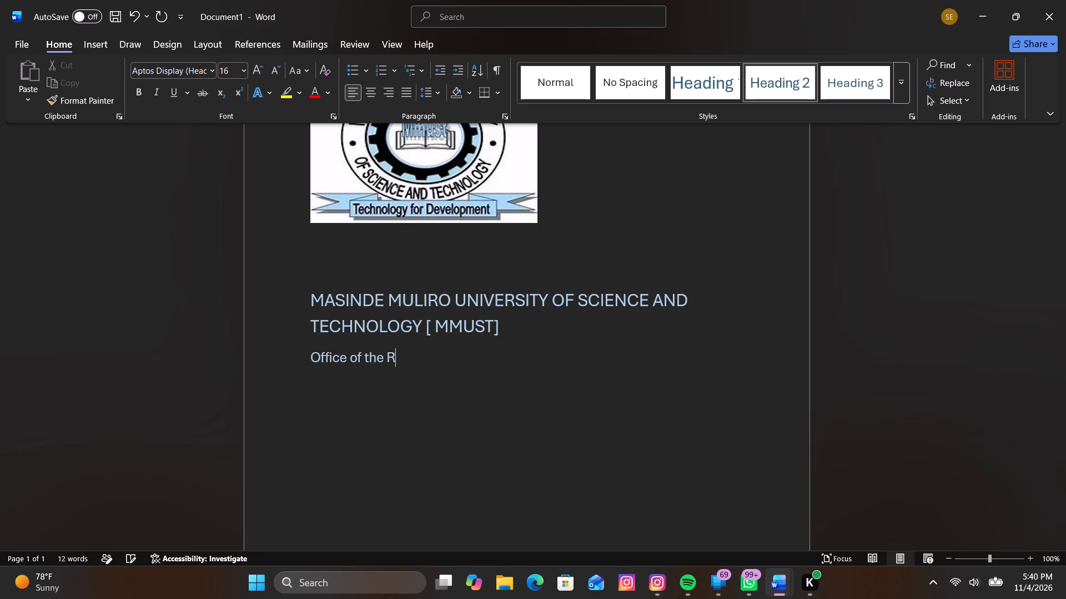
key(e)
text(gistrar)
Append "[ Academic affairs]" to the Office of the Registrar heading and start a new line below it.
text([)
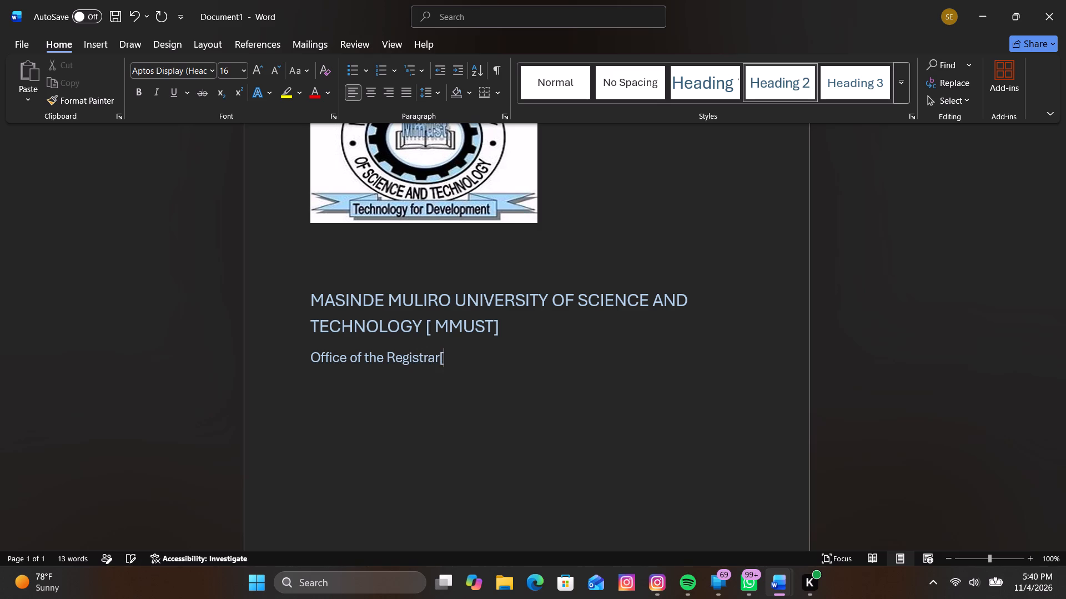
key(space)
key(a)
text(ca)
text(den)
key(BackSpace)
text(mic affa)
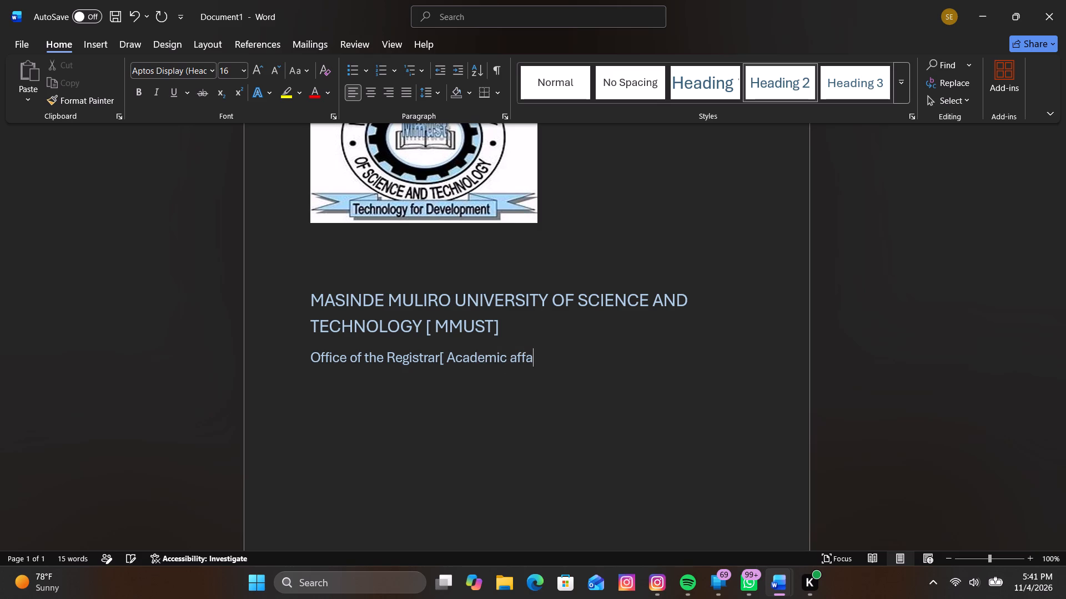
text(irs)
key(bracketright)
key(Return)
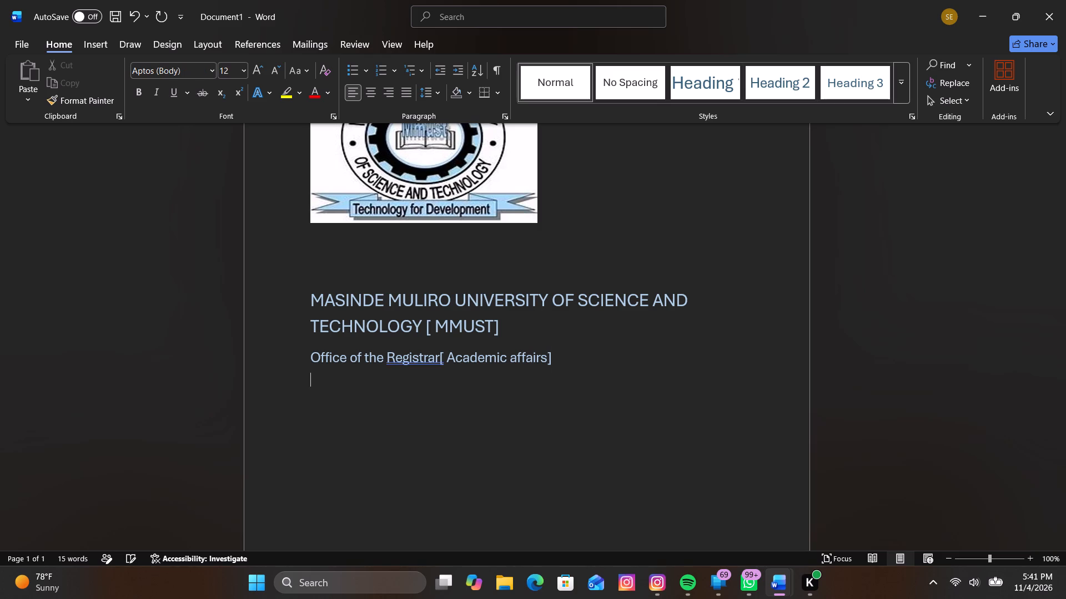
Insert a space between "Registrar" and the opening bracket in the registrar's office heading.
click(438, 357)
key(space)
On a new line after the registrar's office heading, enter "SEMESTER DATES 2026" in the Heading 3 style.
click(564, 357)
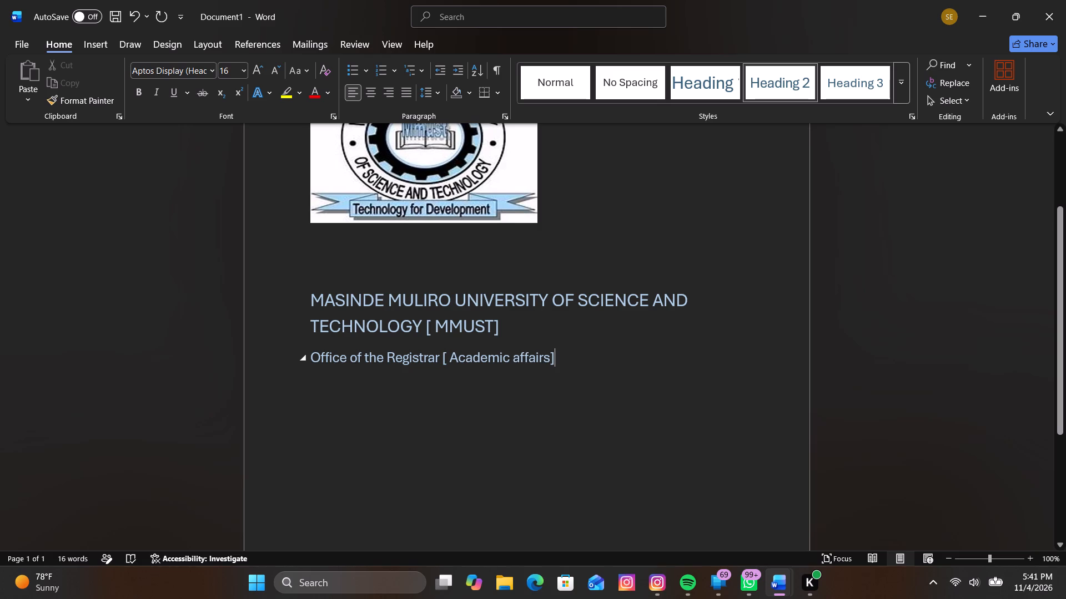
key(Return)
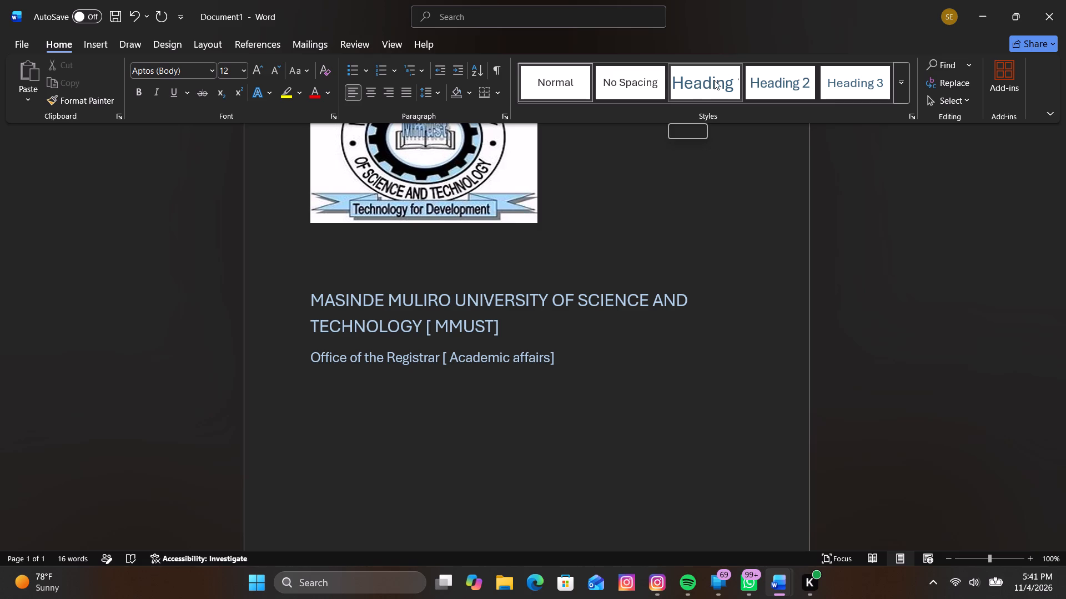
click(838, 80)
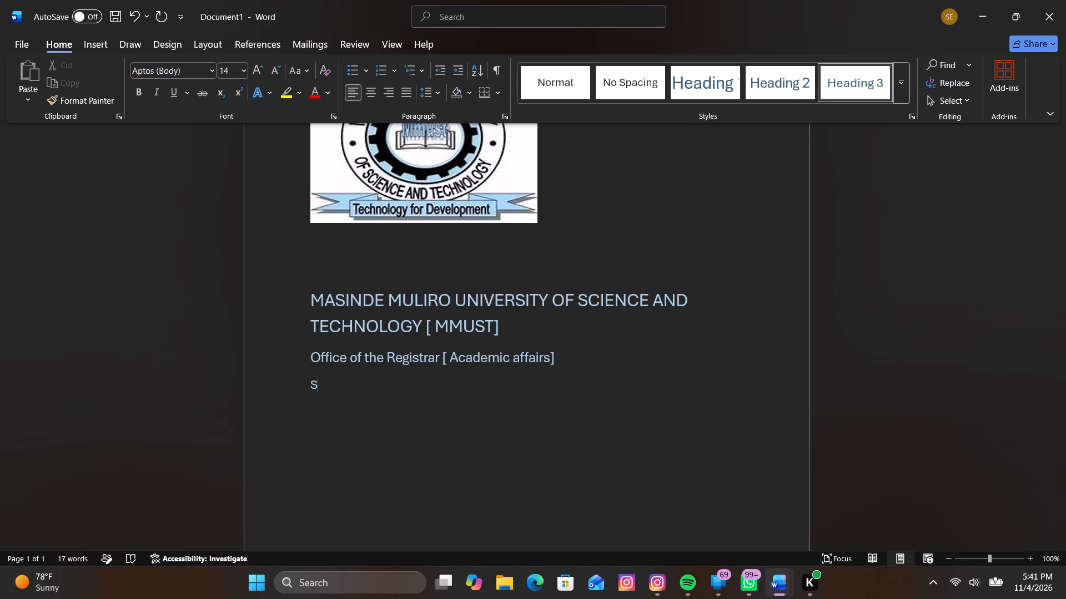
text(EME)
text(STER)
key(space)
text(DA)
text(TES)
key(space)
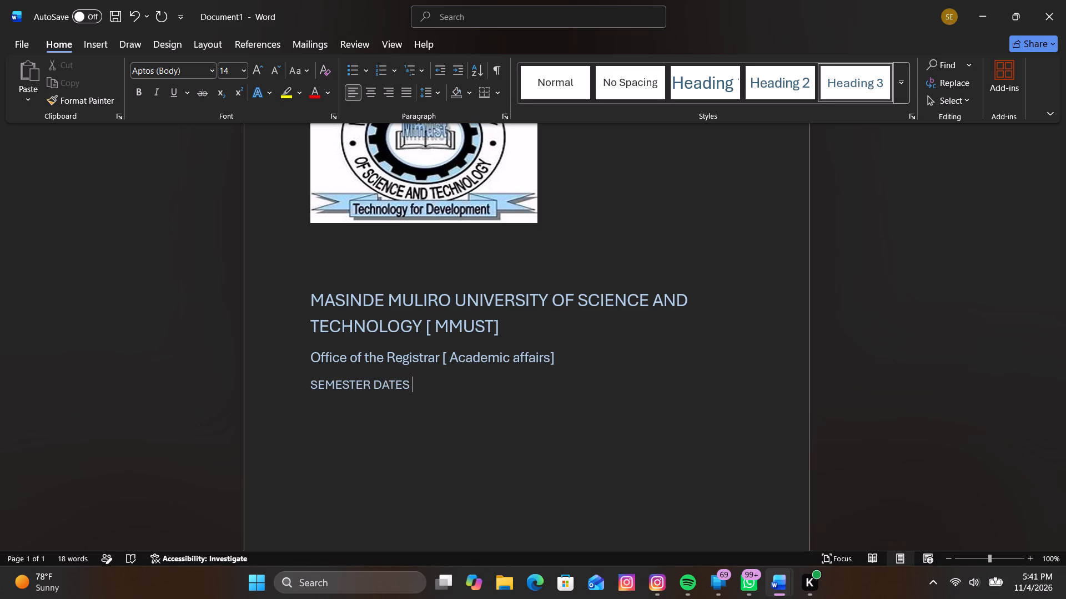
text(2026)
Extend the semester dates heading with "/2027 ACADEMIC YEAR." after 2026.
text(/2027)
key(space)
text(ACADEMIC YEAR)
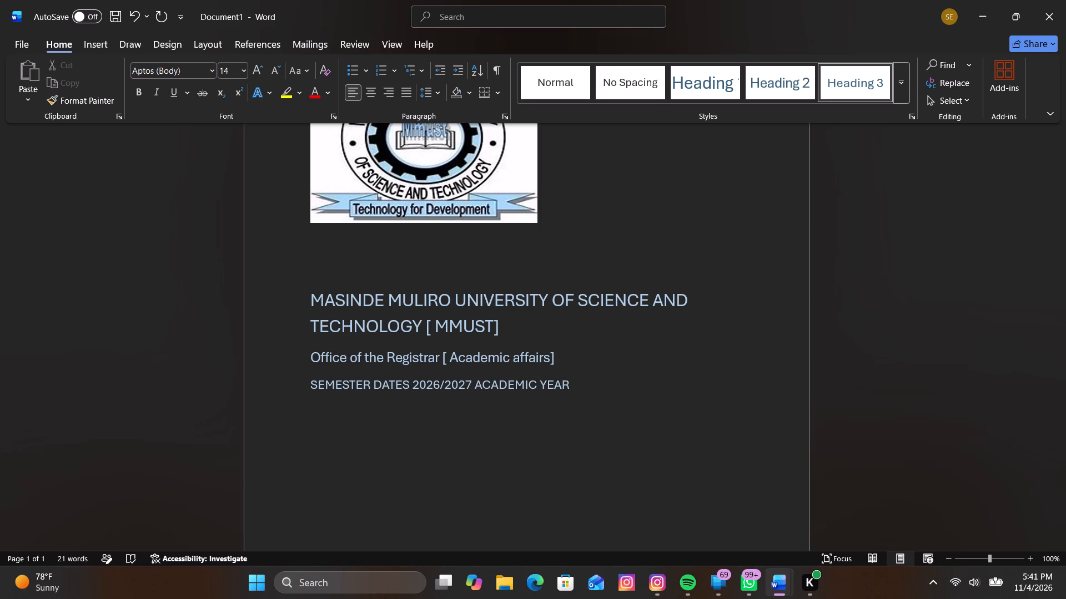
key(period)
Set the document's paper size to Tabloid, 11" x 17".
click(211, 42)
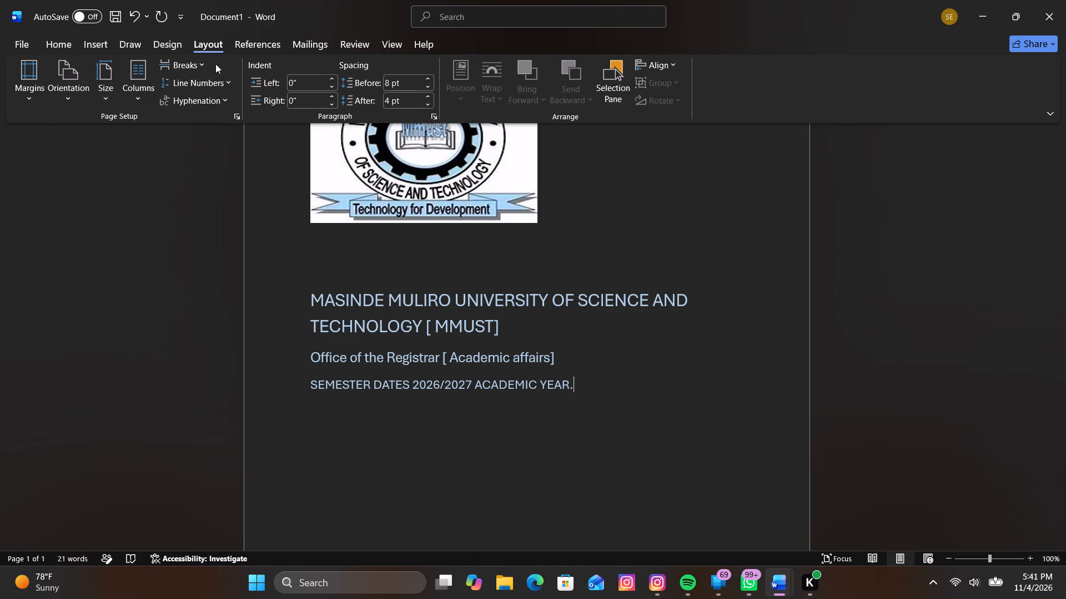
click(104, 93)
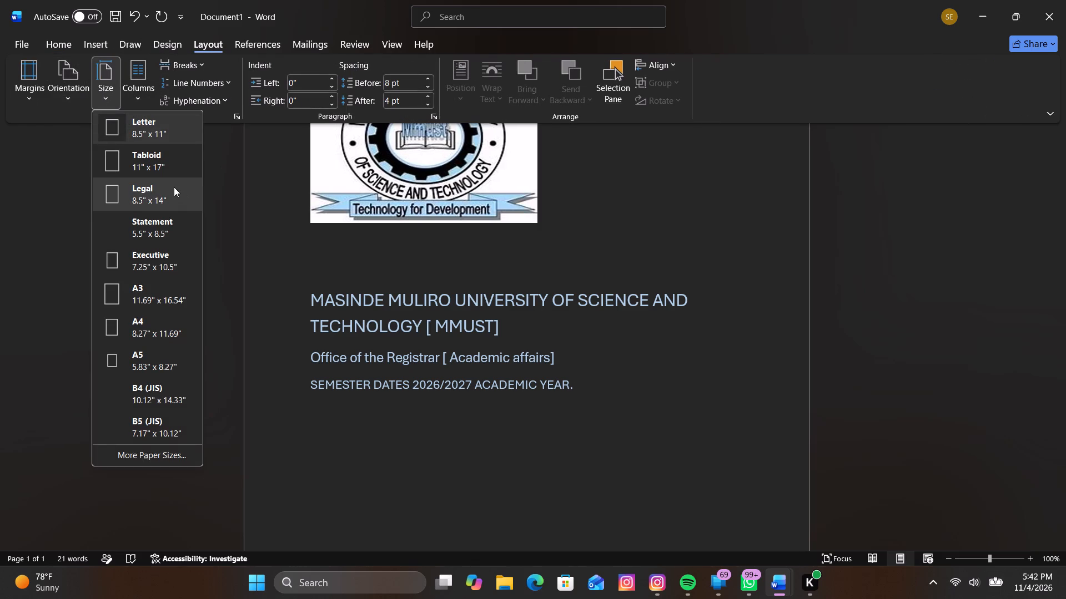
click(147, 157)
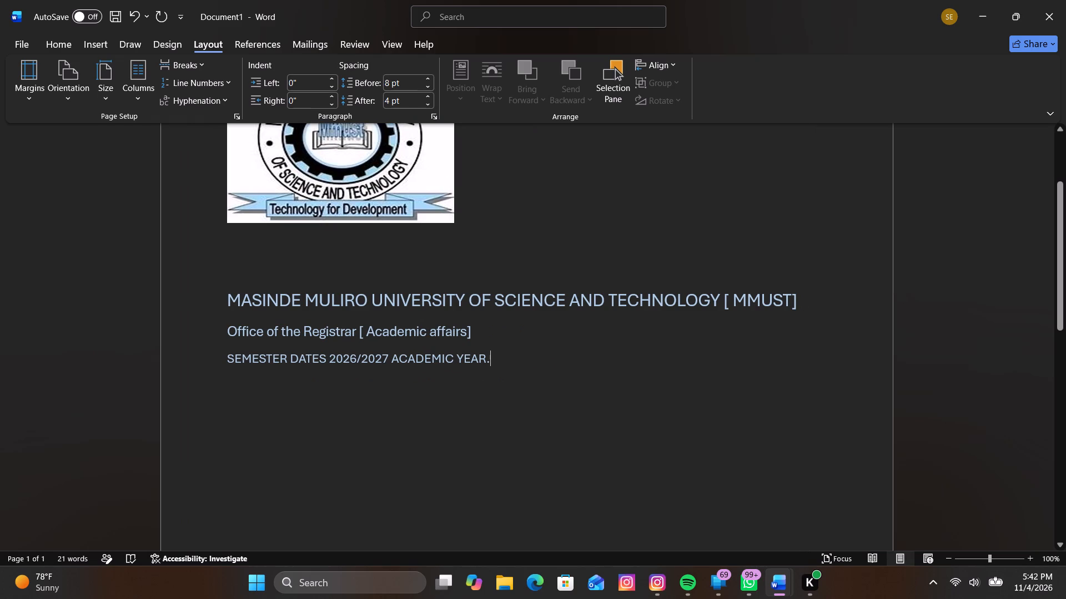
Start a new line below the semester dates heading.
scroll(569, 260, down, 5)
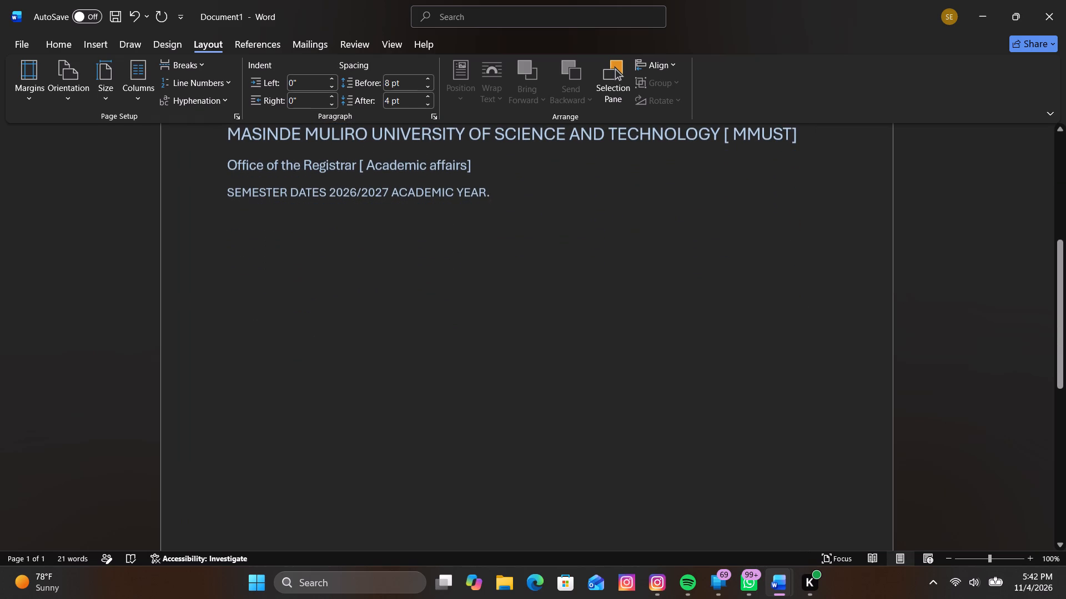
key(Return)
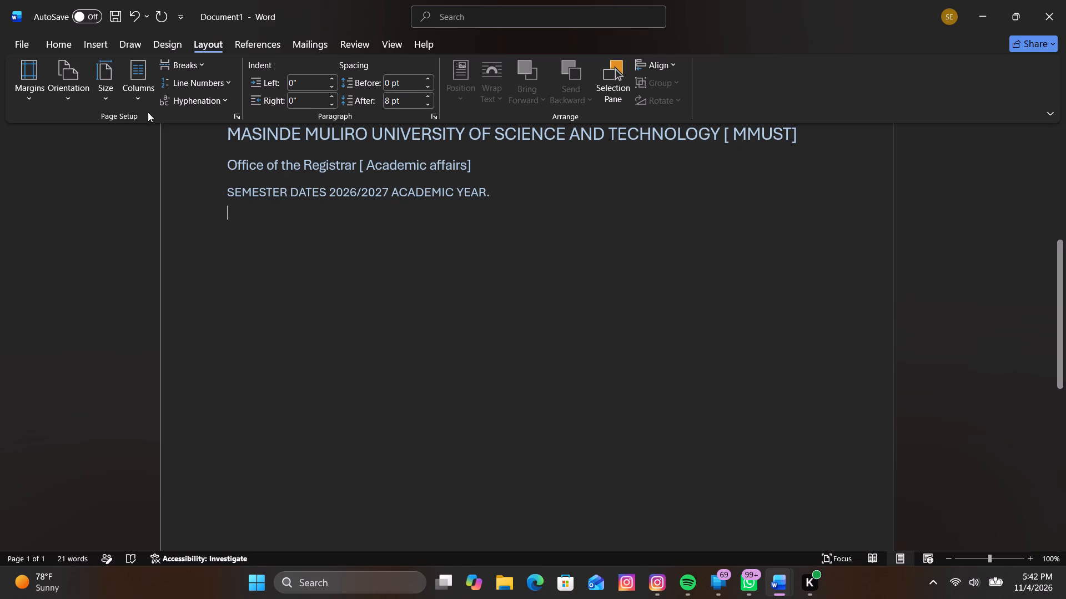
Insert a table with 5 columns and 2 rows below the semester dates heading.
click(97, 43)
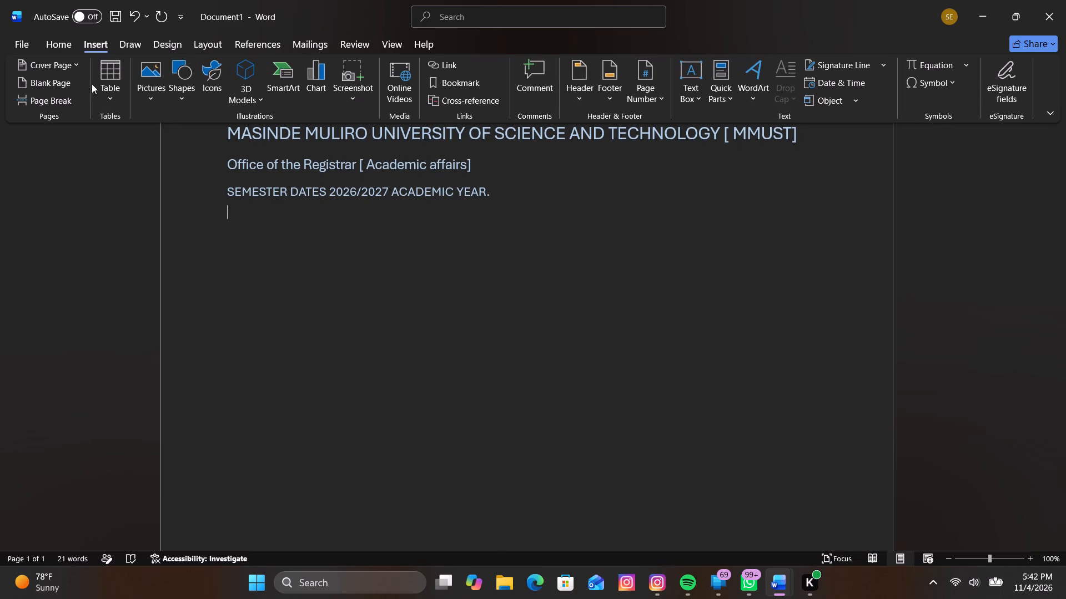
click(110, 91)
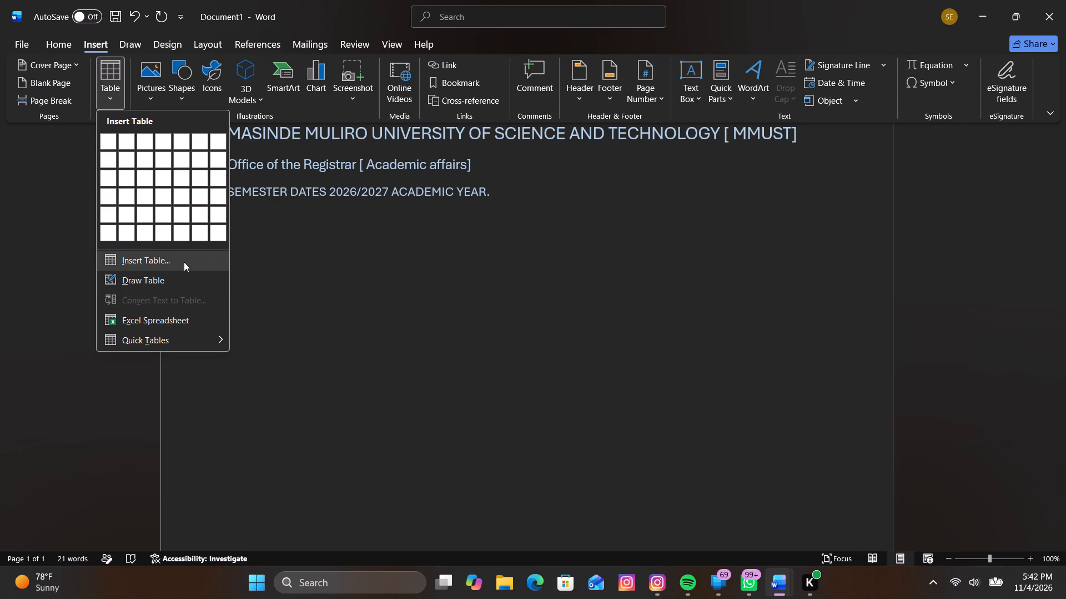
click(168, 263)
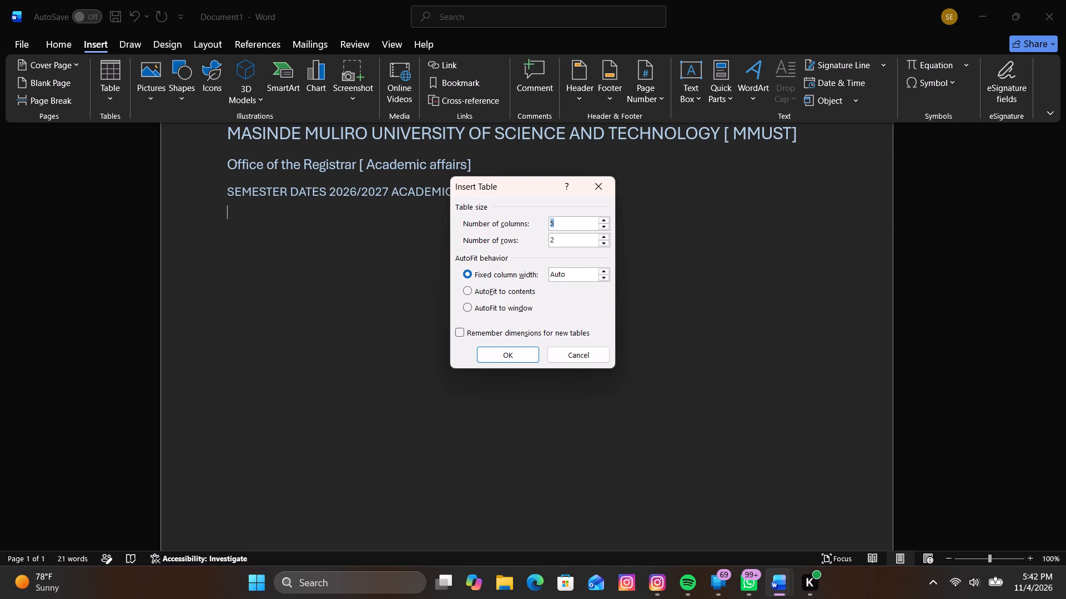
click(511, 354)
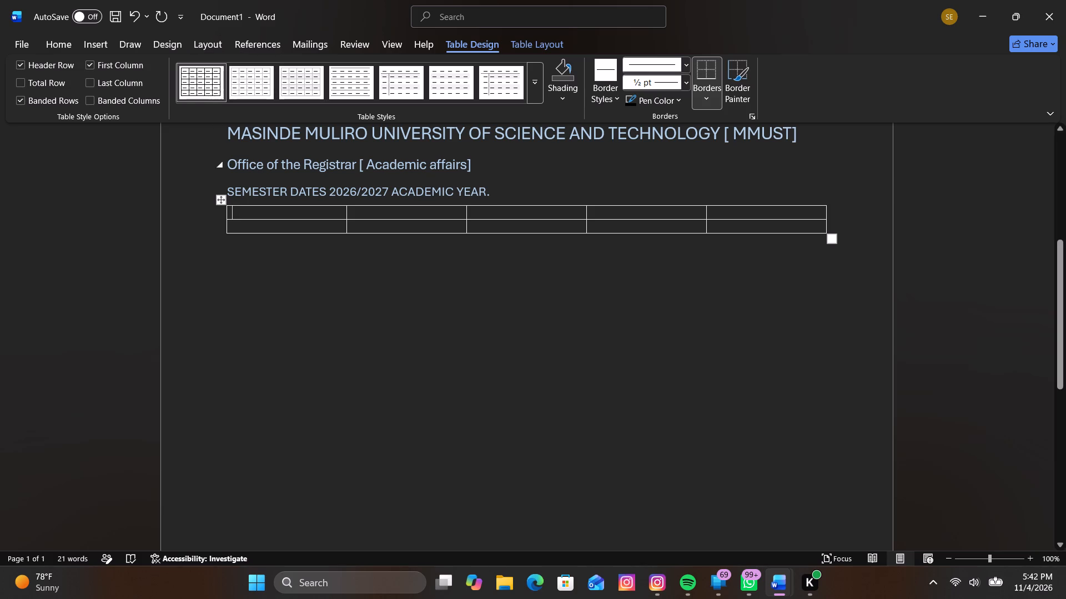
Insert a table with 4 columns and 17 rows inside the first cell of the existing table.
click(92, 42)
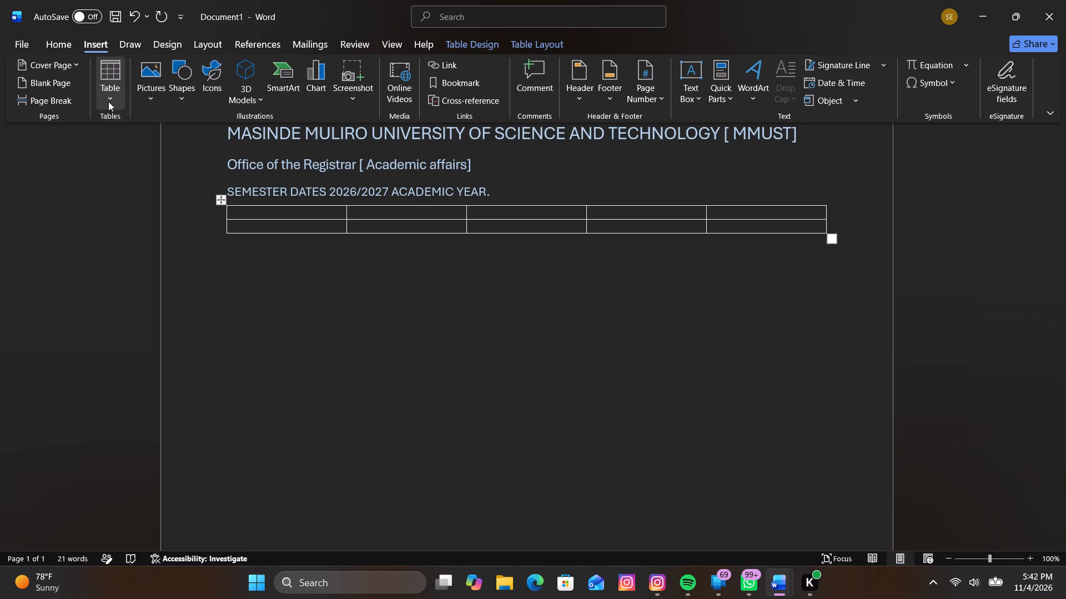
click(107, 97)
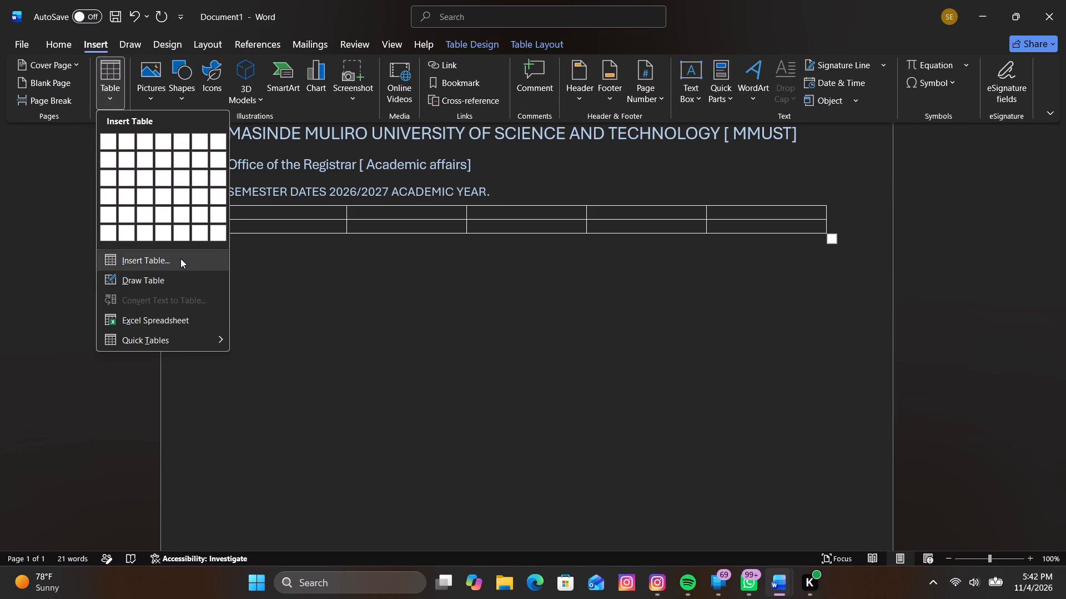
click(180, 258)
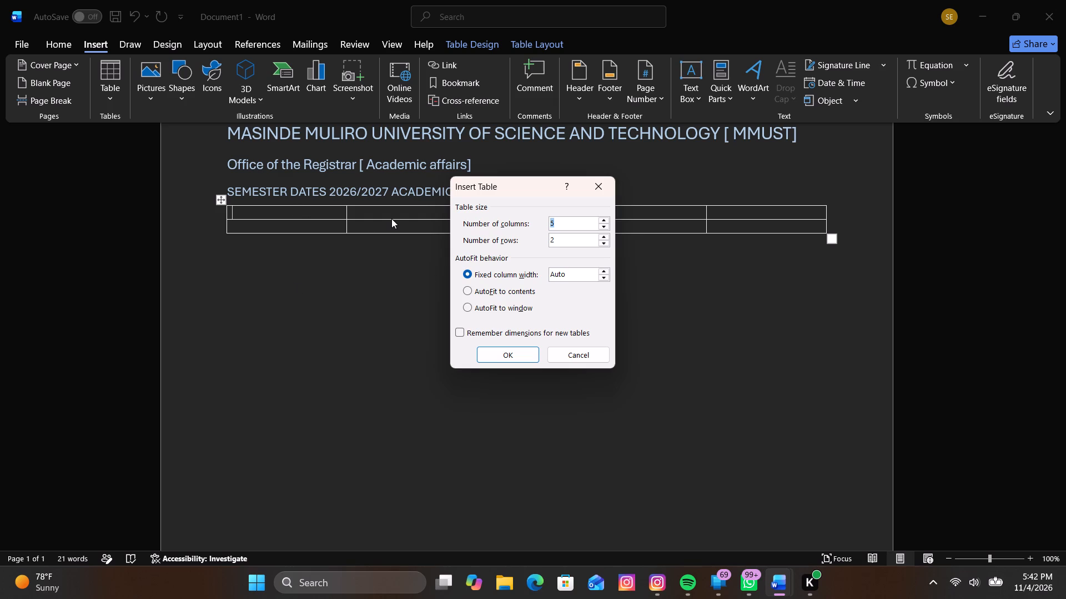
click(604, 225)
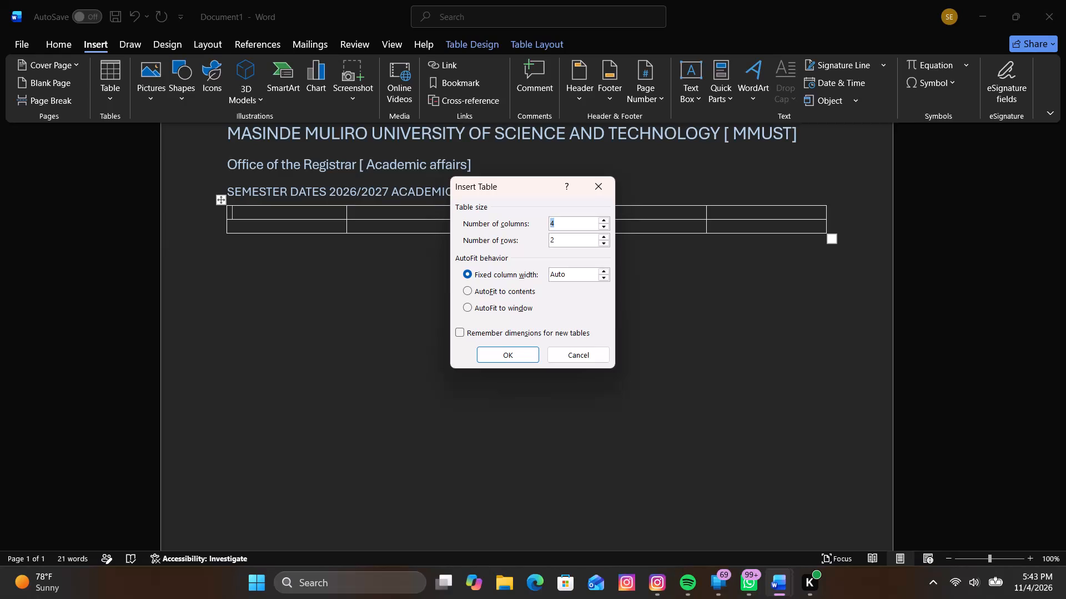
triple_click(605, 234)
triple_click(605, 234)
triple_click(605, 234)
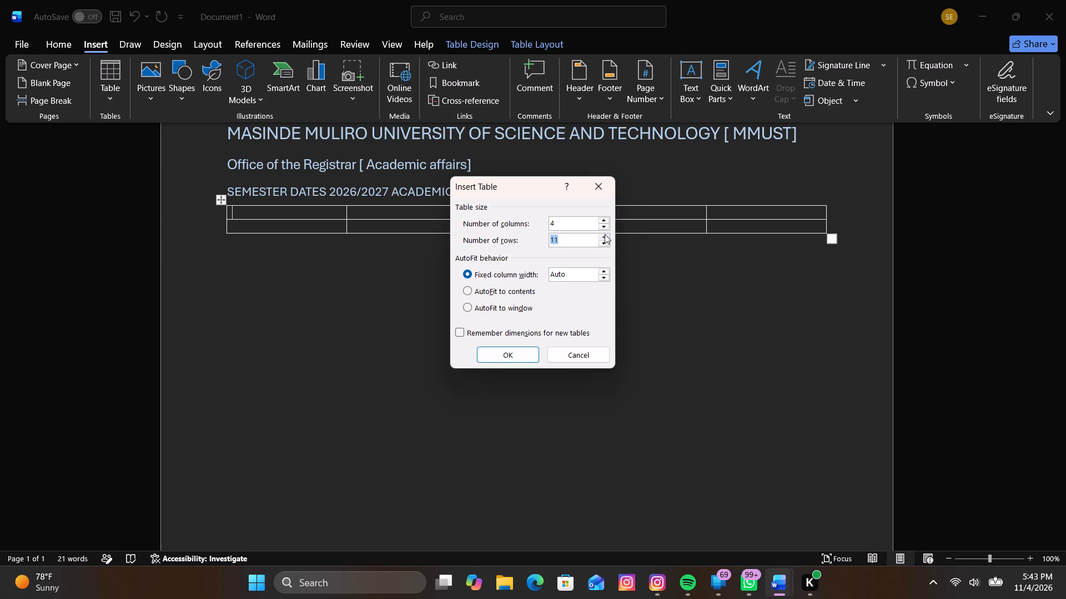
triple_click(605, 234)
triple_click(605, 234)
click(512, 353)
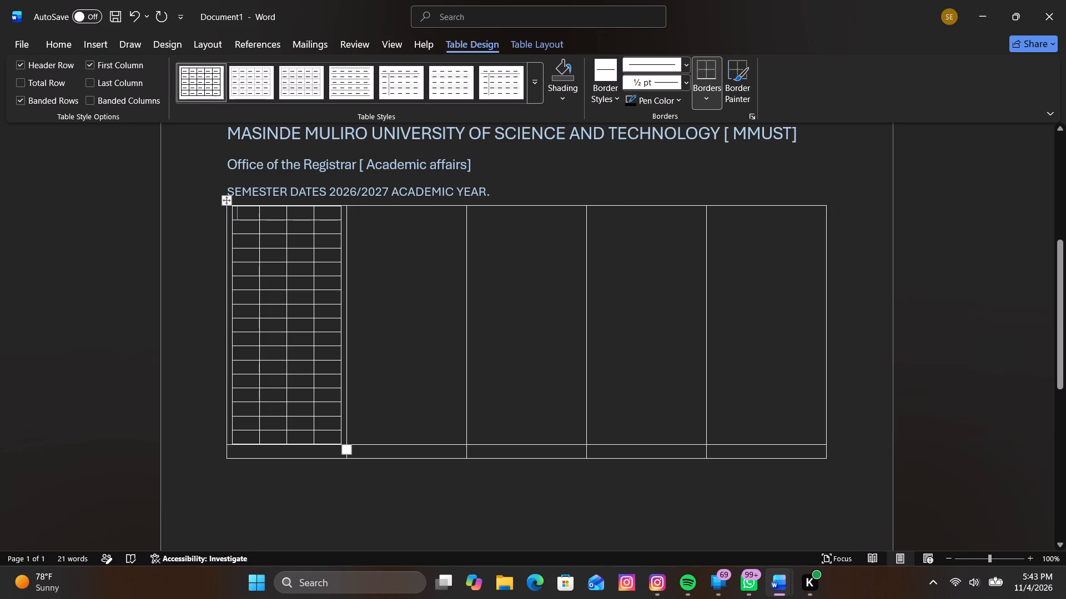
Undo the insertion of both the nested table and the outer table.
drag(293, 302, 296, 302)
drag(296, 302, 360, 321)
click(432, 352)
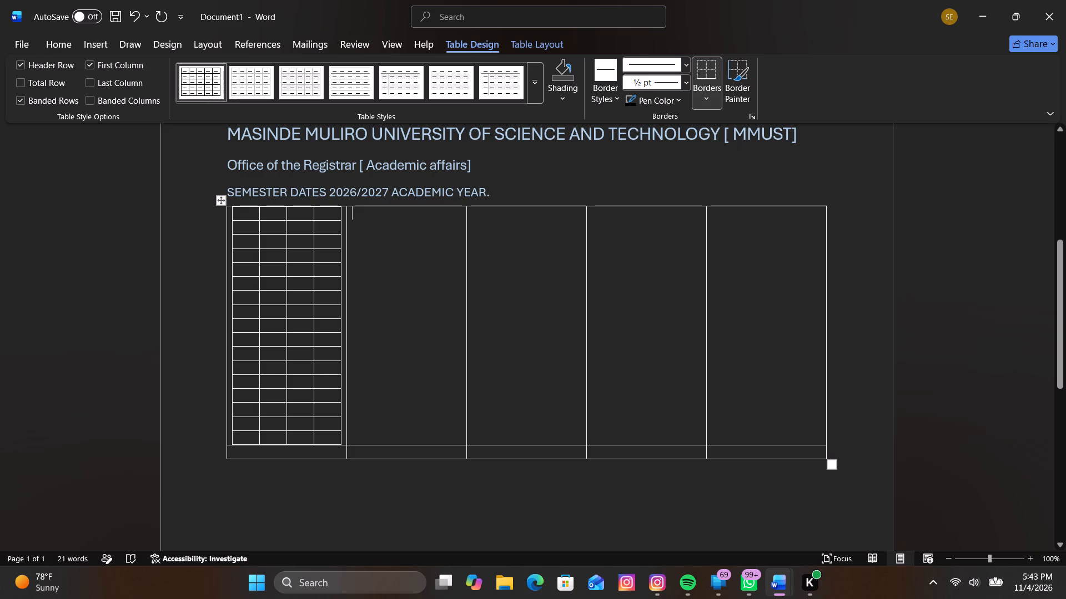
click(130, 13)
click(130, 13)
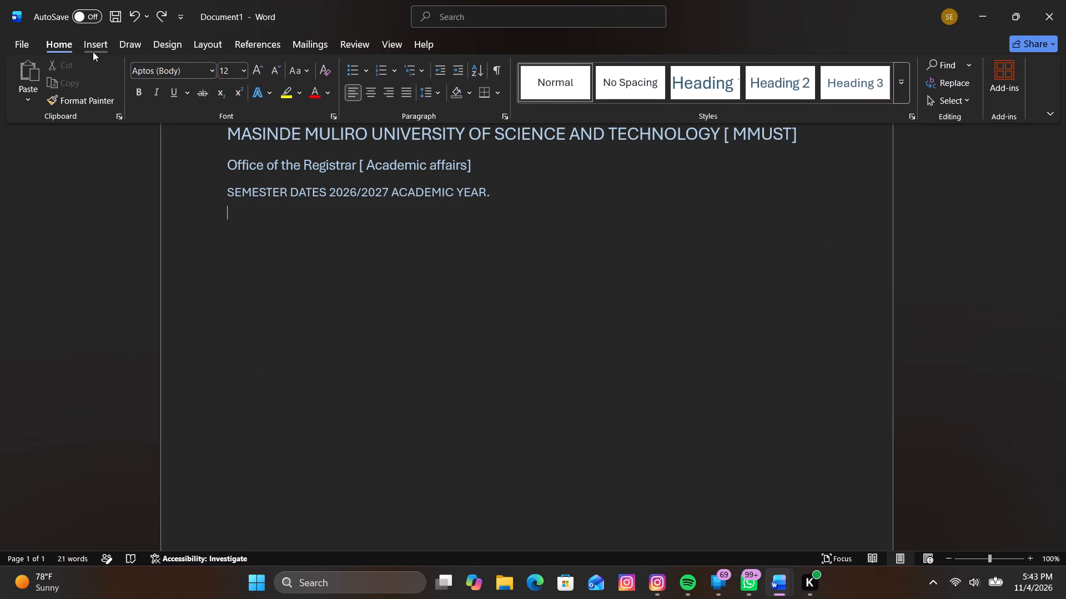
Insert a table with 4 columns and 17 rows on the empty line below the semester dates heading.
click(93, 42)
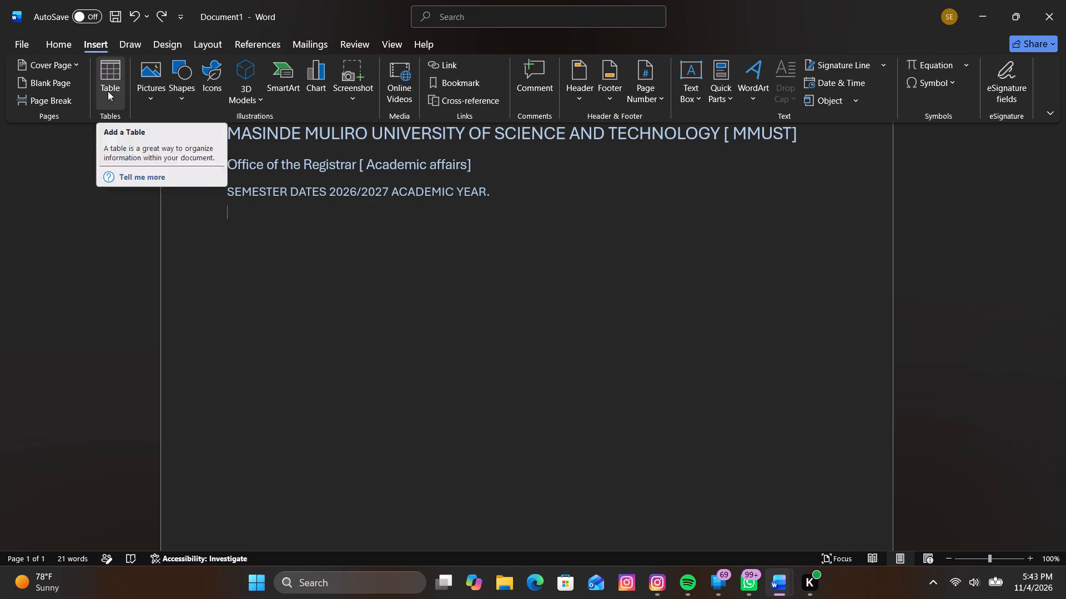
click(108, 91)
click(168, 262)
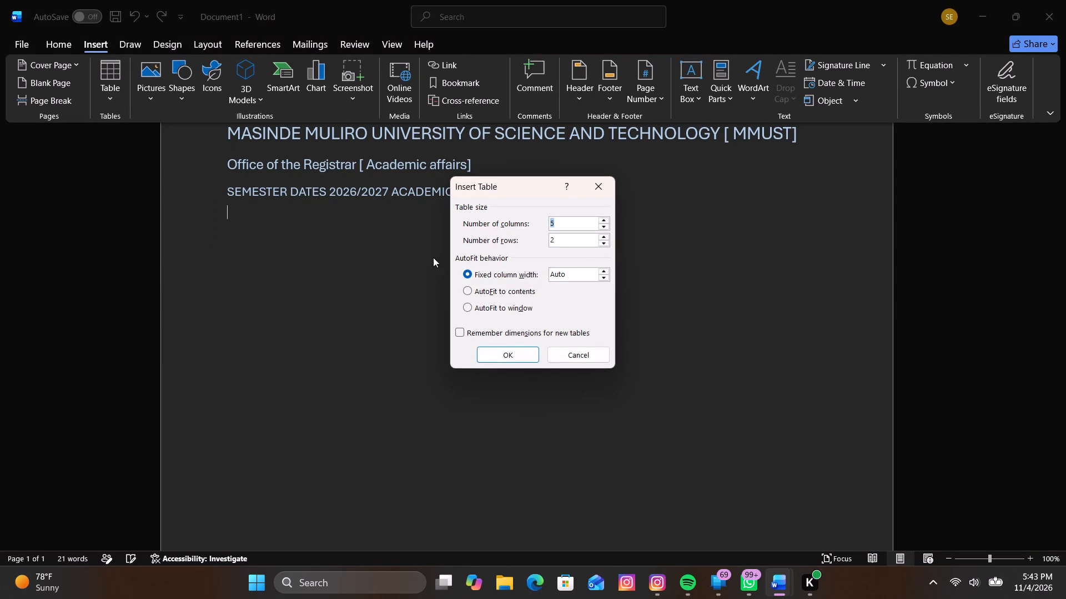
click(603, 225)
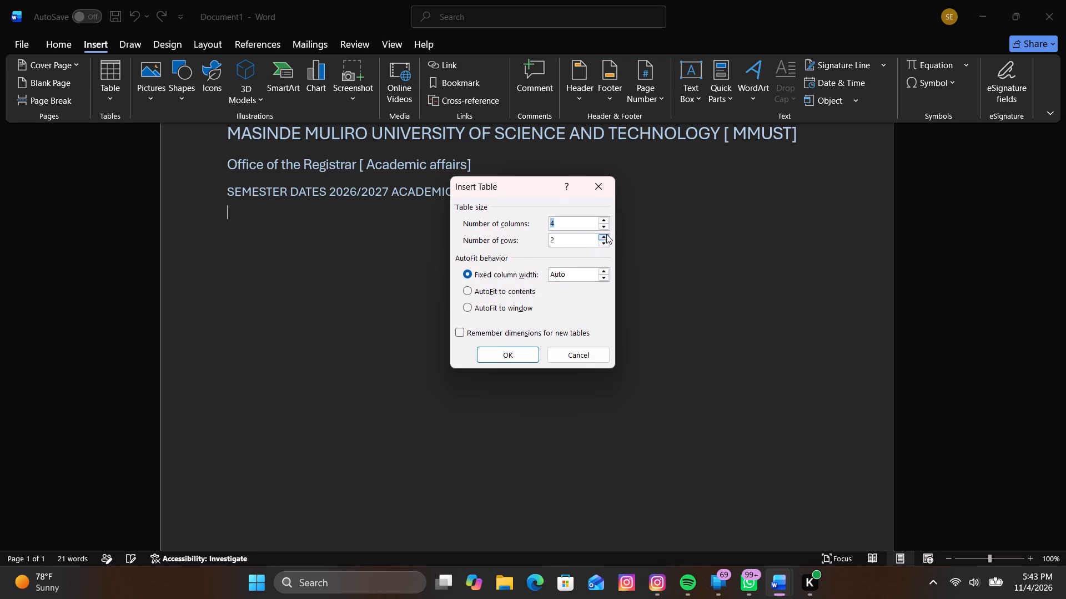
click(606, 236)
triple_click(606, 236)
triple_click(606, 236)
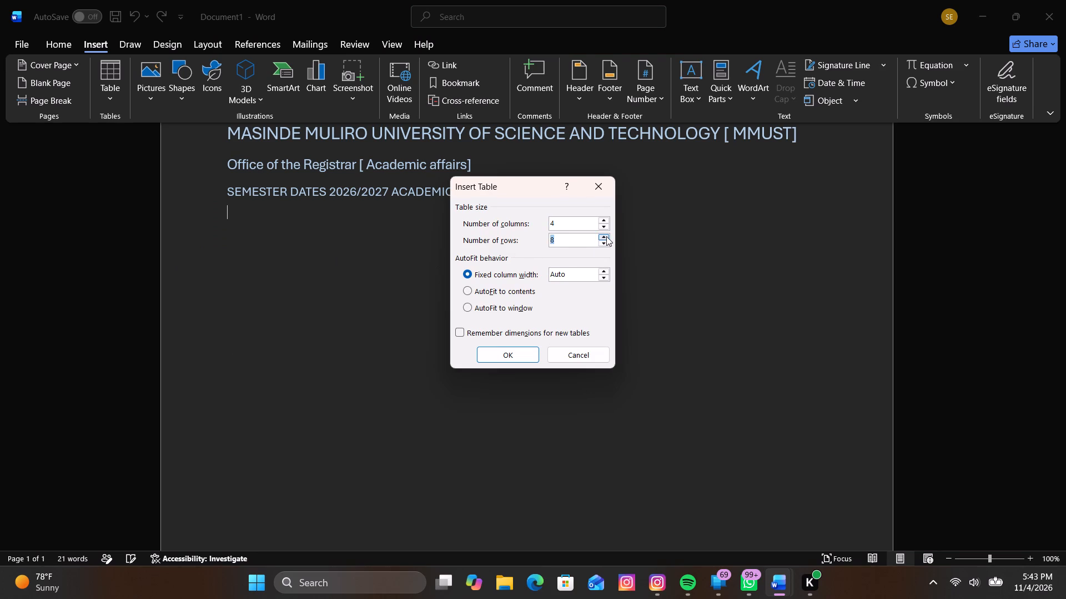
triple_click(606, 236)
triple_click(606, 236)
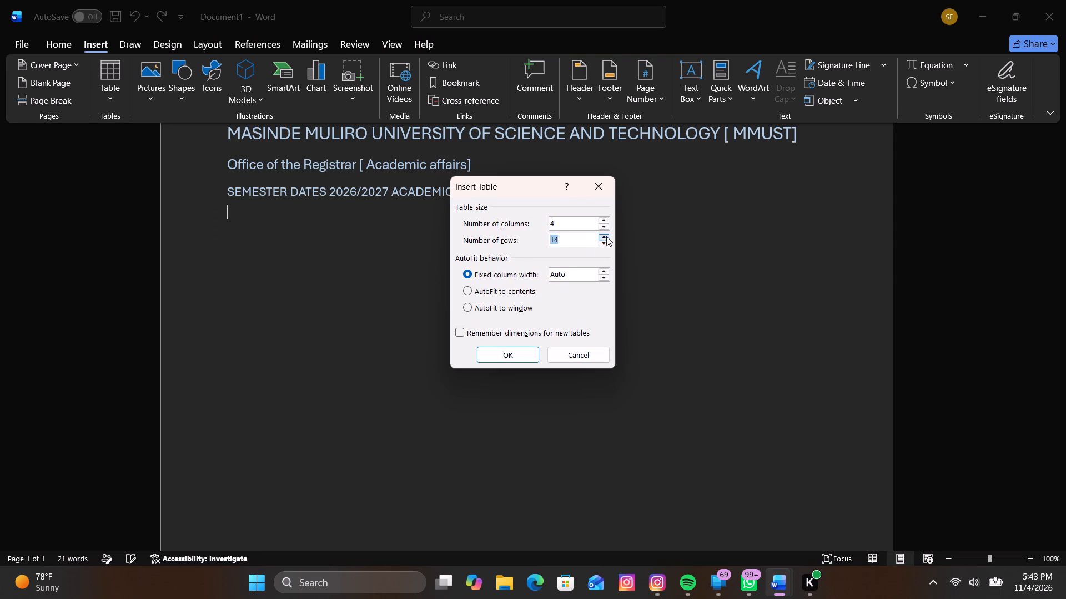
click(606, 236)
click(606, 236)
click(505, 354)
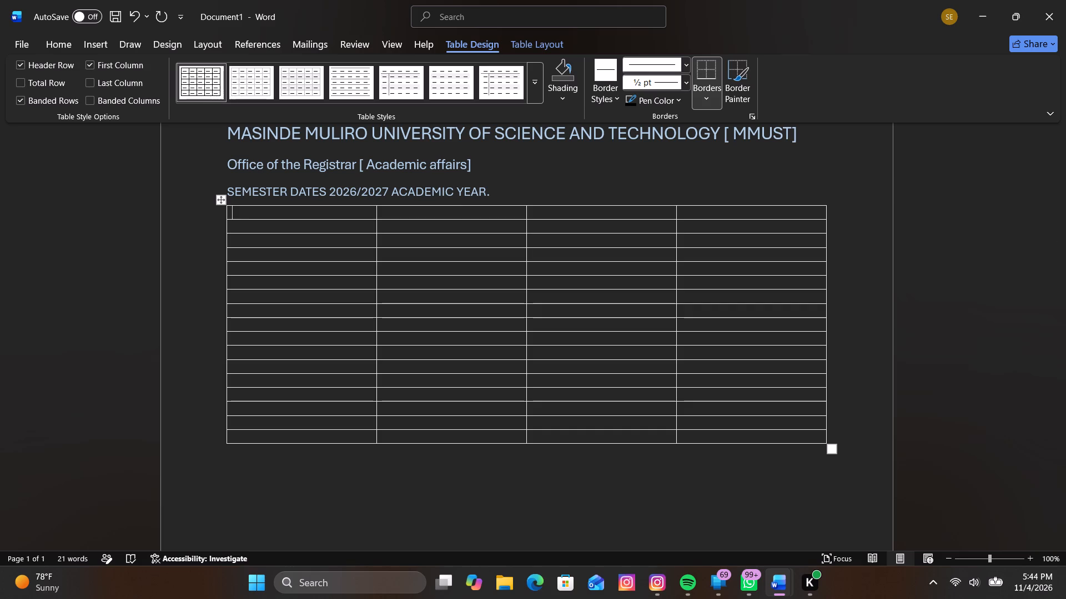
Fill the table's header row with SEMESTER, ACTIVITY, DATES and PERIOD.
key(s)
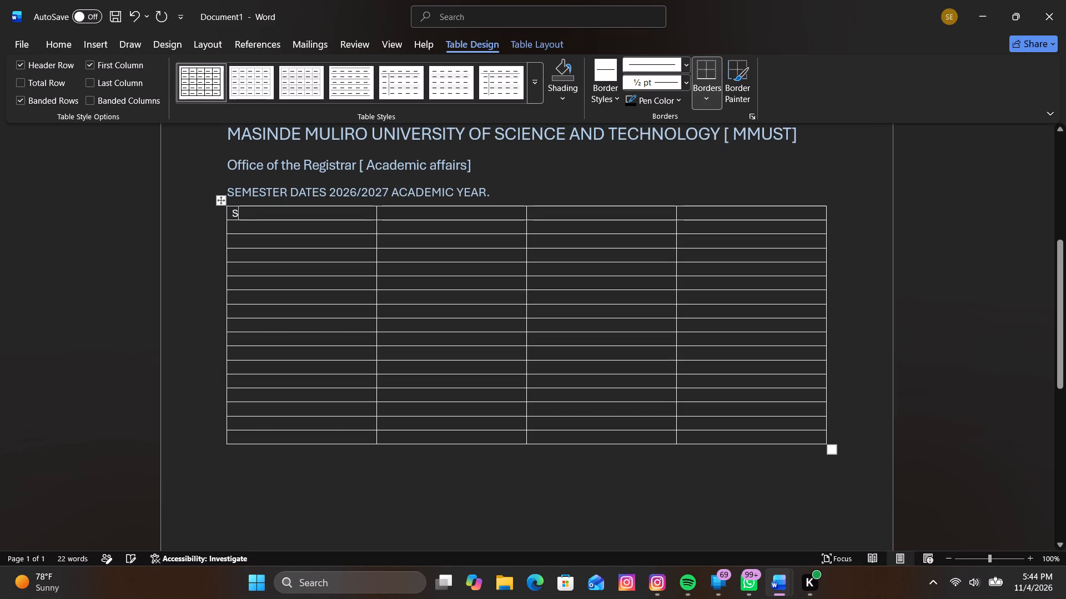
key(e)
text(MESTER)
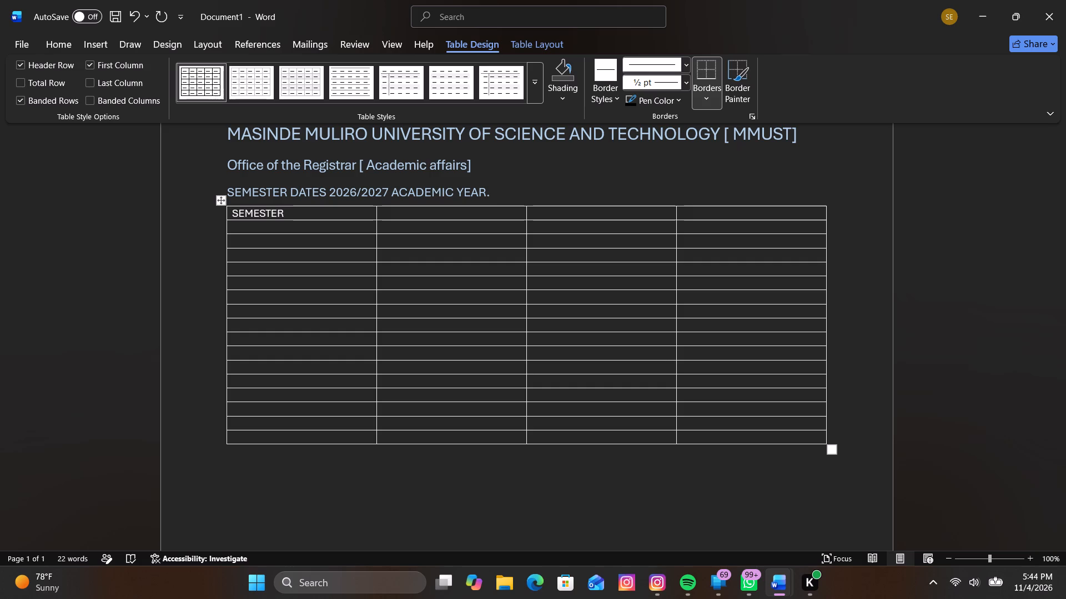
click(425, 215)
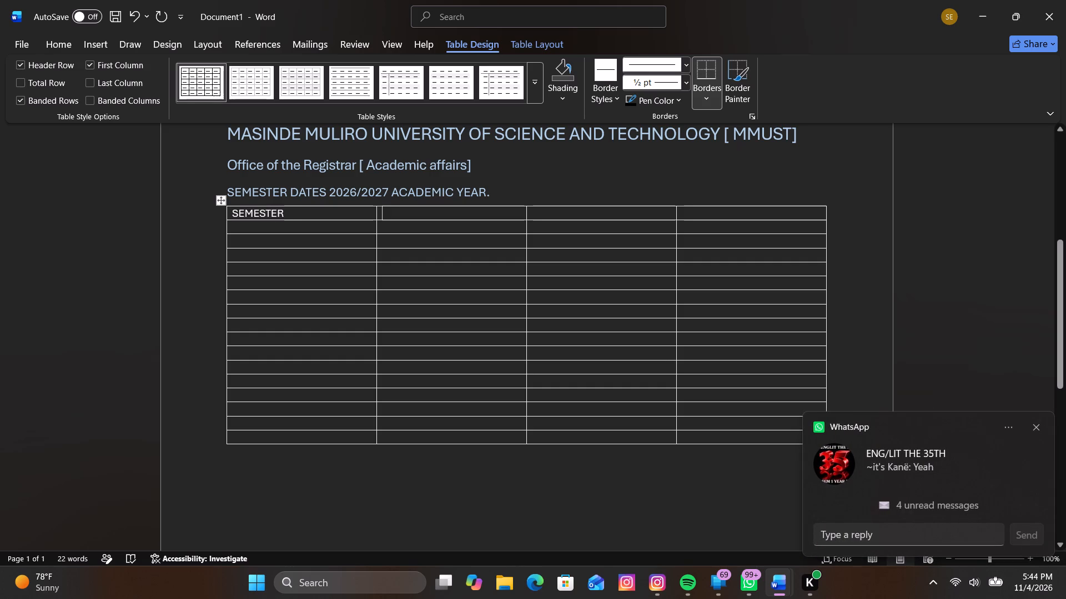
text(AC)
text(TIVITY)
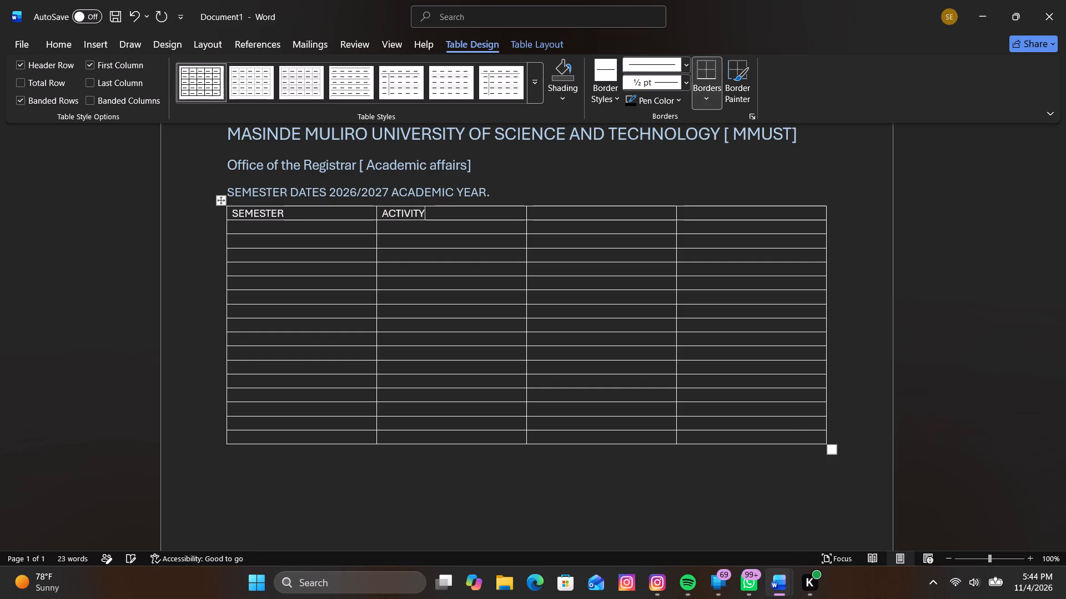
click(568, 214)
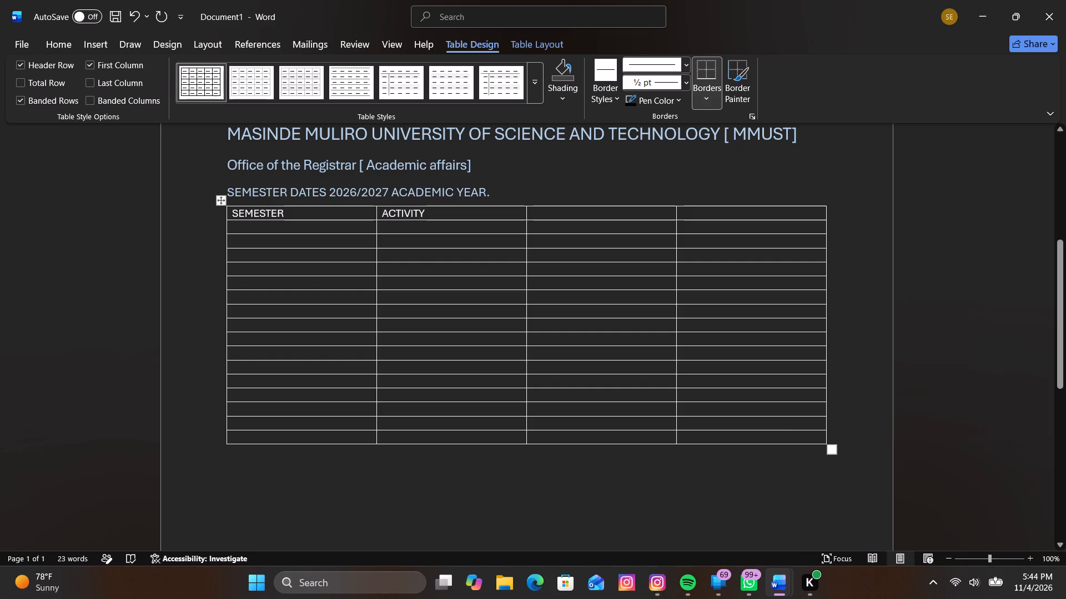
text(DATES)
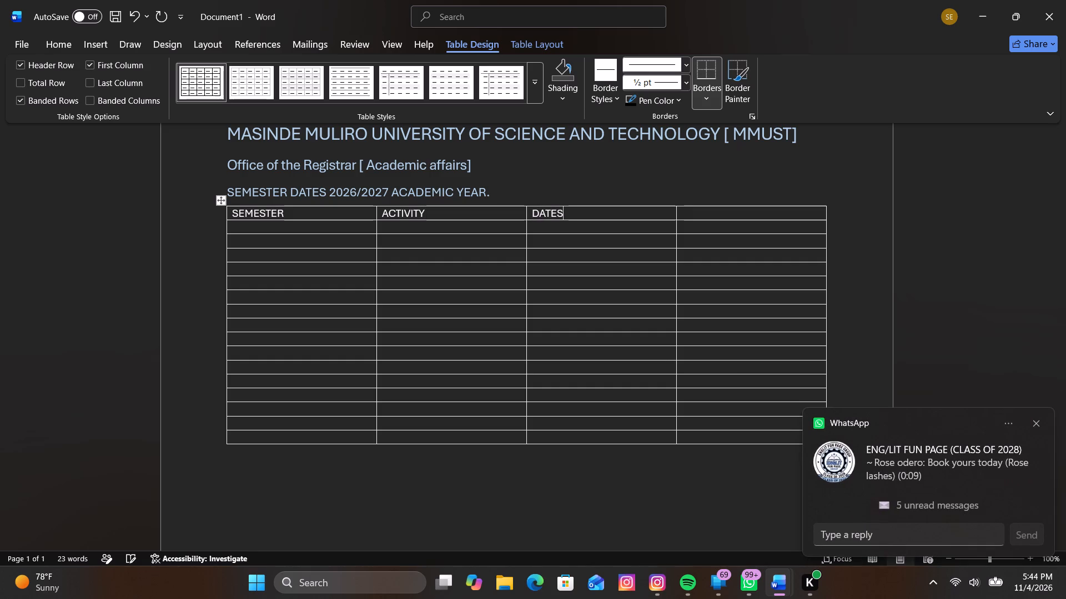
key(space)
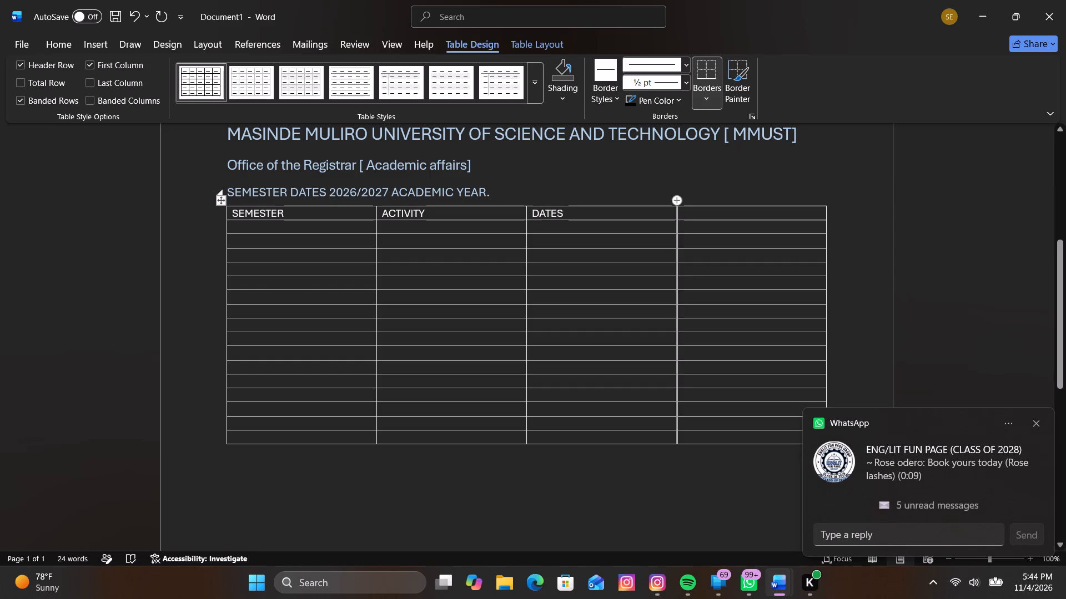
click(695, 212)
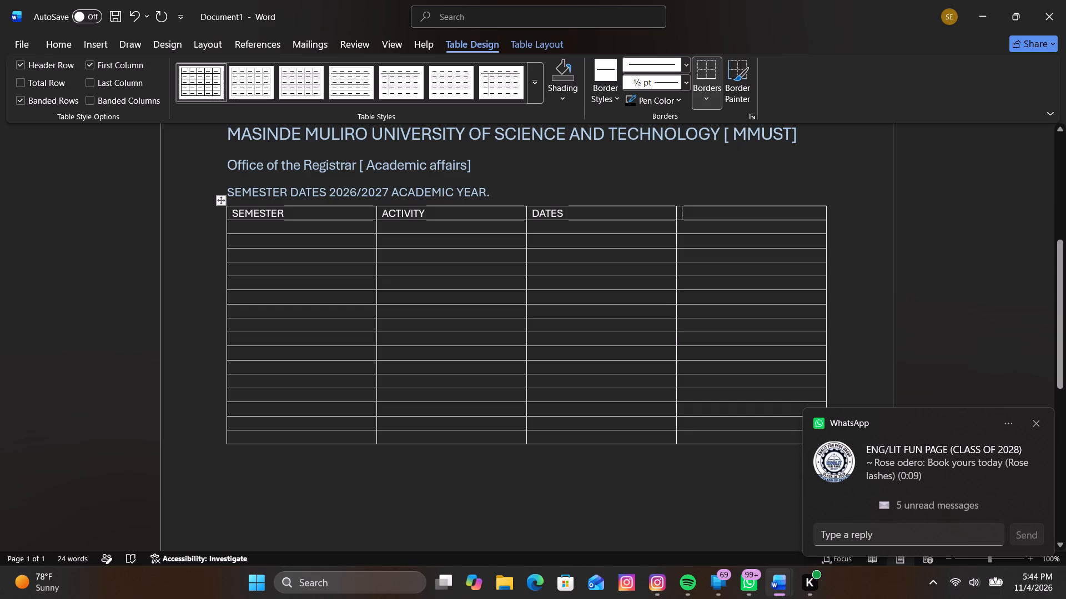
text(PER)
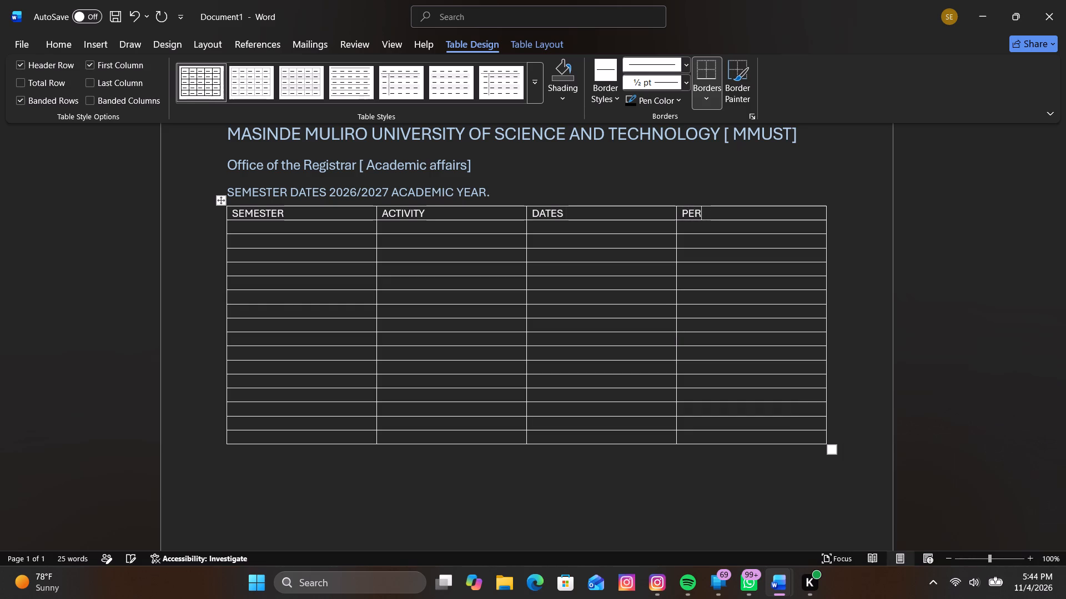
text(IO)
key(d)
Enter "Semester 1 2026/2027 Academic year" in the second row's SEMESTER cell.
click(277, 227)
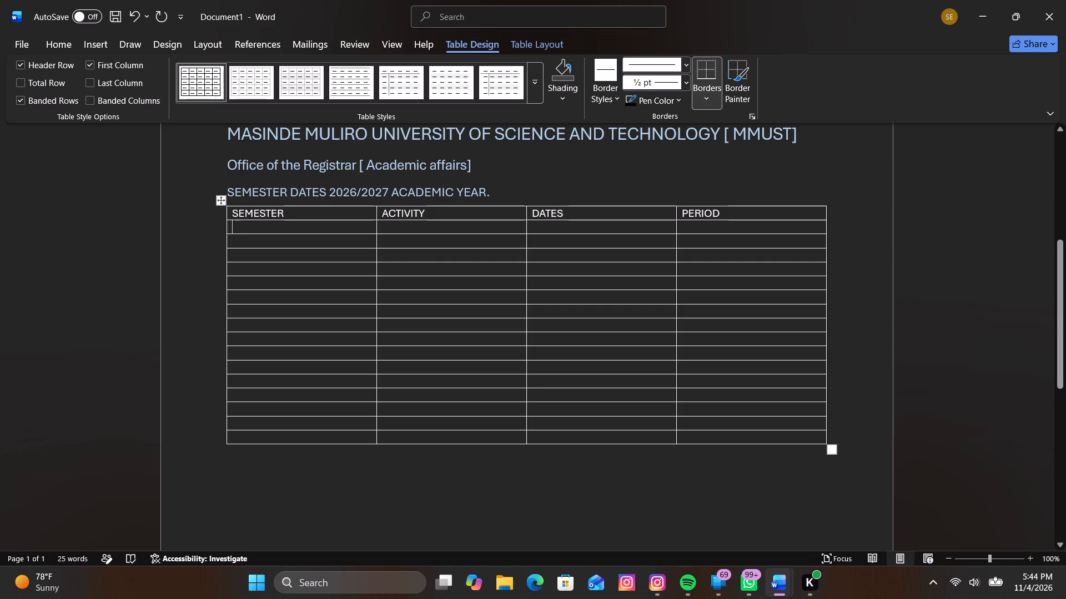
key(s)
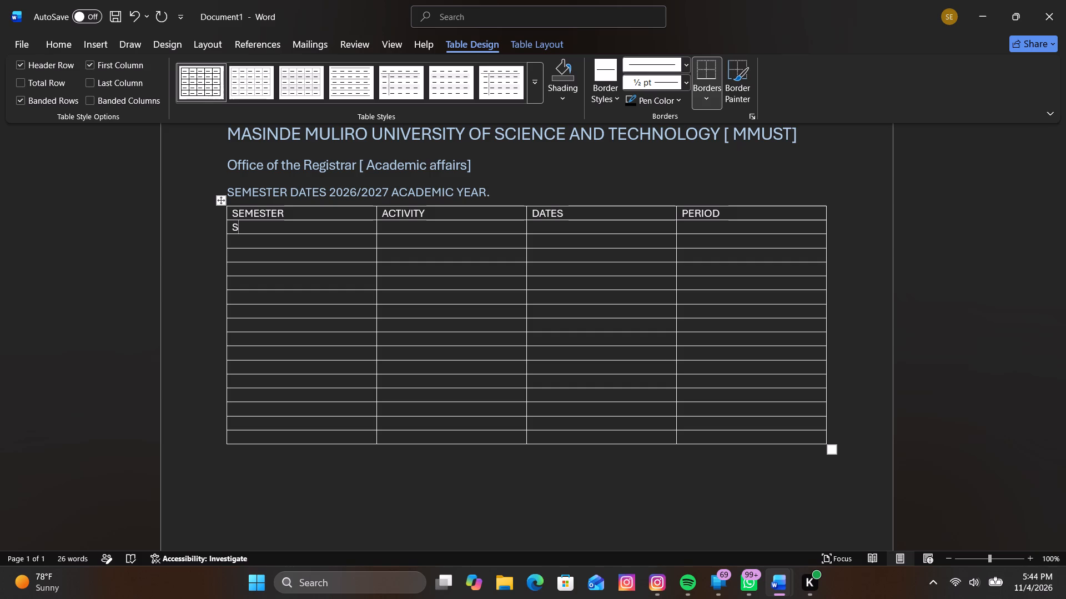
text(mester)
key(space)
text(1)
key(space)
text(2026)
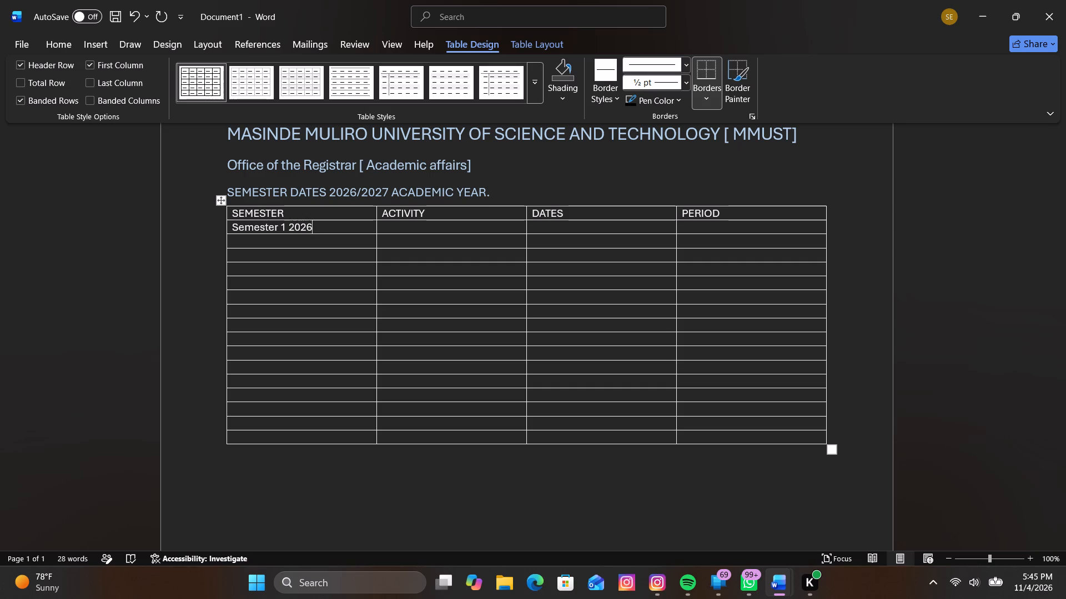
key(slash)
text(2027)
key(space)
key(a)
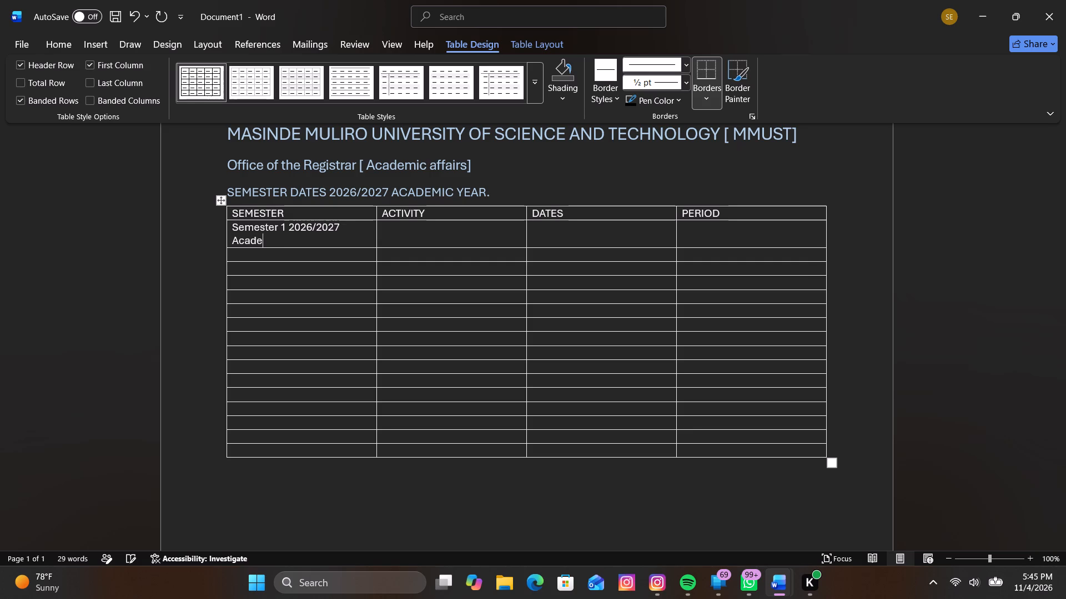
text(mic)
key(space)
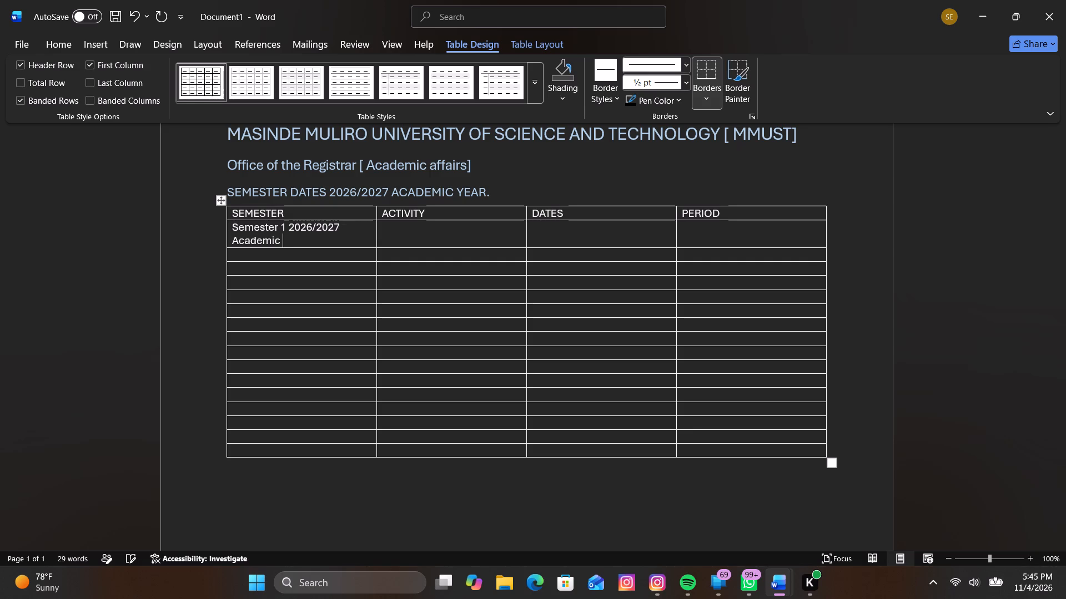
text(year)
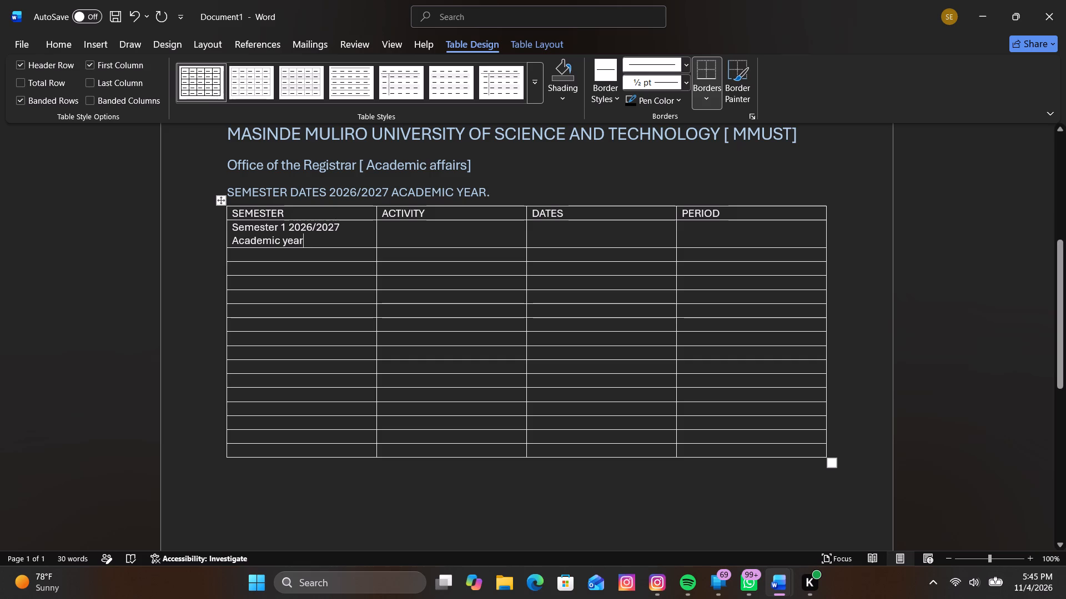
Enter "Reporting of first year students" in the ACTIVITY cell of the Semester 1 row.
click(405, 232)
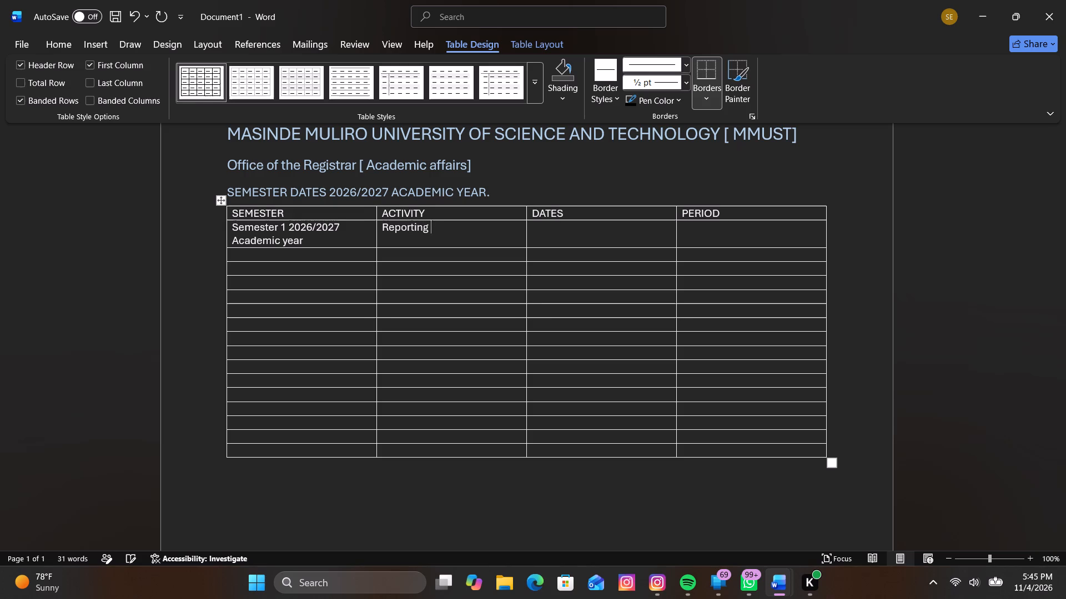
text(of first)
key(space)
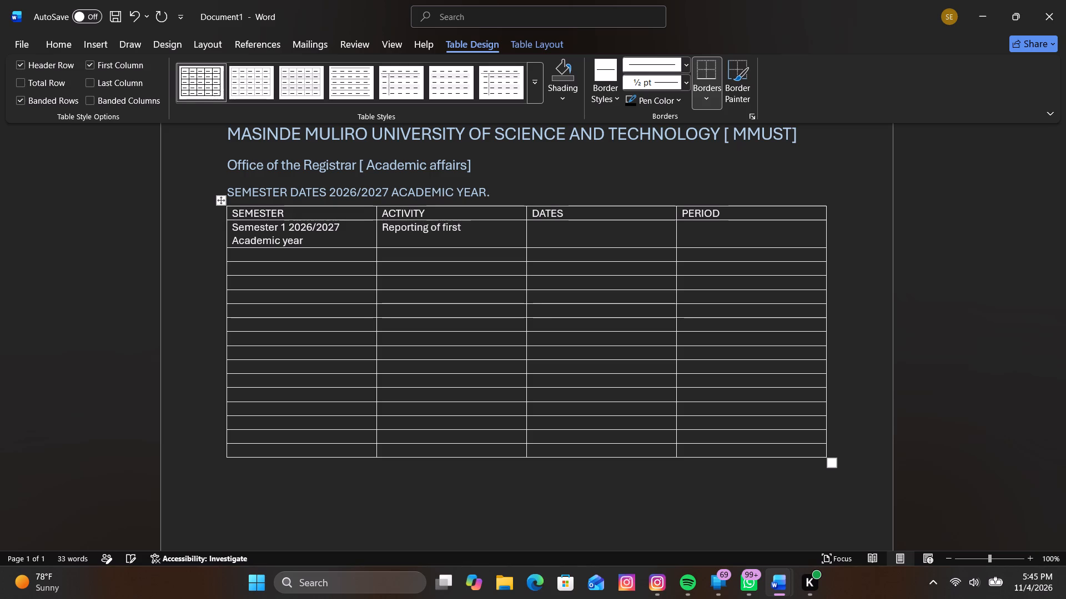
text(year)
key(space)
text(students)
Enter "20th August- 21st August 2026" in the DATES cell of the first-year reporting row.
click(546, 232)
text(20)
text(th)
key(space)
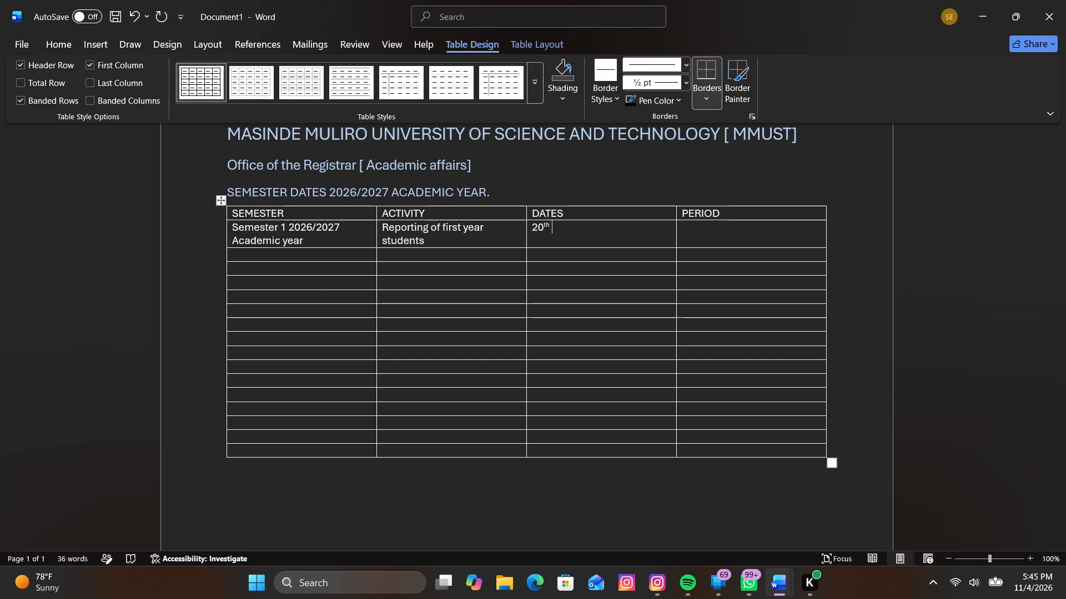
key(a)
key(minus)
key(space)
text(21)
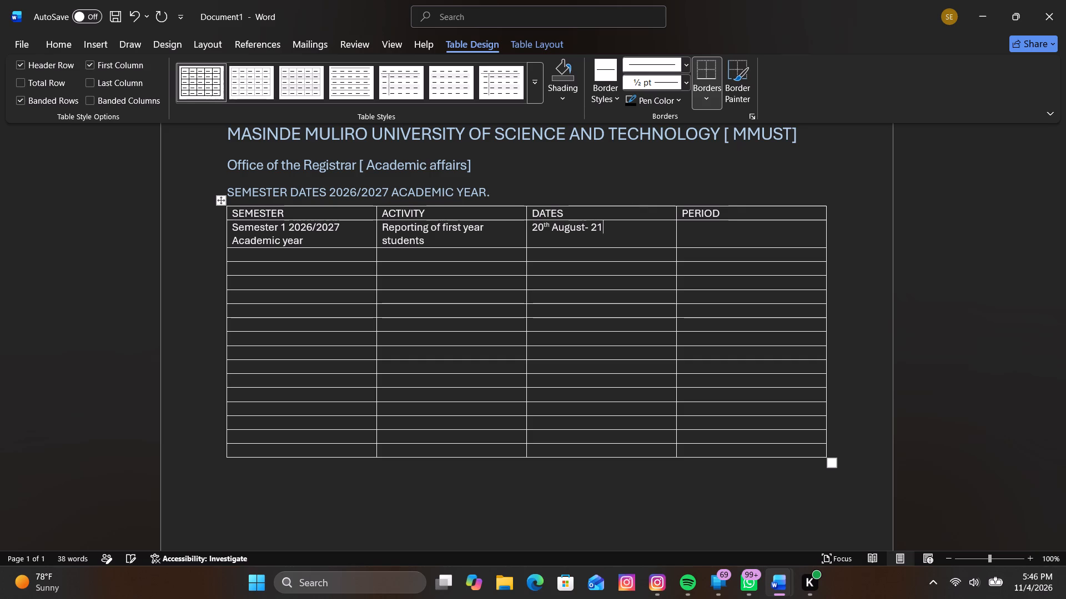
text(st)
key(space)
text(AU)
key(BackSpace)
text(ugust)
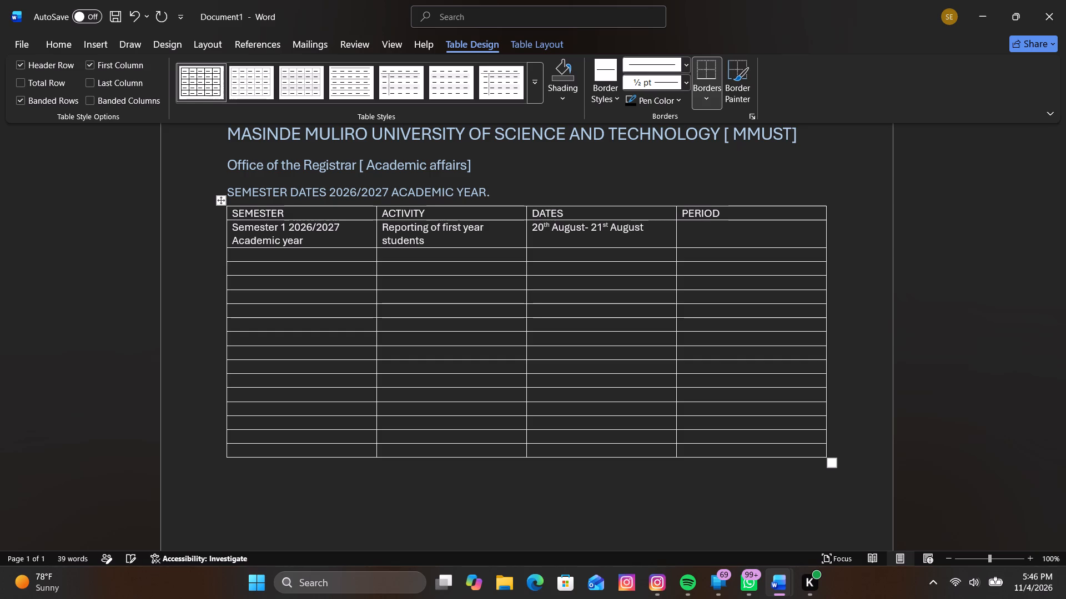
key(space)
text(2026)
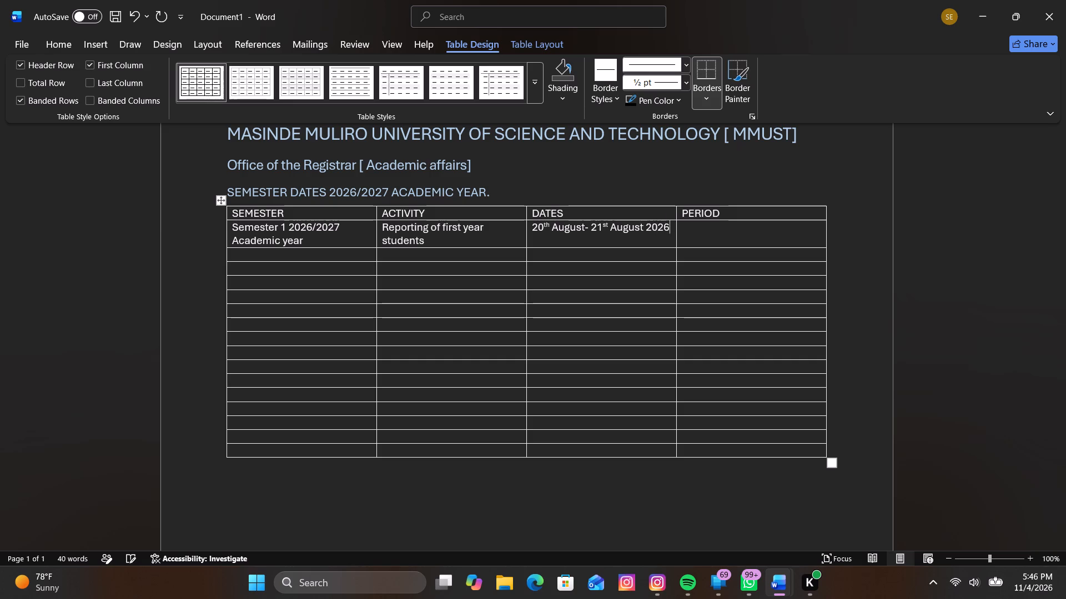
Enter "2days" in the PERIOD cell of the first-year reporting row.
click(717, 235)
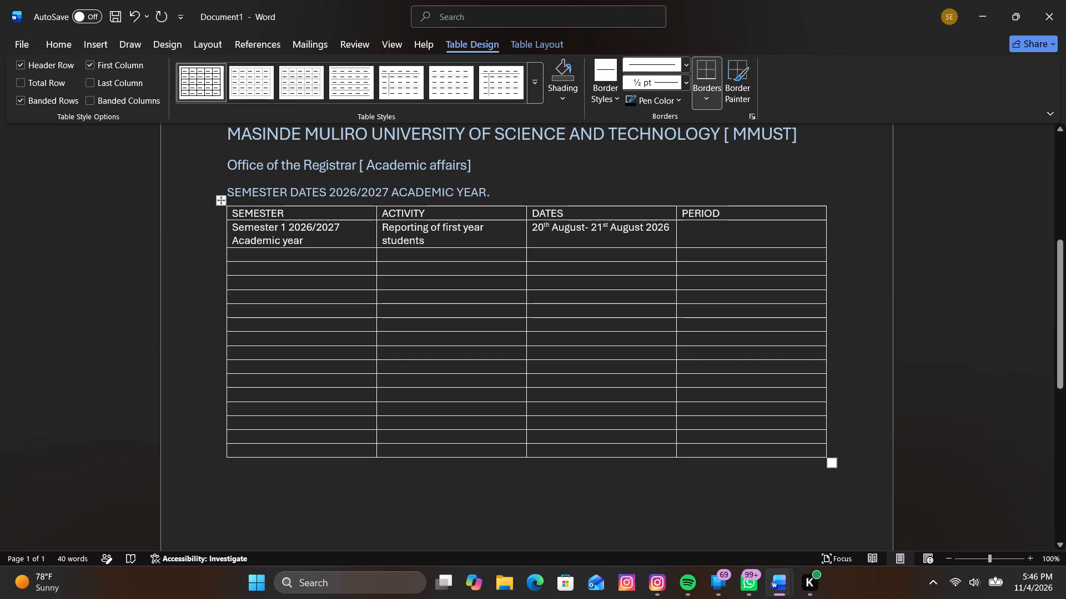
key(2)
text(days)
key(space)
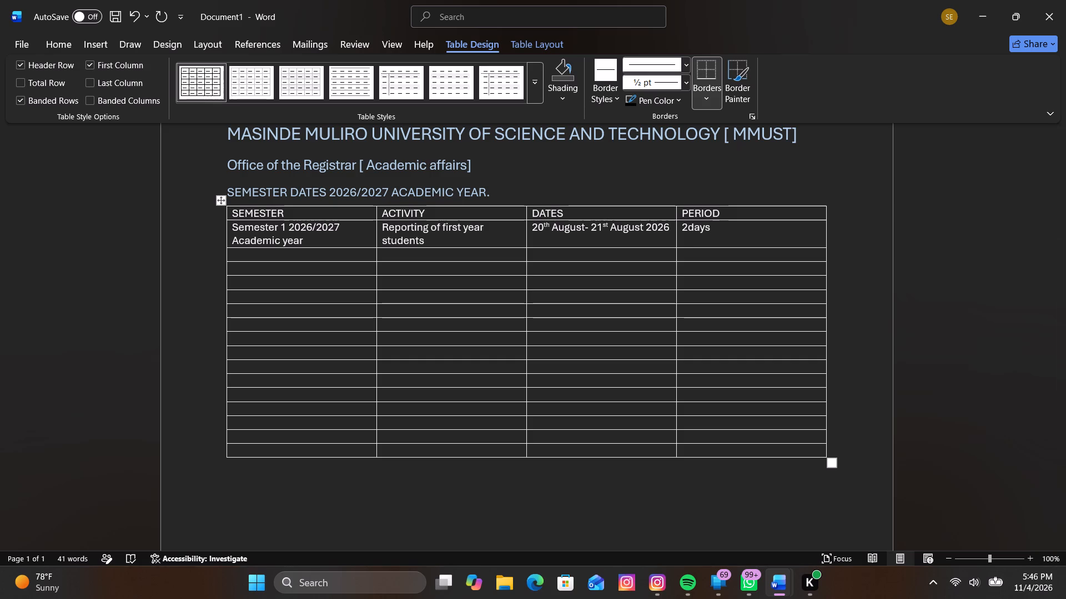
Enter "First year students orientation" in the ACTIVITY cell below the first-year reporting row.
click(425, 254)
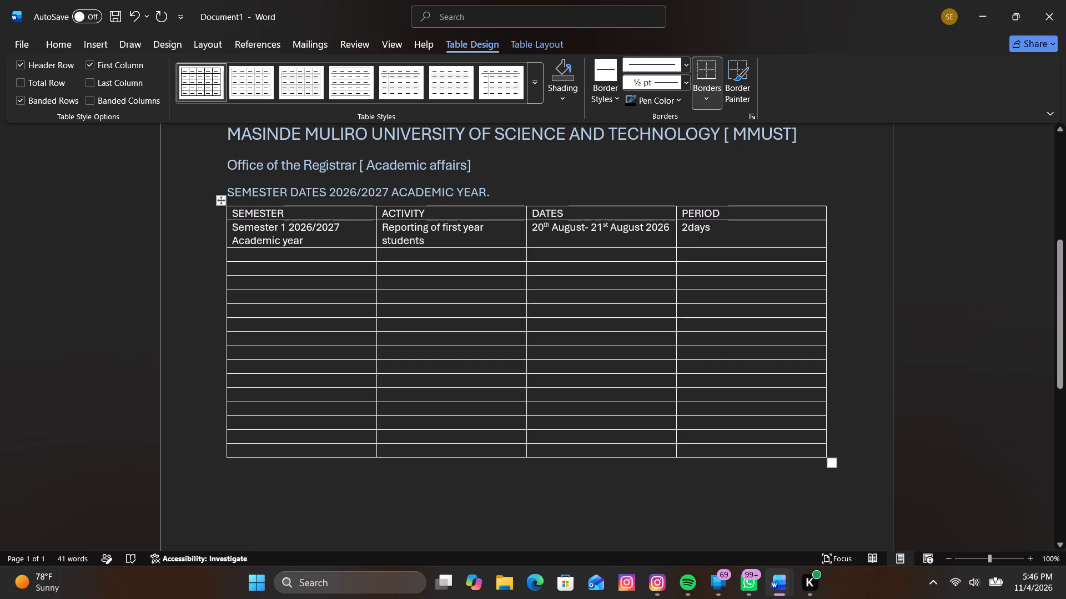
text(irst yera)
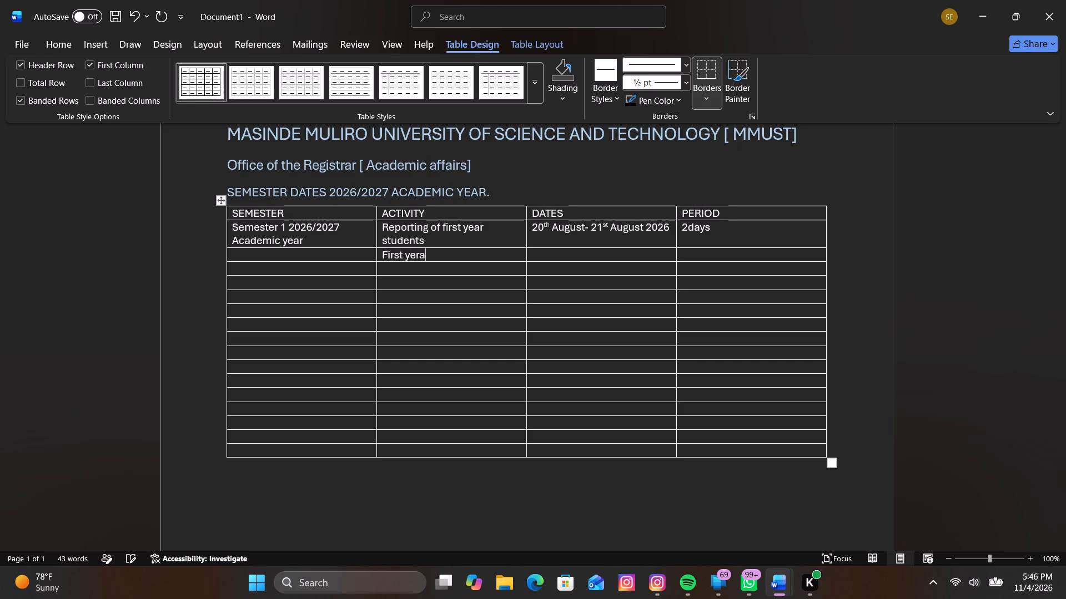
key(BackSpace)
key(BackSpace)
text(ar st)
key(u)
text(dents orientation)
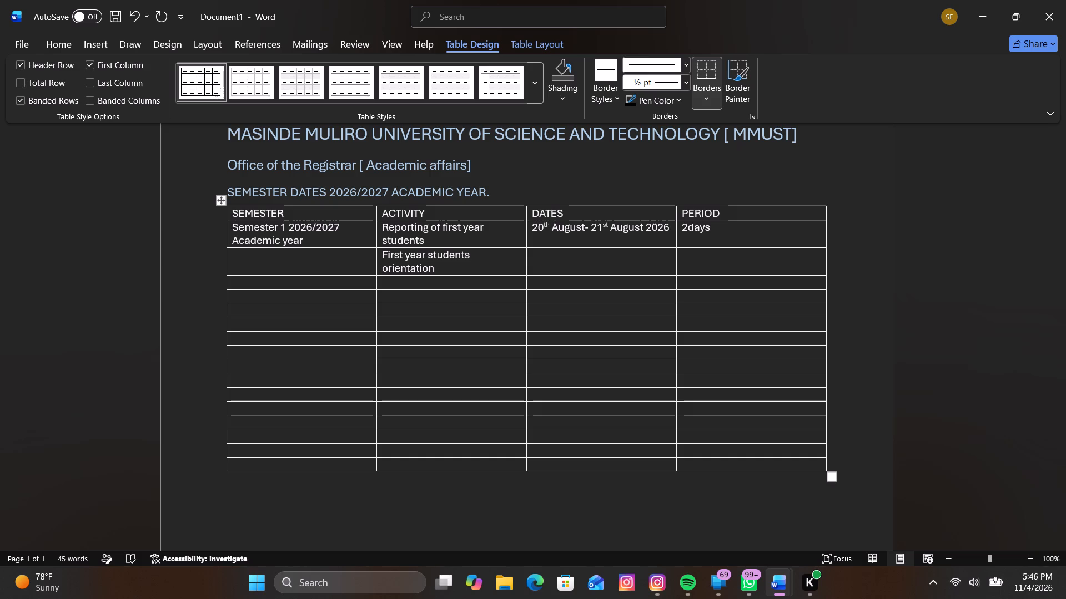
Enter "24th August- 30th August 2026" in the DATES cell of the first-year orientation row.
click(561, 263)
text(24th)
key(space)
key(a)
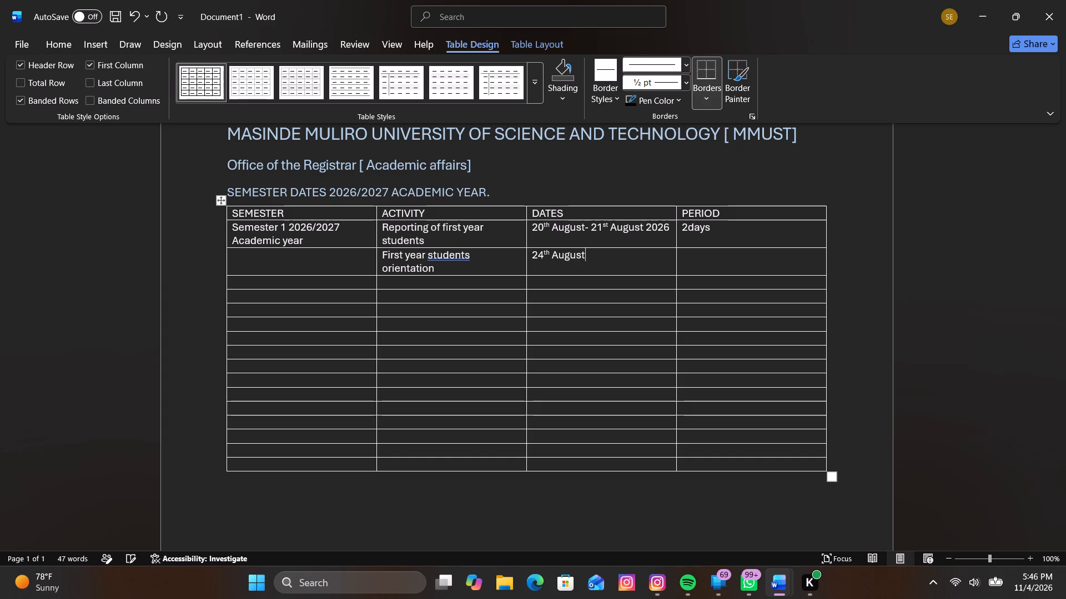
text(-)
key(space)
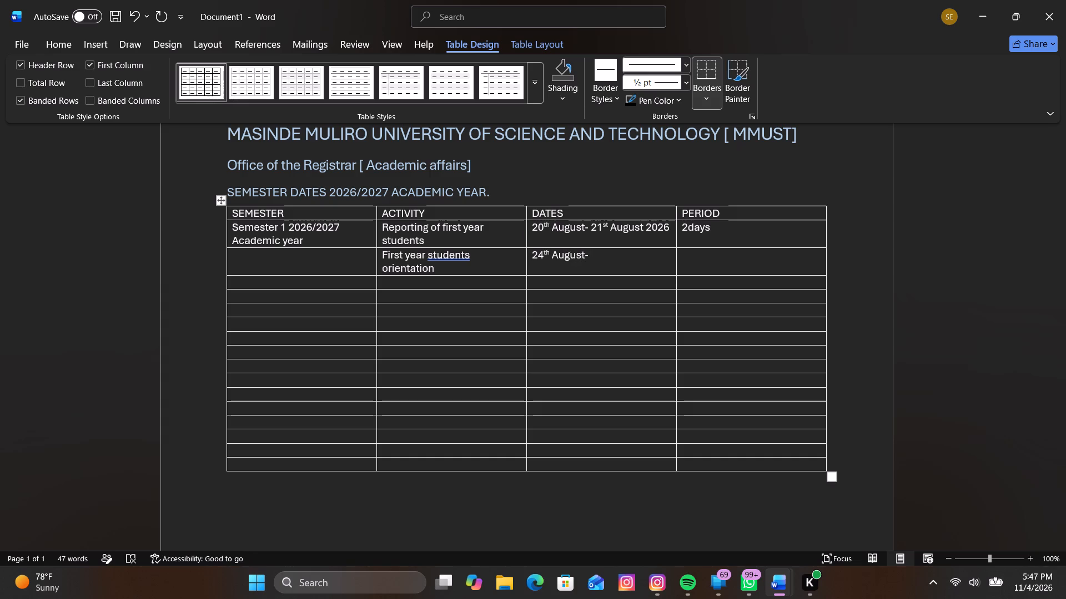
text(30)
key(a)
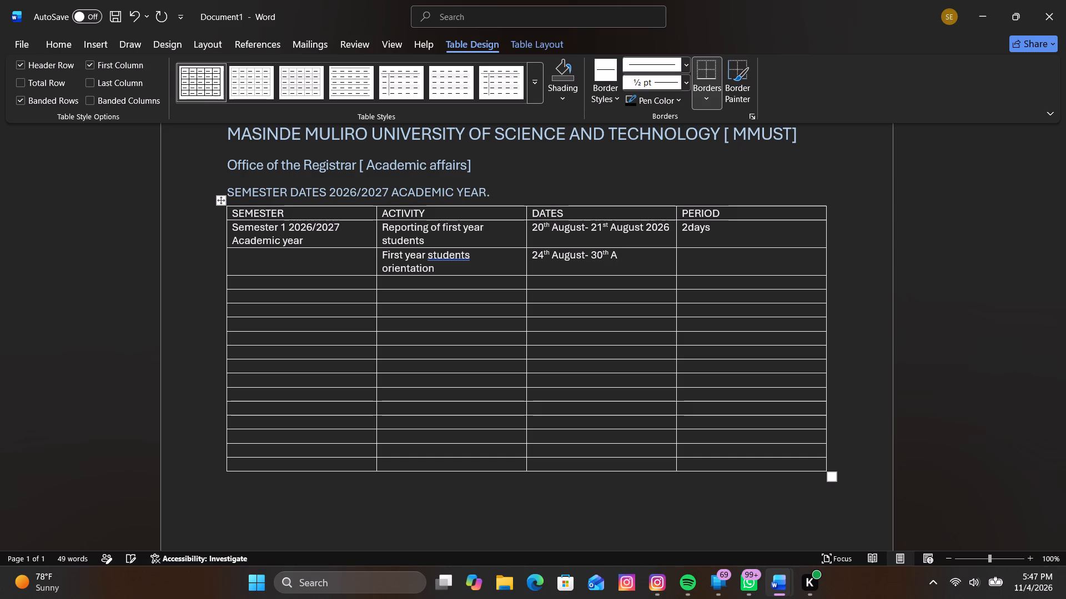
text(ugust)
key(space)
text(2026)
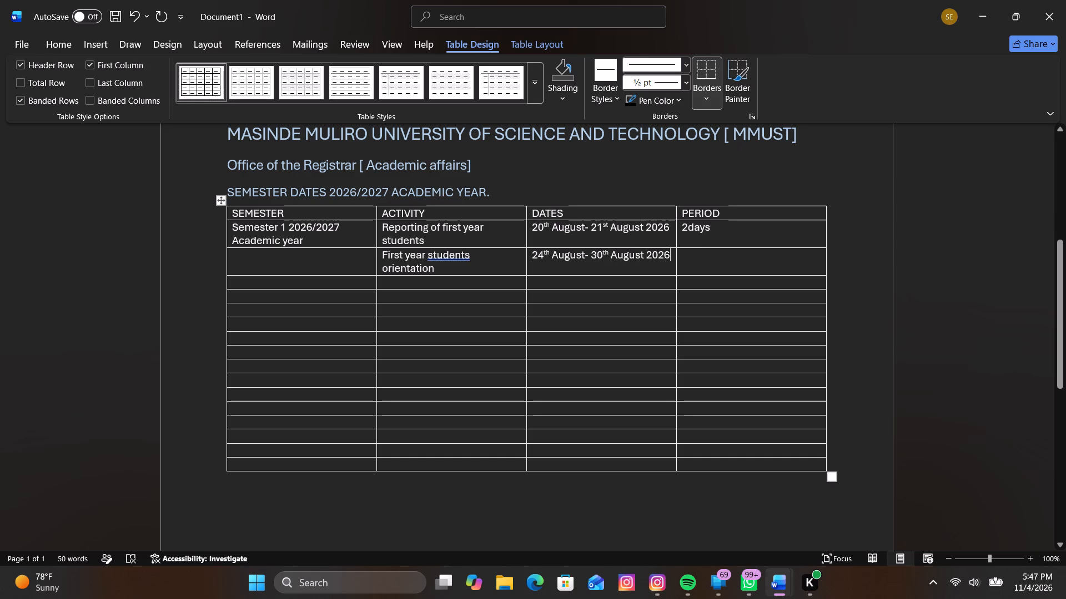
Enter "7 days" in the PERIOD cell of the first-year orientation row.
click(722, 264)
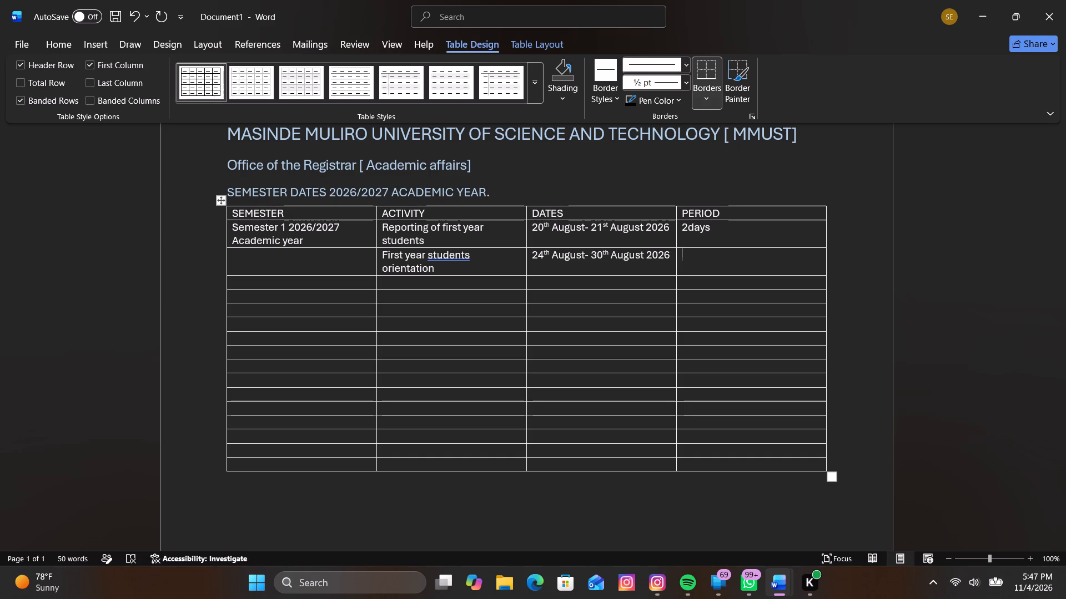
text(7)
key(space)
text(days)
Add a possessive apostrophe after "students" in the orientation activity so it reads "First year students' orientation".
click(473, 256)
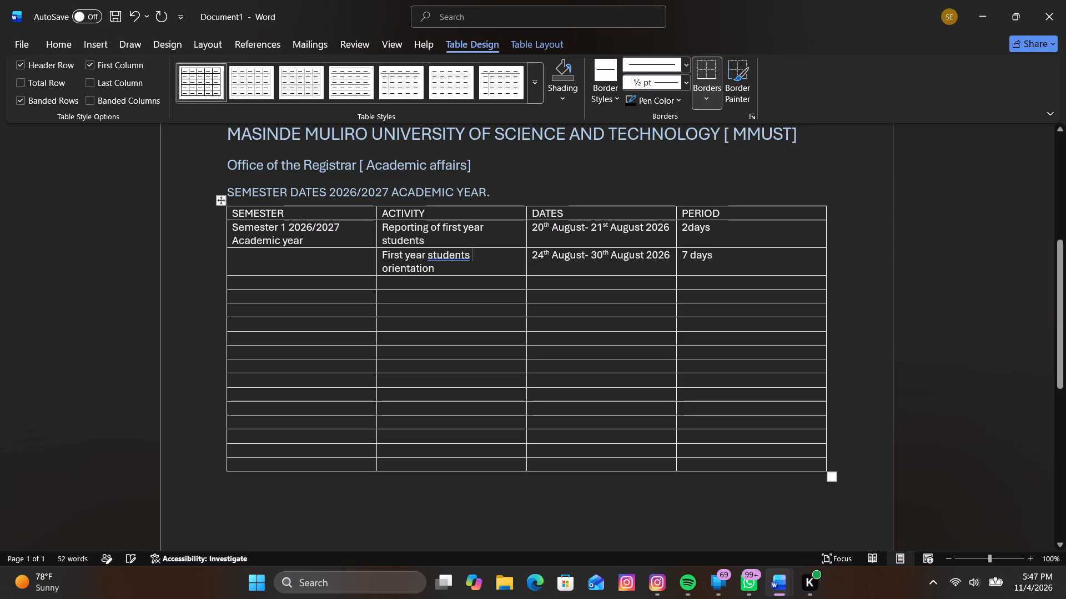
key(BackSpace)
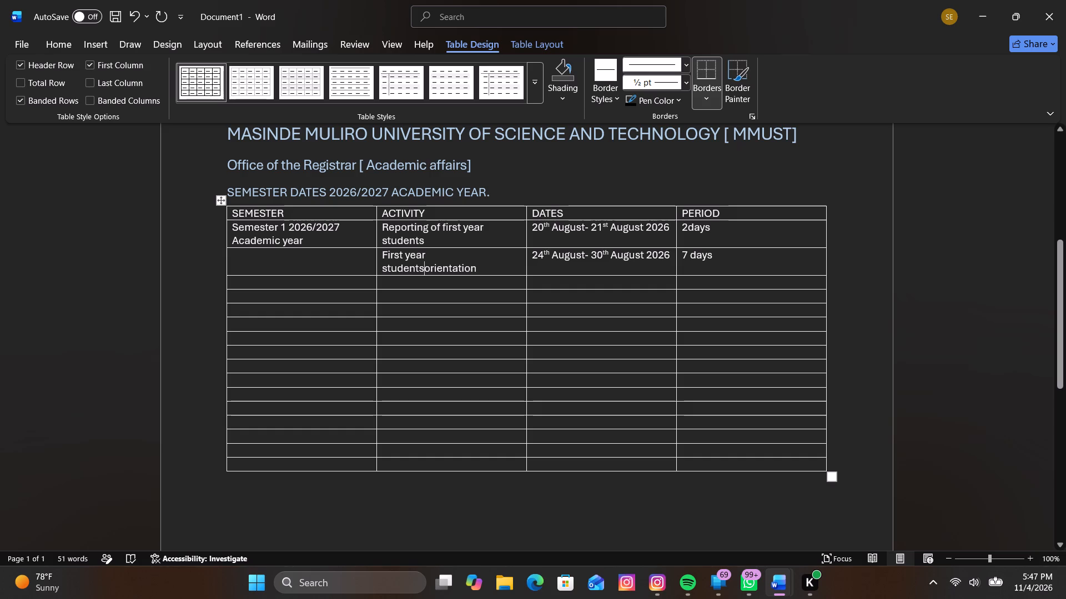
key(space)
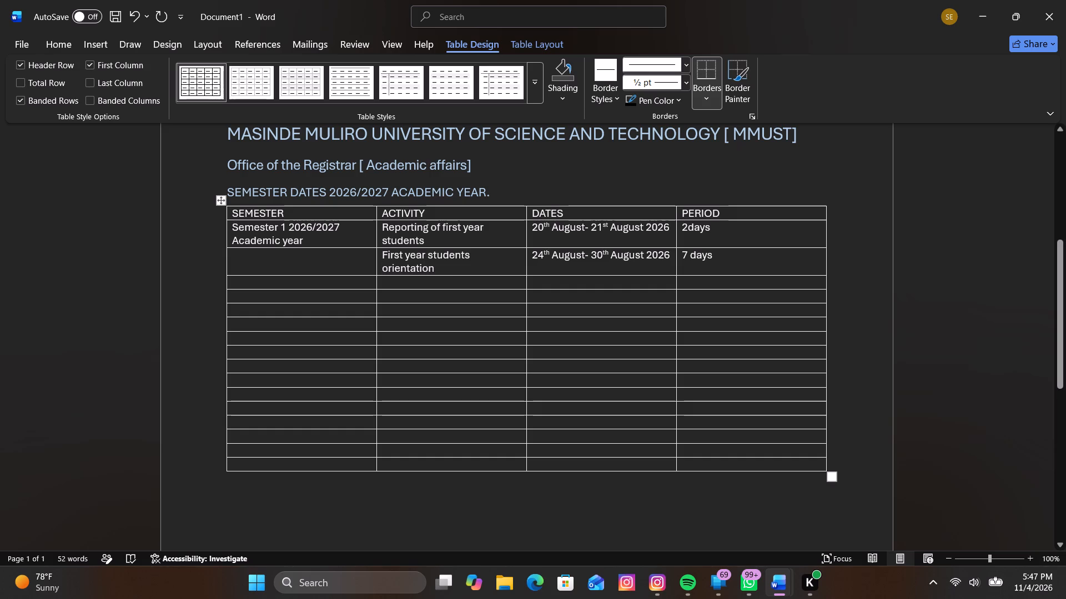
click(471, 257)
key(semicolon)
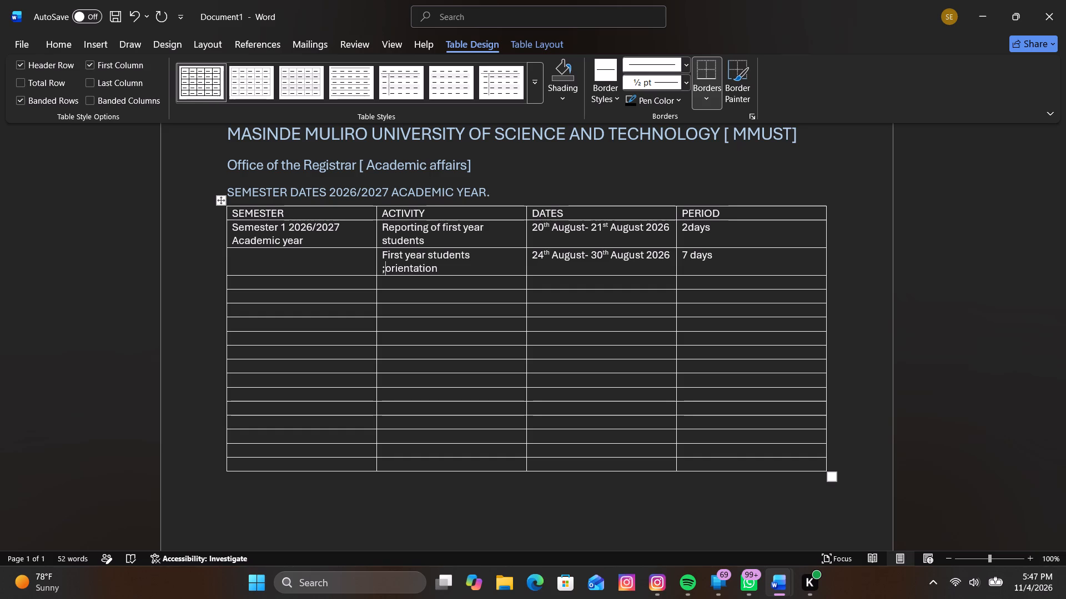
key(BackSpace)
key(apostrophe)
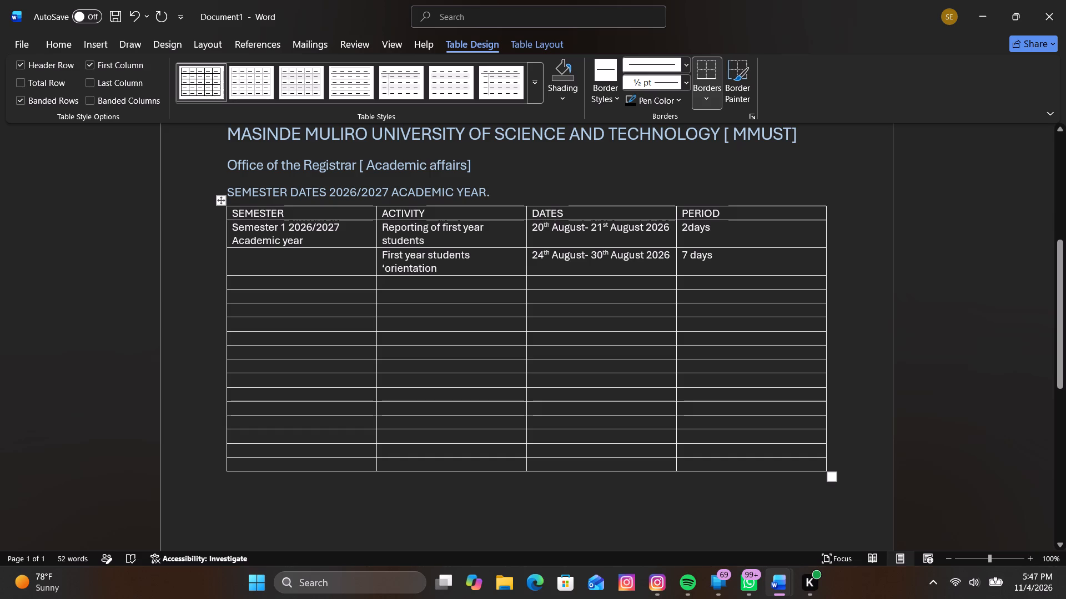
key(BackSpace)
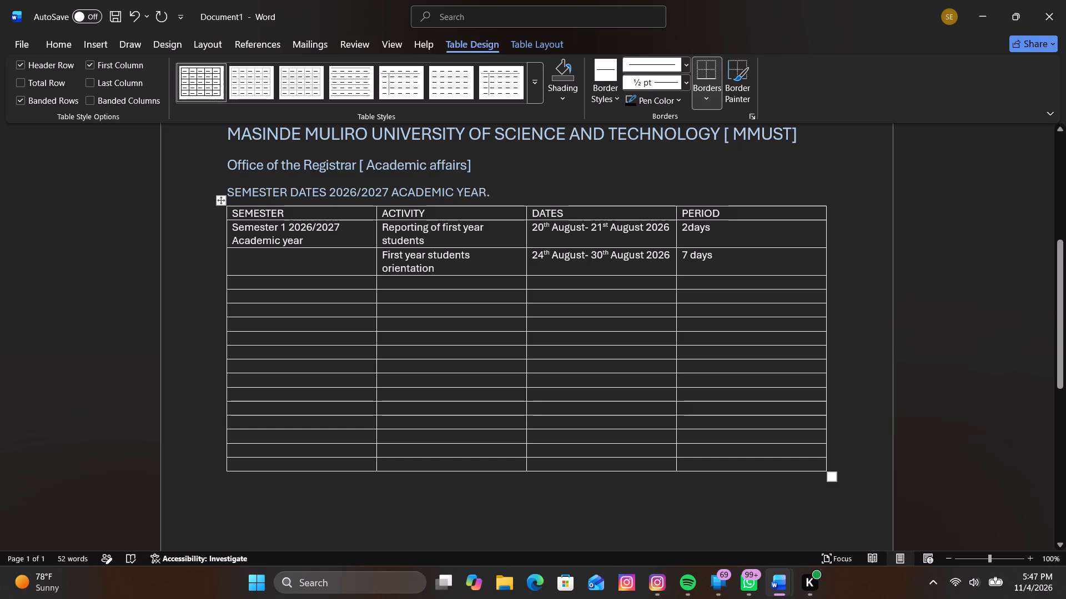
click(461, 255)
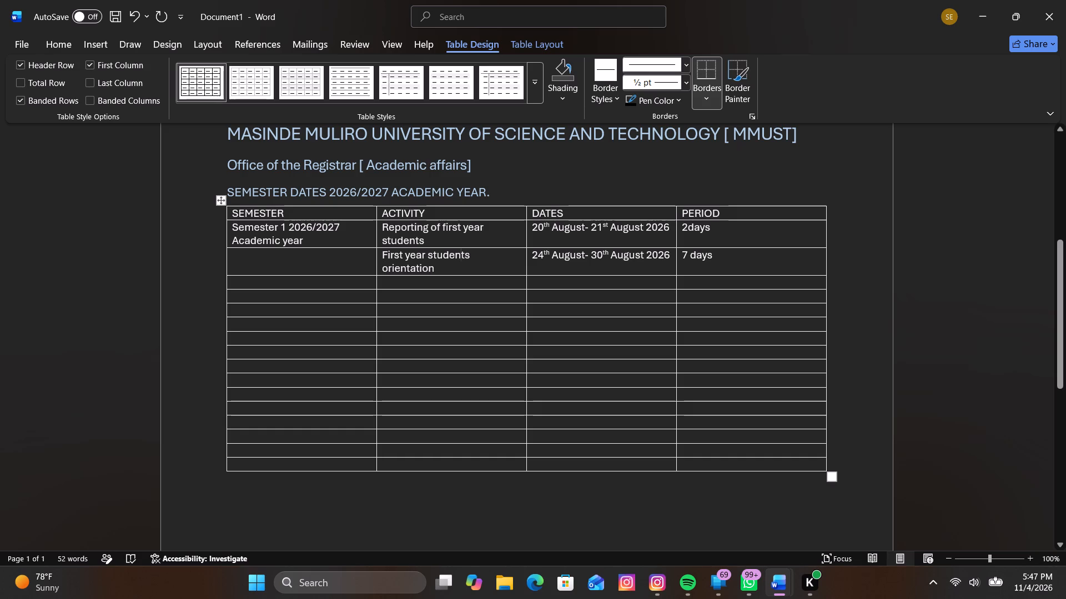
click(469, 256)
key(apostrophe)
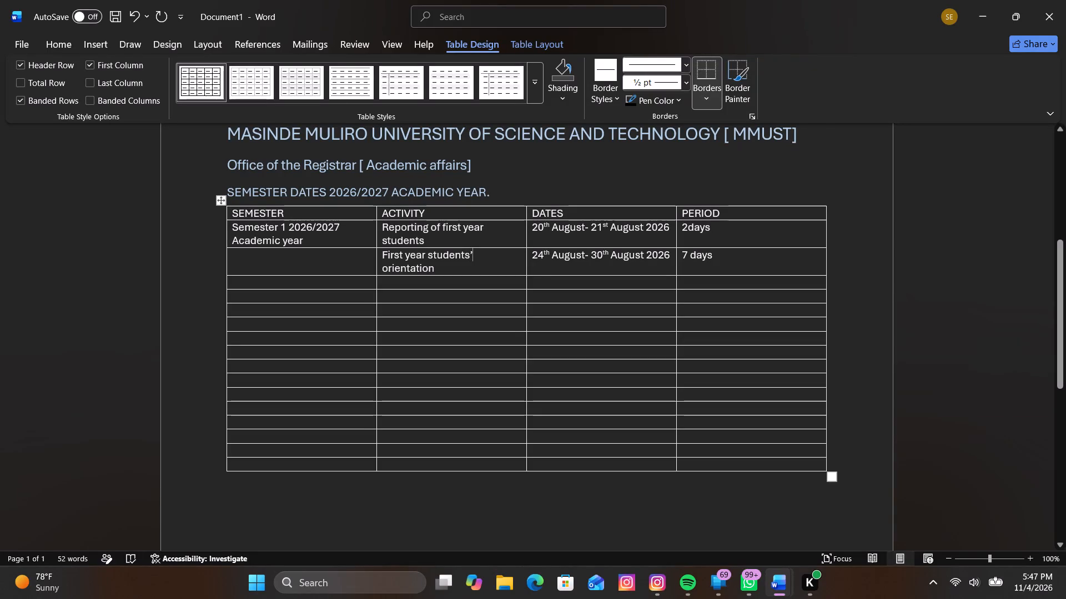
Start the next activity entry in the empty ACTIVITY cell below the first-year orientation row.
click(419, 281)
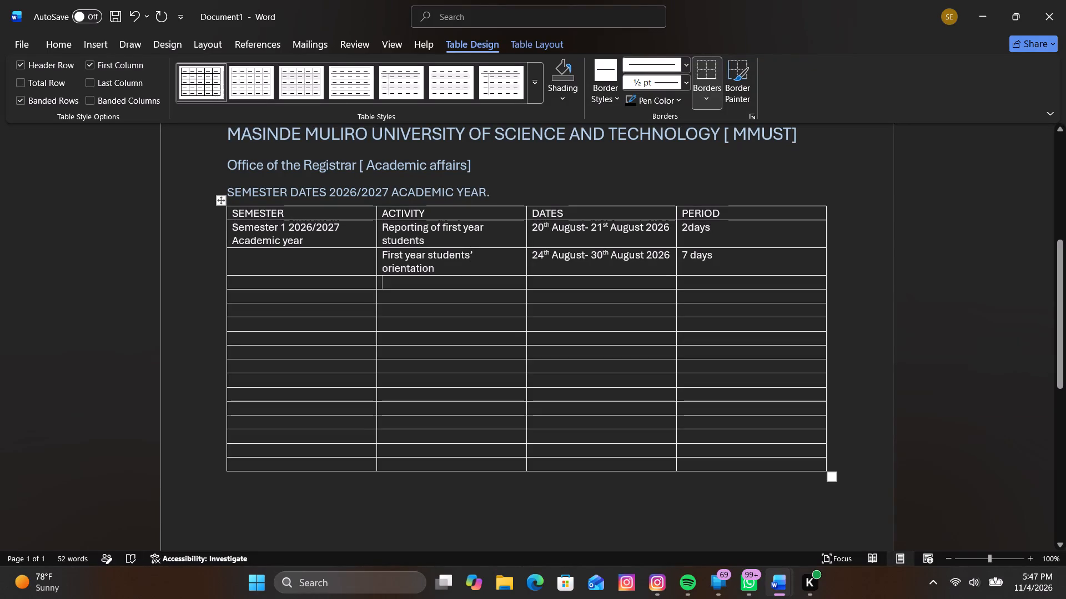
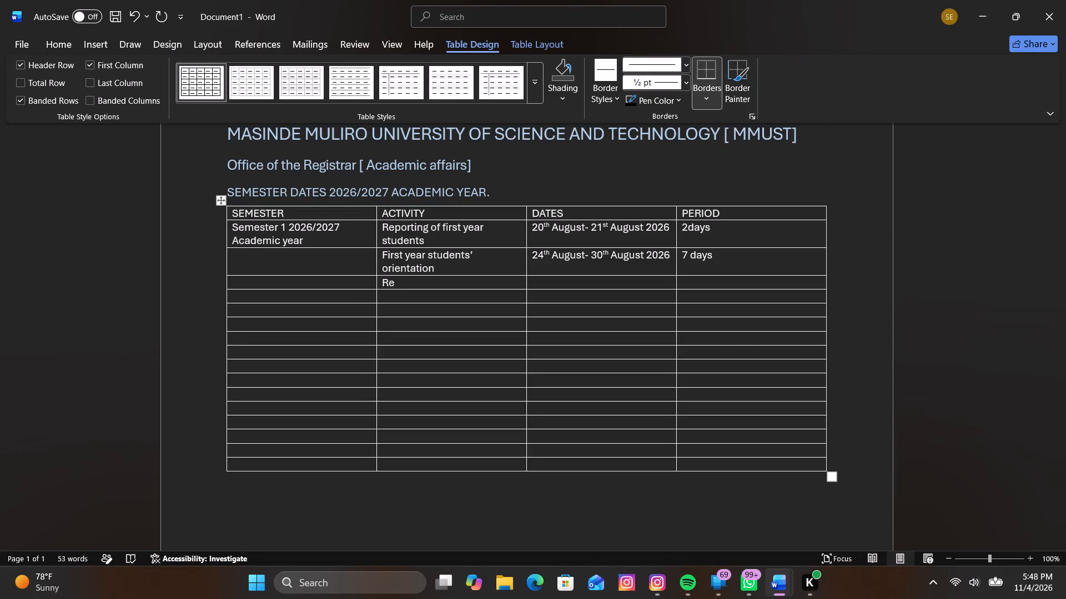
Complete the activity below first-year orientation as "Reporting and course registration of continuing students at school level".
text(porting and course re)
text(gistration)
key(space)
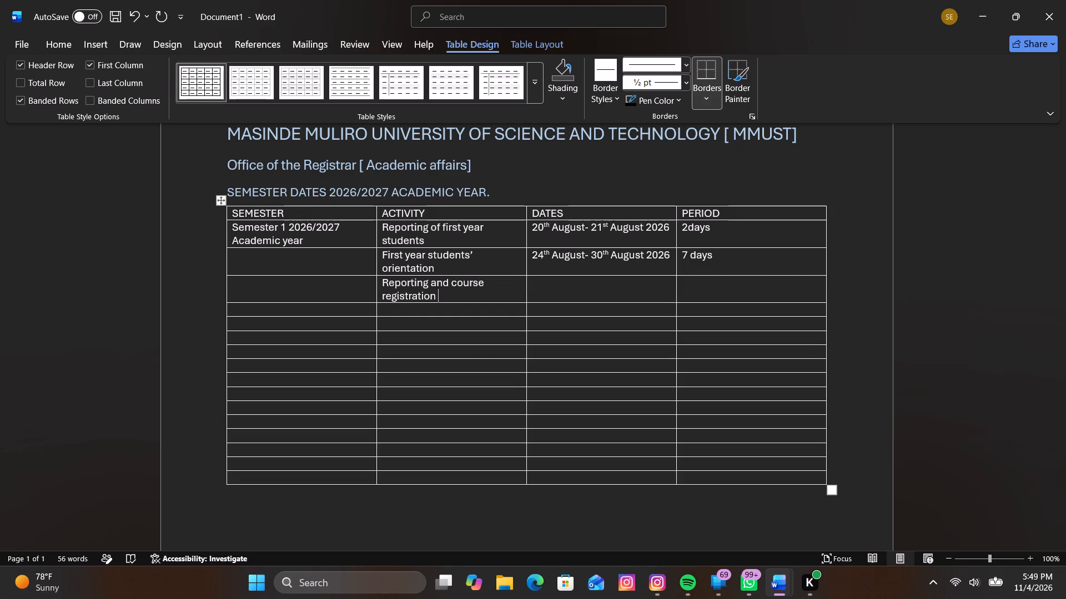
text(of continuing students)
key(space)
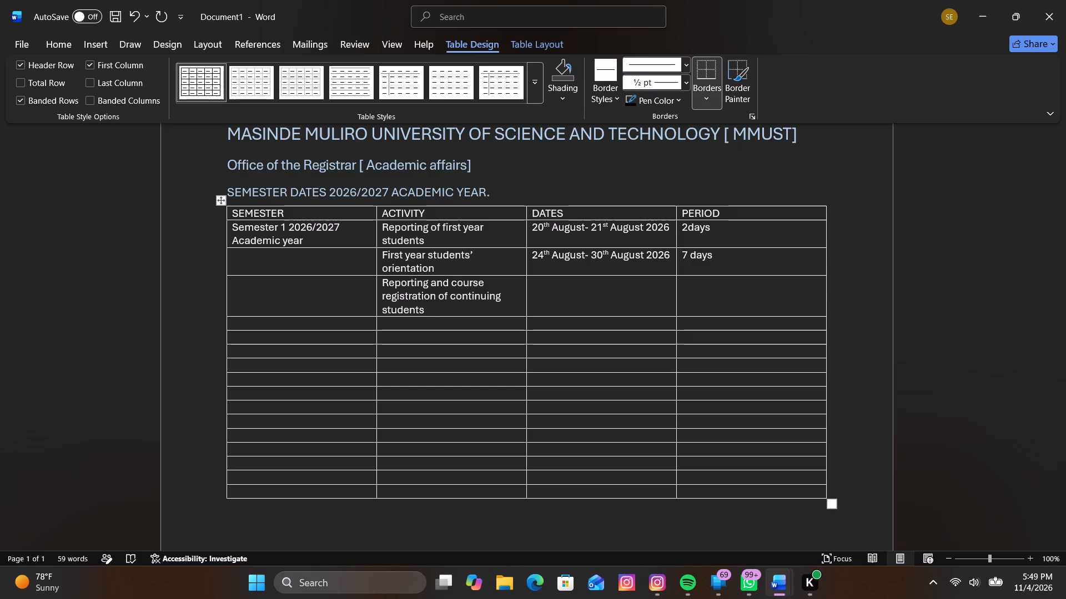
text(at school level)
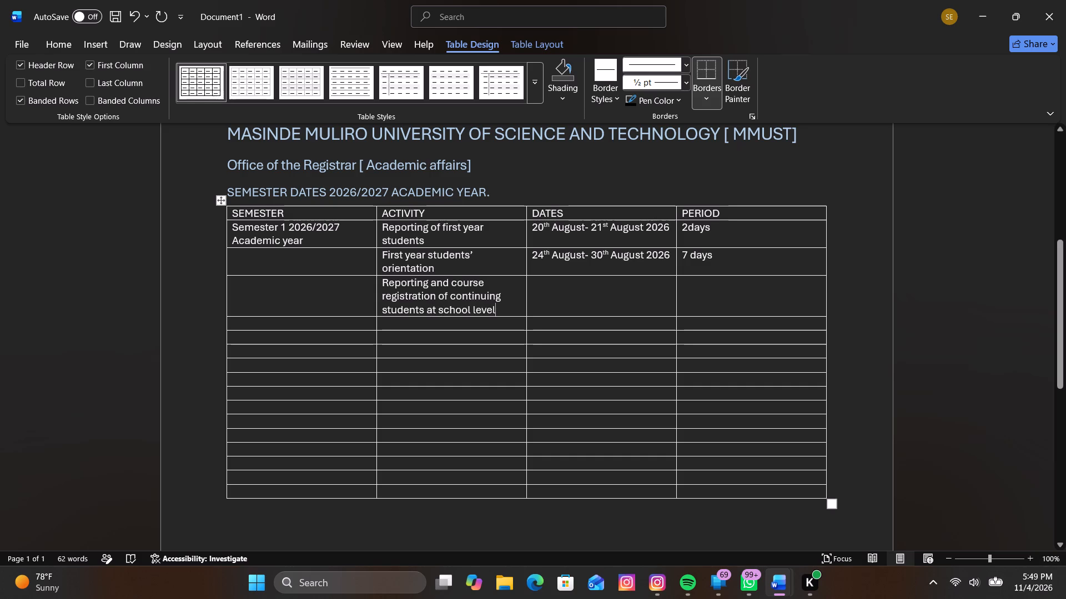
Enter "31st August- 16th September2026" in the DATES cell of the continuing students' reporting and registration row.
click(563, 293)
text(31)
text(st)
key(space)
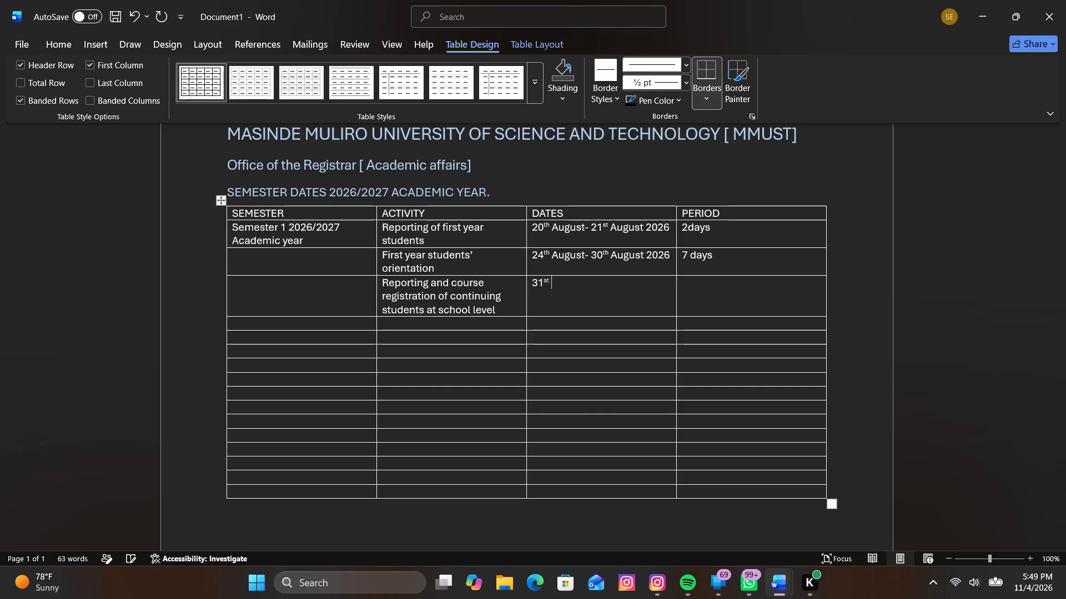
text(ugust)
text(-)
key(space)
text(16th)
key(space)
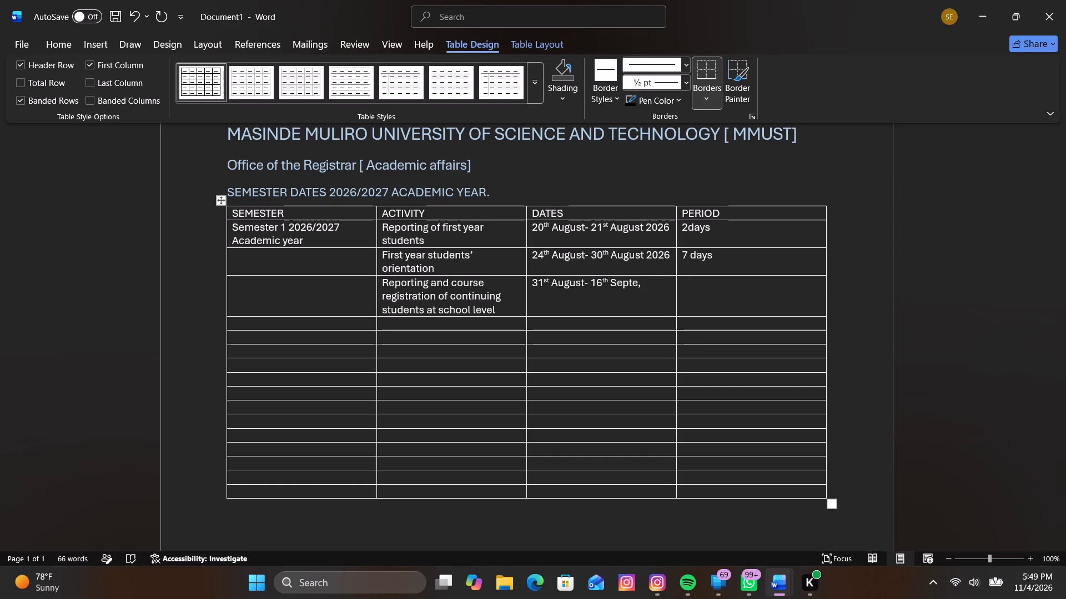
key(BackSpace)
text(mber)
text(20)
key(2)
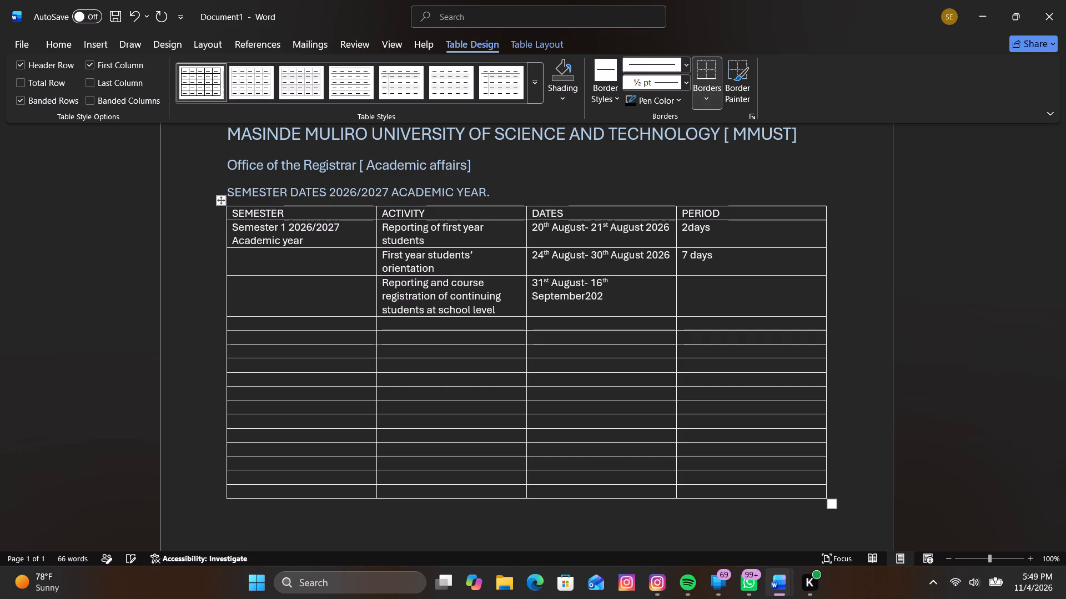
key(6)
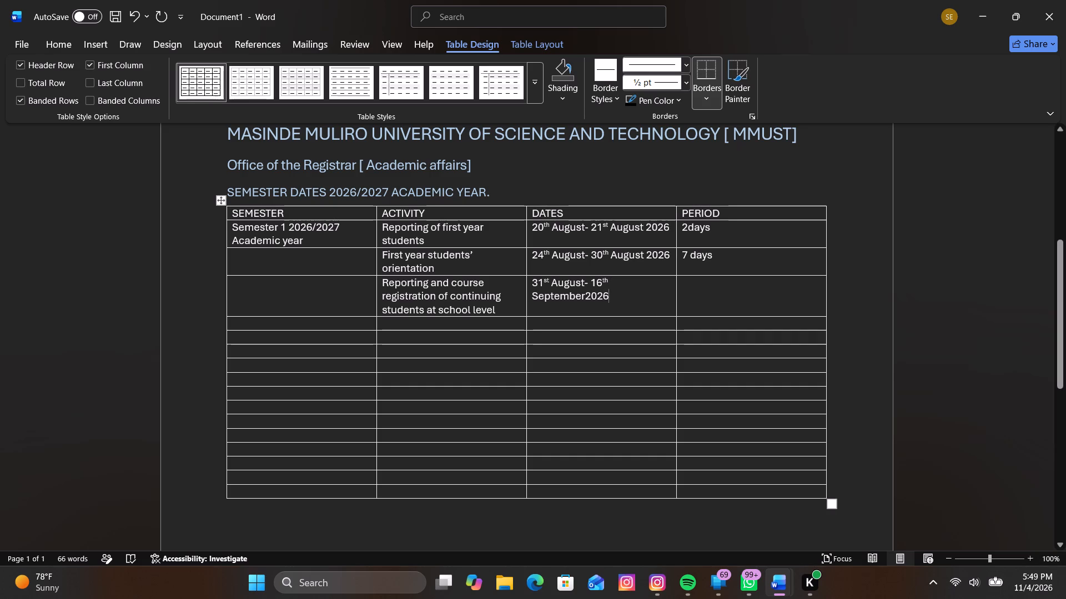
Insert a space between "September" and "2026" in the DATES cell of the continuing students' registration row.
click(582, 296)
double_click(585, 296)
click(643, 300)
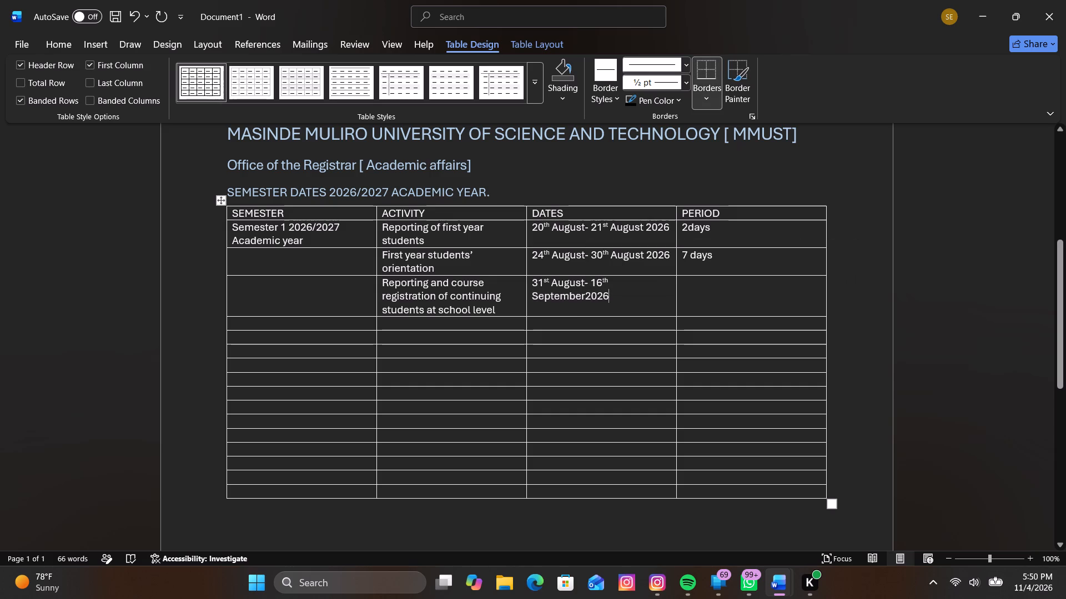
click(583, 296)
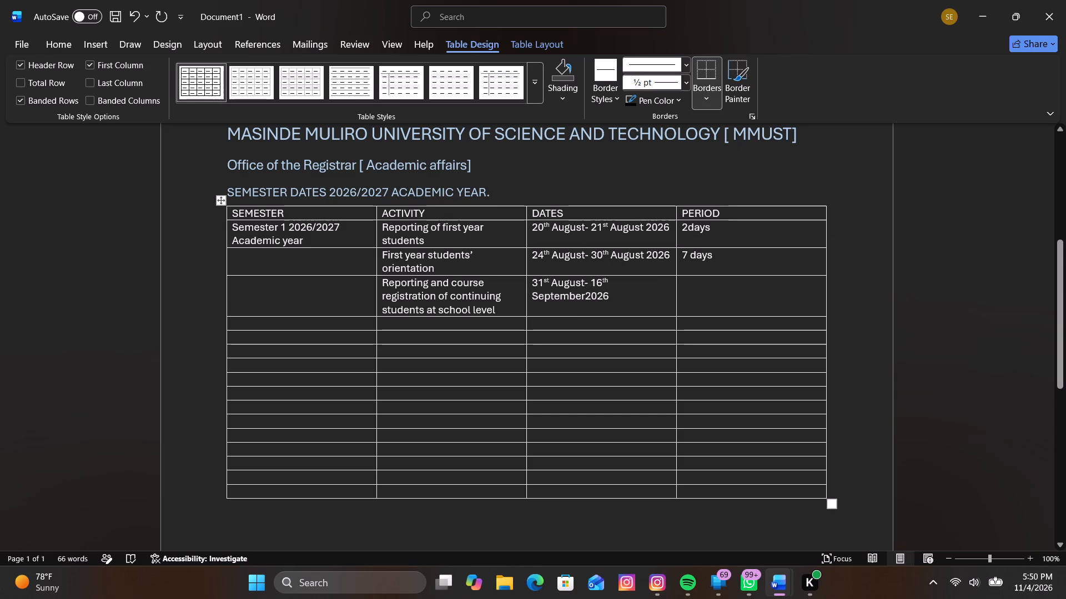
click(588, 298)
click(586, 296)
key(space)
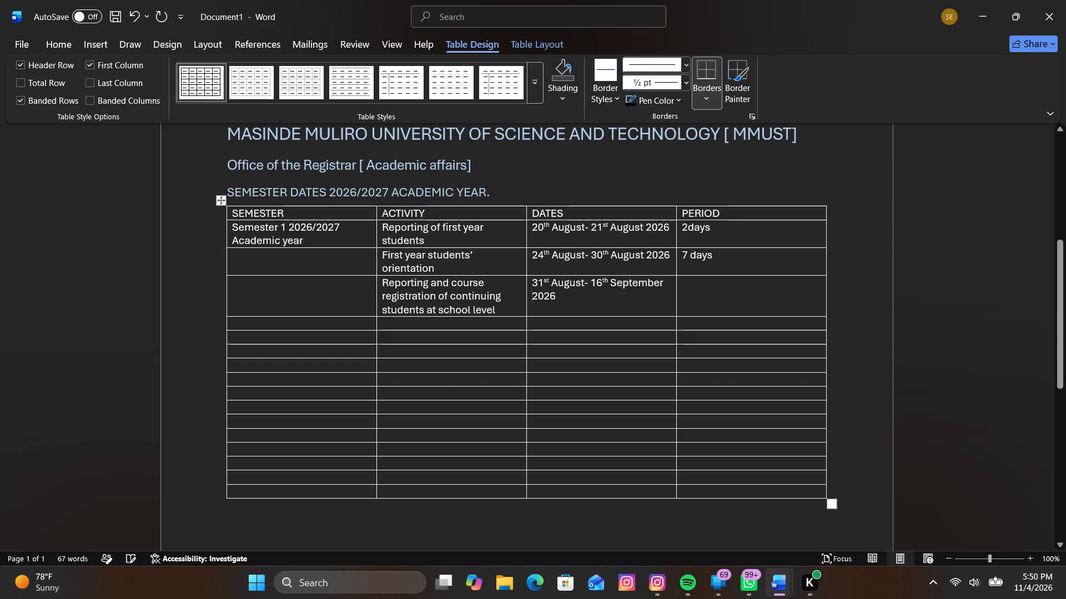
Enter "2.5 weeks" in the PERIOD cell of the continuing students' reporting and registration row.
click(702, 295)
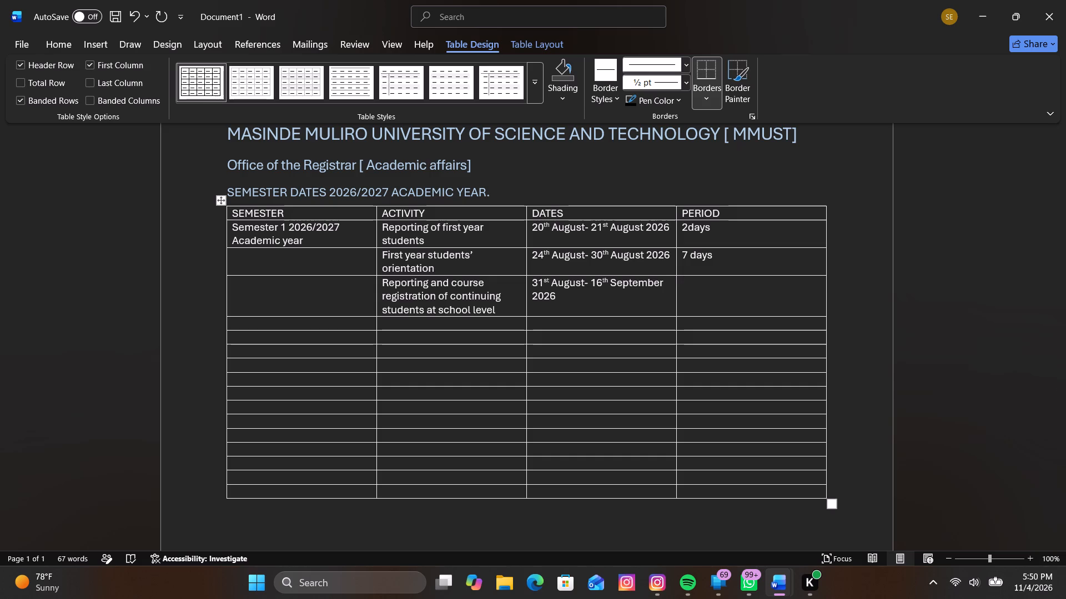
key(2)
text(.5 wee)
text(ks)
Enter "Address to post graduate students" in the ACTIVITY cell below the continuing students' registration row.
click(440, 324)
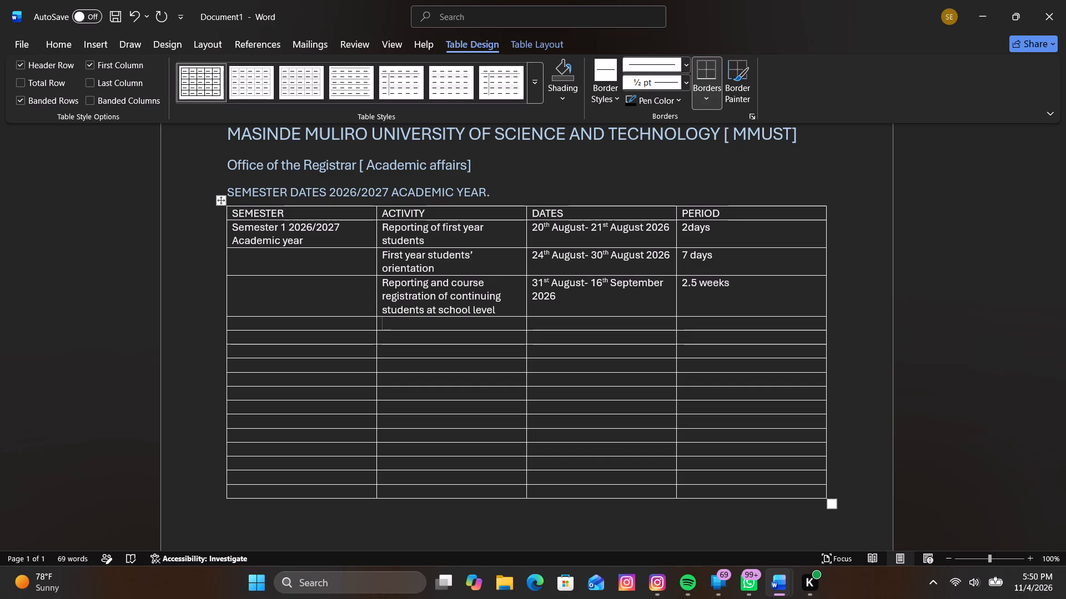
text(ddress)
key(space)
text(to)
key(space)
text(post)
key(space)
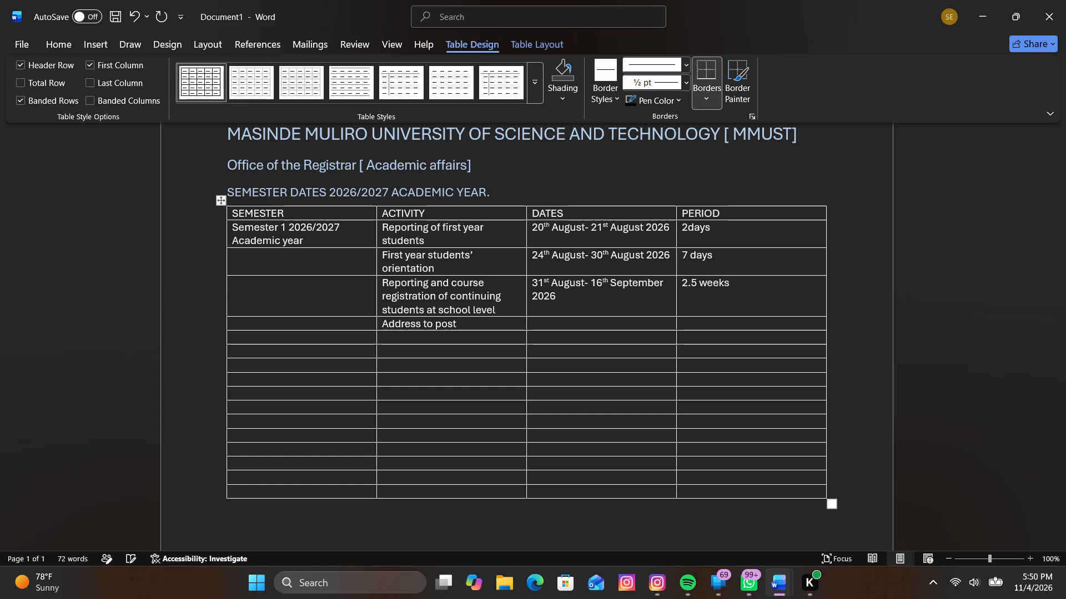
text(graduate students)
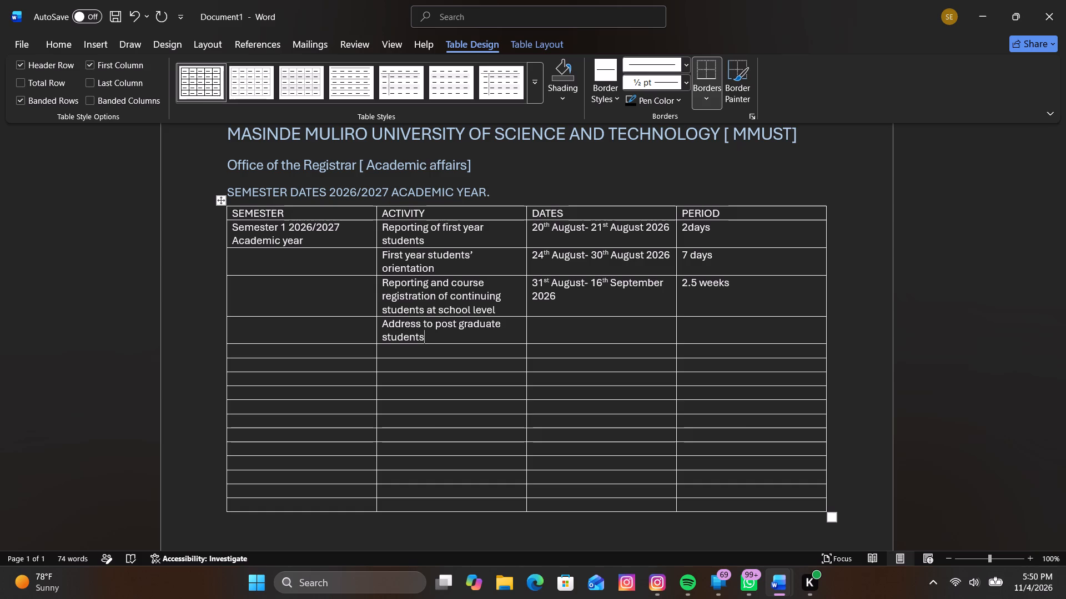
Enter "31st August" in the DATES cell of the post graduate address row, with August capitalised.
click(544, 327)
text(31st a)
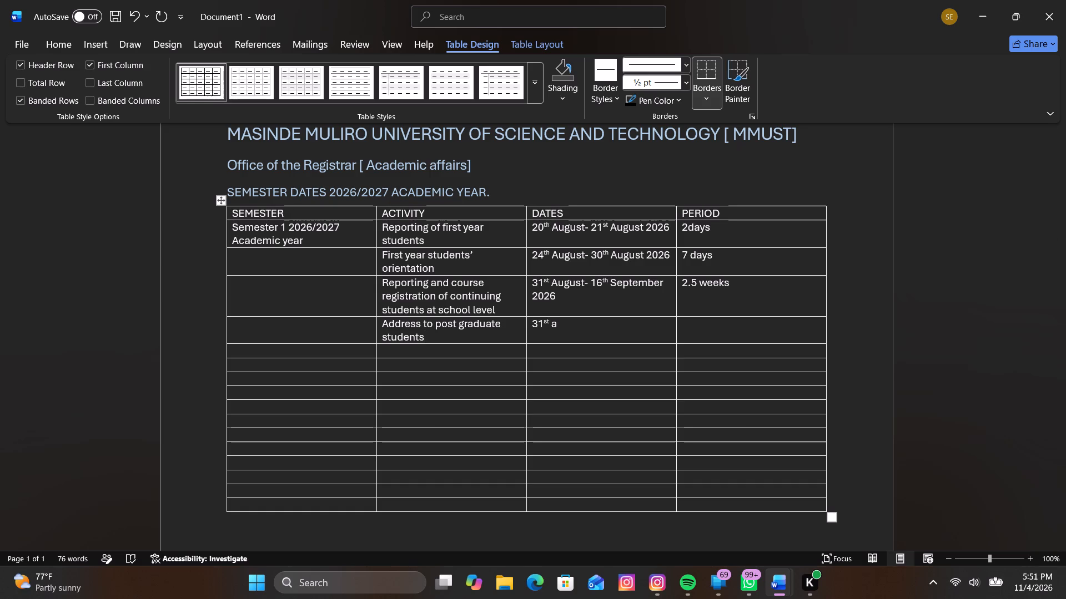
text(uf)
key(BackSpace)
text(gust)
key(space)
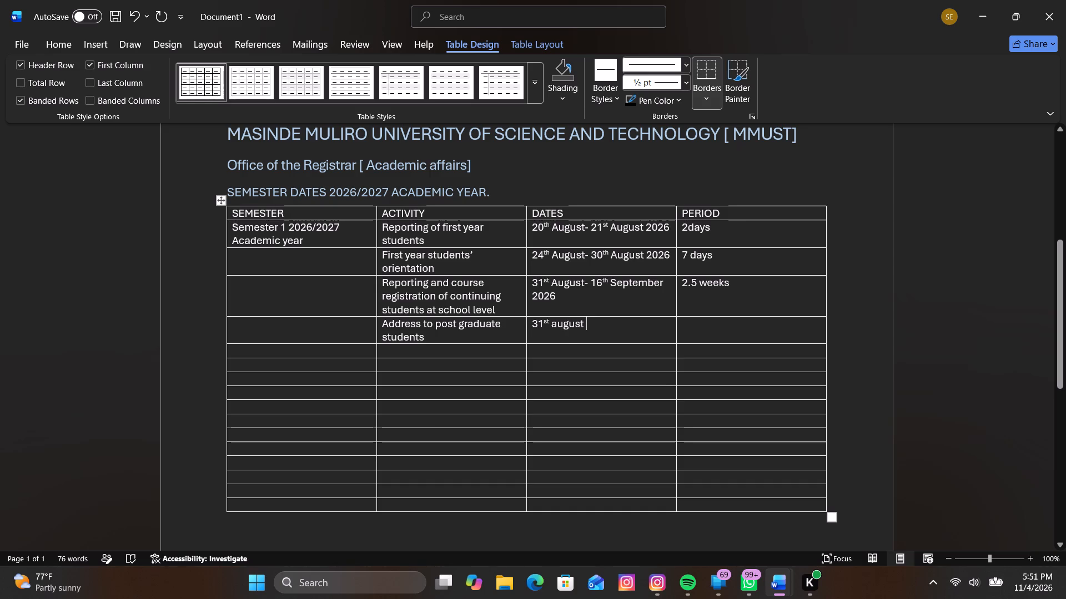
click(557, 324)
key(BackSpace)
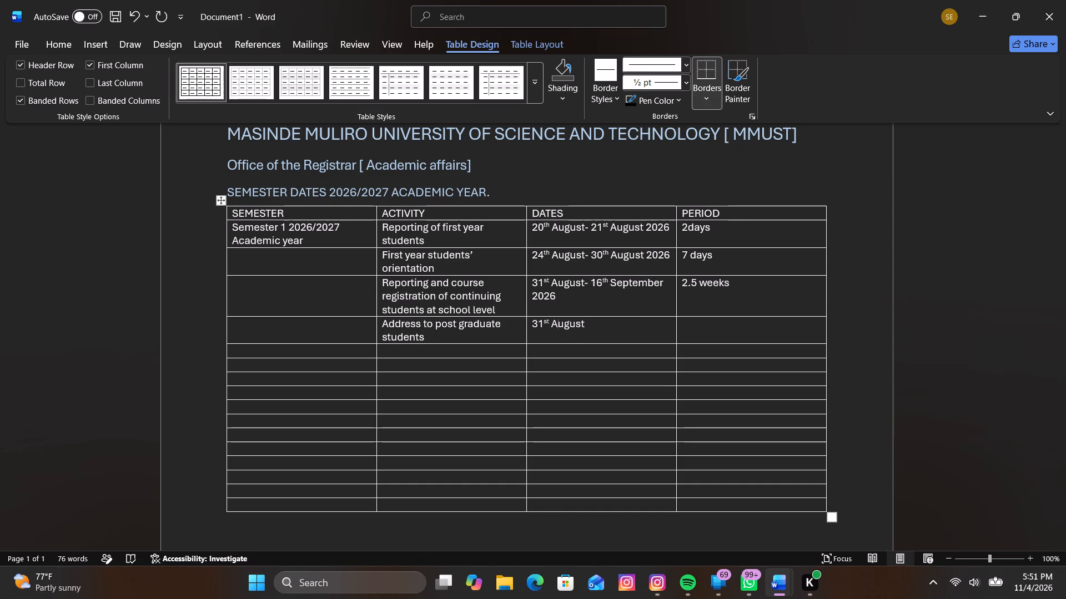
Enter "1 day" in the PERIOD cell of the post graduate address row.
click(704, 334)
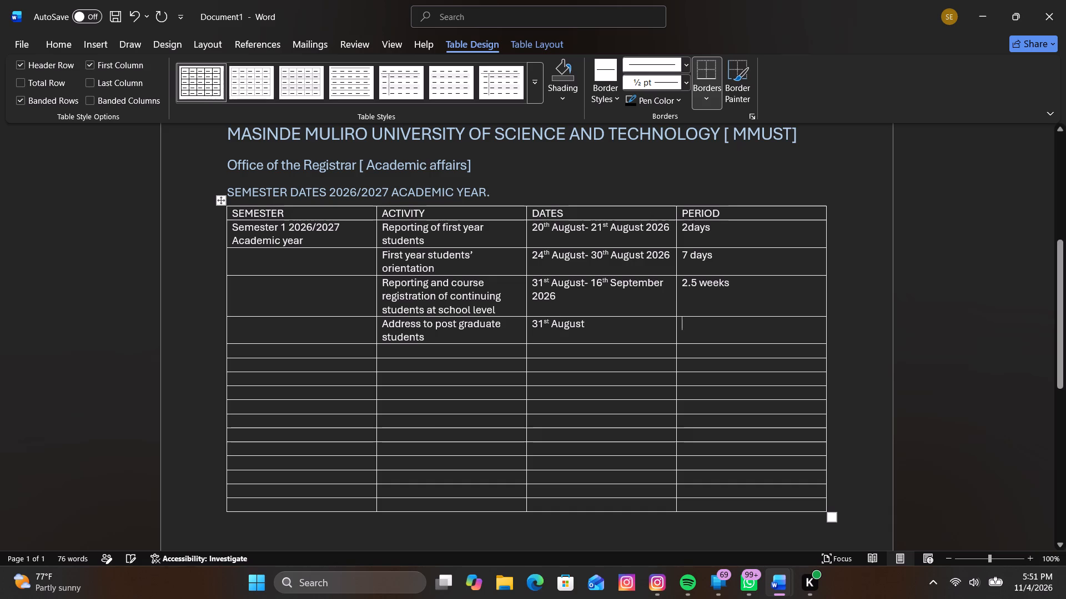
key(1)
key(space)
text(day)
Enter "Semester lecture sessions" in the ACTIVITY cell below the post graduate address row.
click(453, 349)
scroll(581, 368, down, 1)
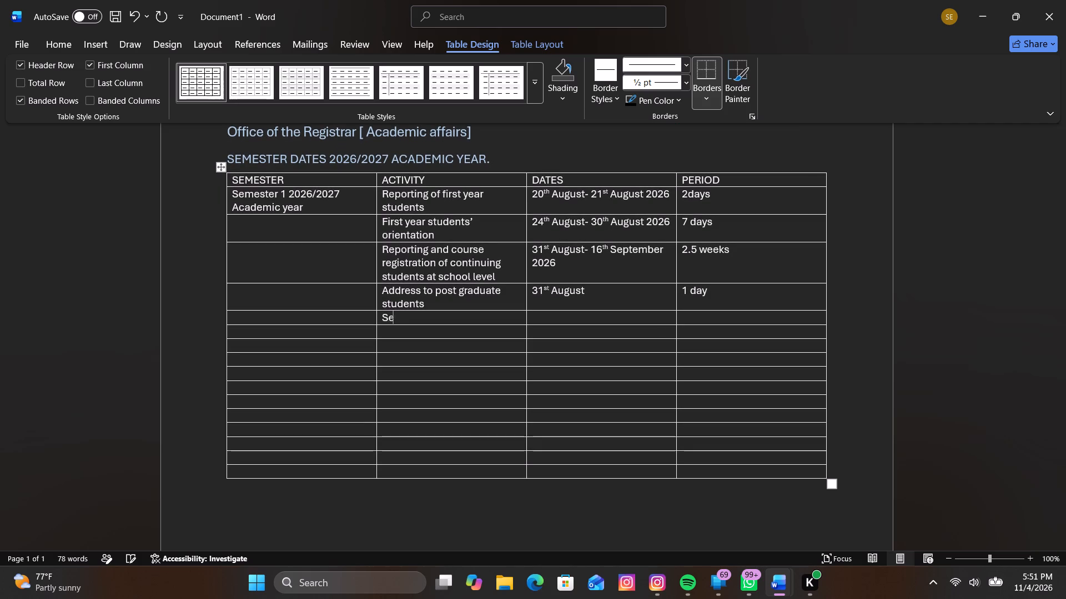
text(mester)
key(space)
text(lecture se)
text(ss)
text(ions)
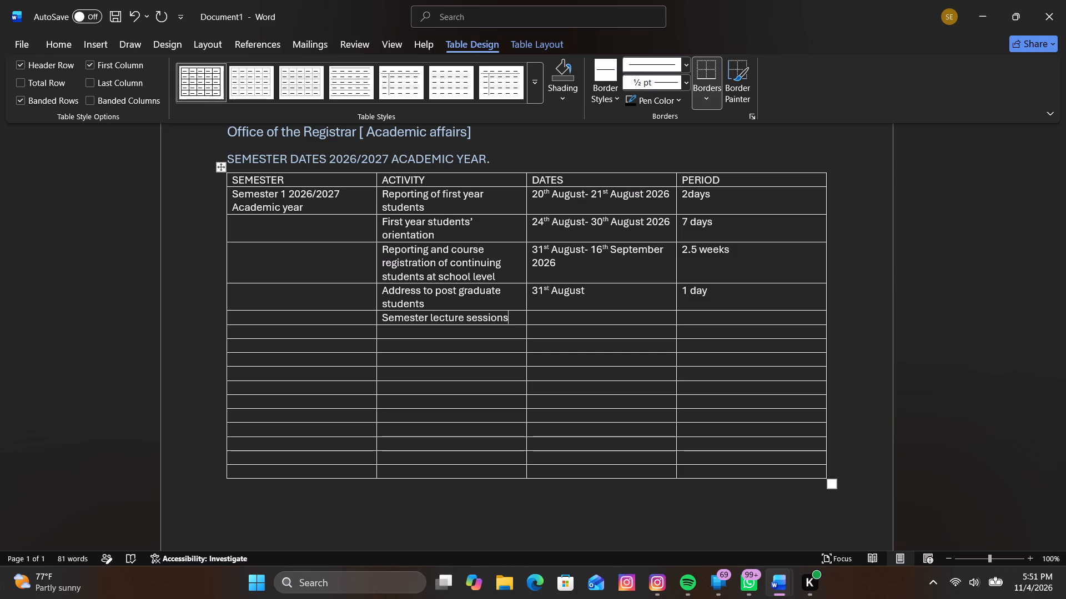
Enter "31st August – 1st October 2026" in the DATES cell of the semester lecture sessions row.
click(560, 317)
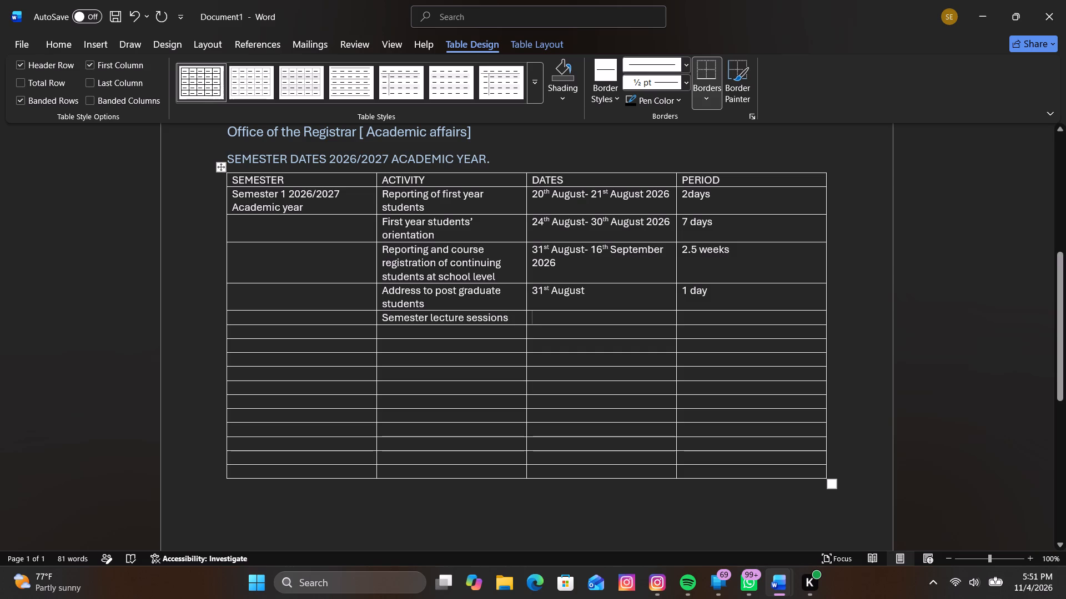
text(31)
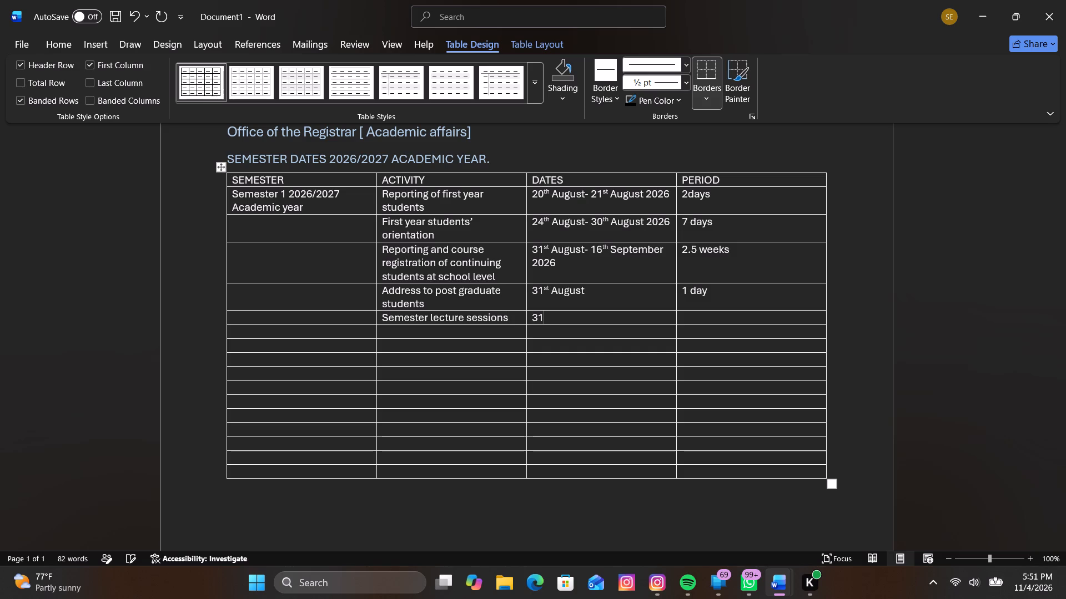
text(st)
key(space)
text(ugust)
key(space)
text(-)
key(space)
text(1 st)
key(space)
key(BackSpace)
key(BackSpace)
key(BackSpace)
key(BackSpace)
text(st)
key(space)
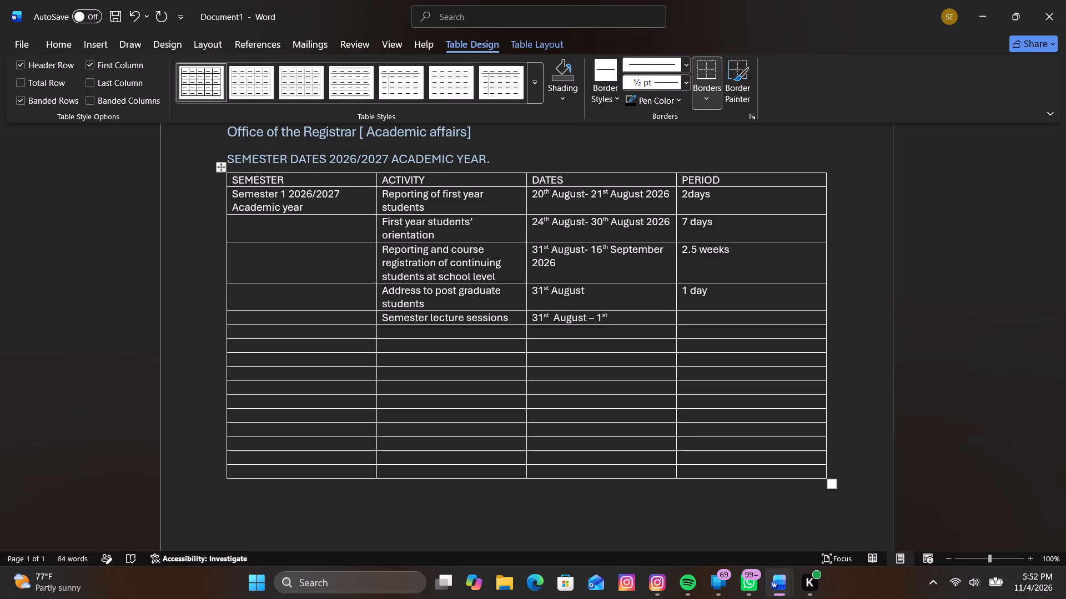
text(ctober)
key(space)
text(2026)
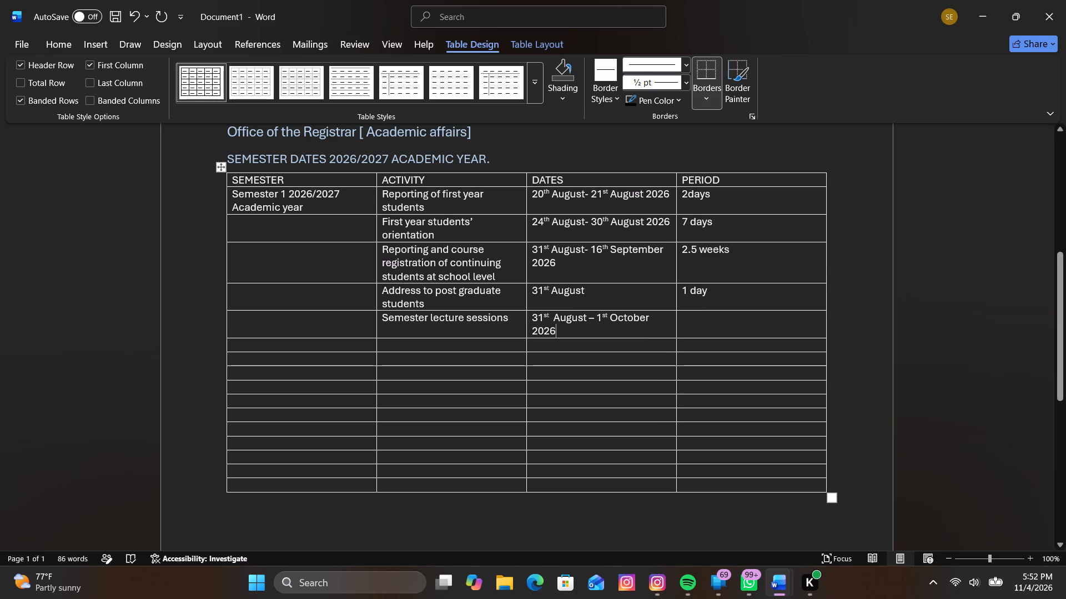
Add the year 2026 after "31st August" in the DATES cell of the post graduate address row.
click(595, 293)
click(595, 292)
text(2026)
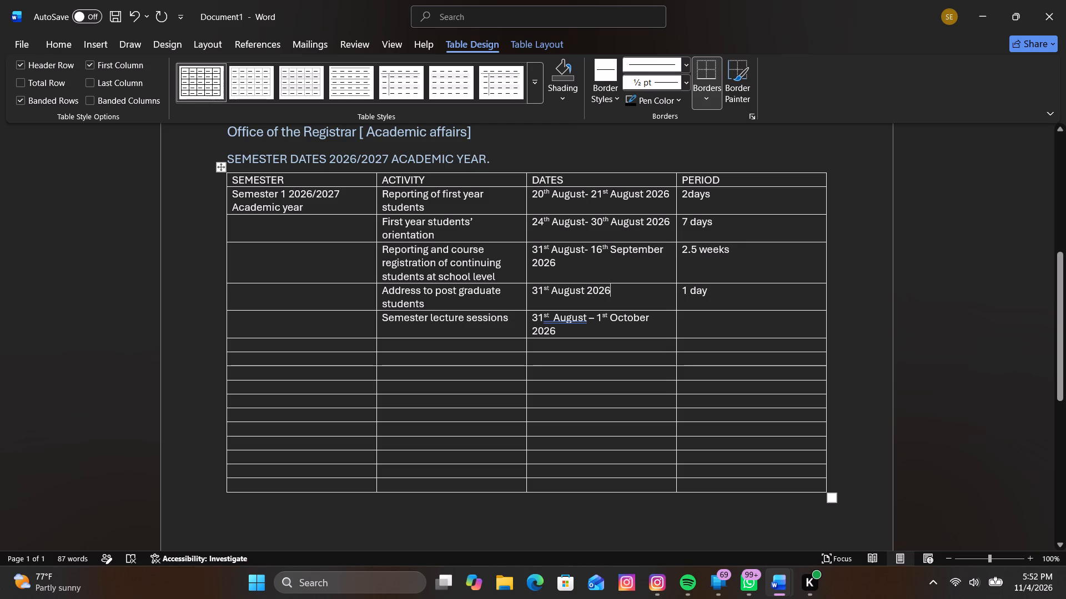
Remove the extra space before "August" in the DATES cell of the semester lecture sessions row.
click(552, 319)
key(BackSpace)
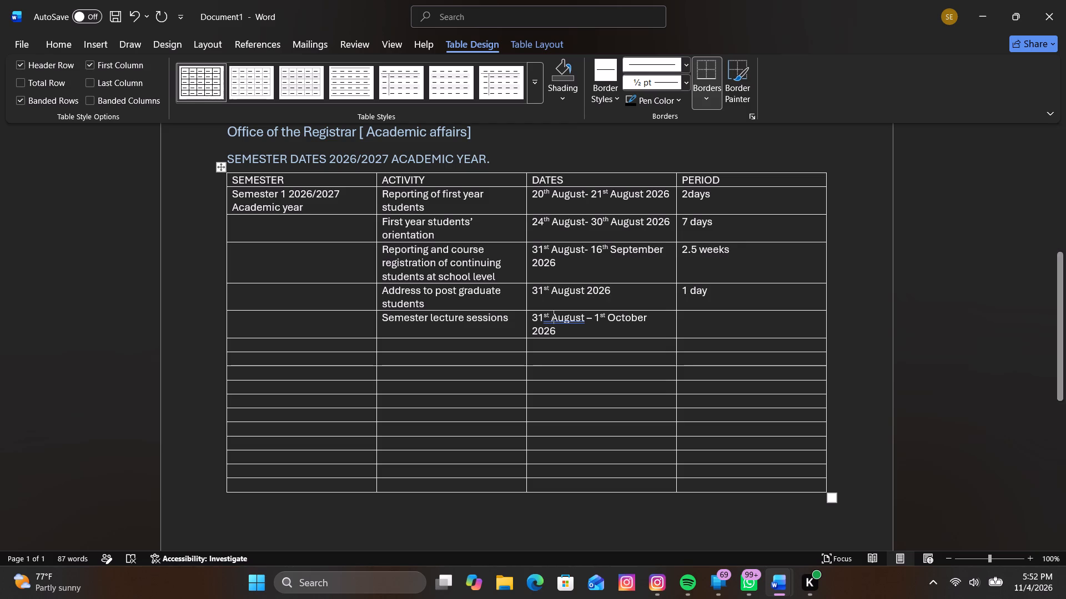
Enter "5 weeks" in the PERIOD cell of the semester lecture sessions row.
click(710, 322)
text(5 week)
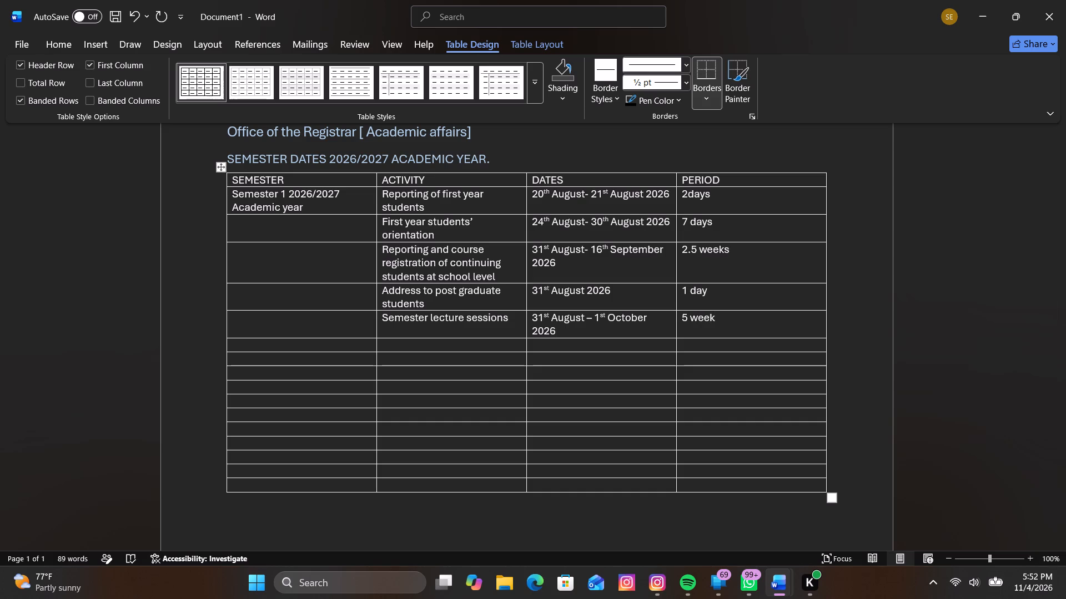
text(s)
key(space)
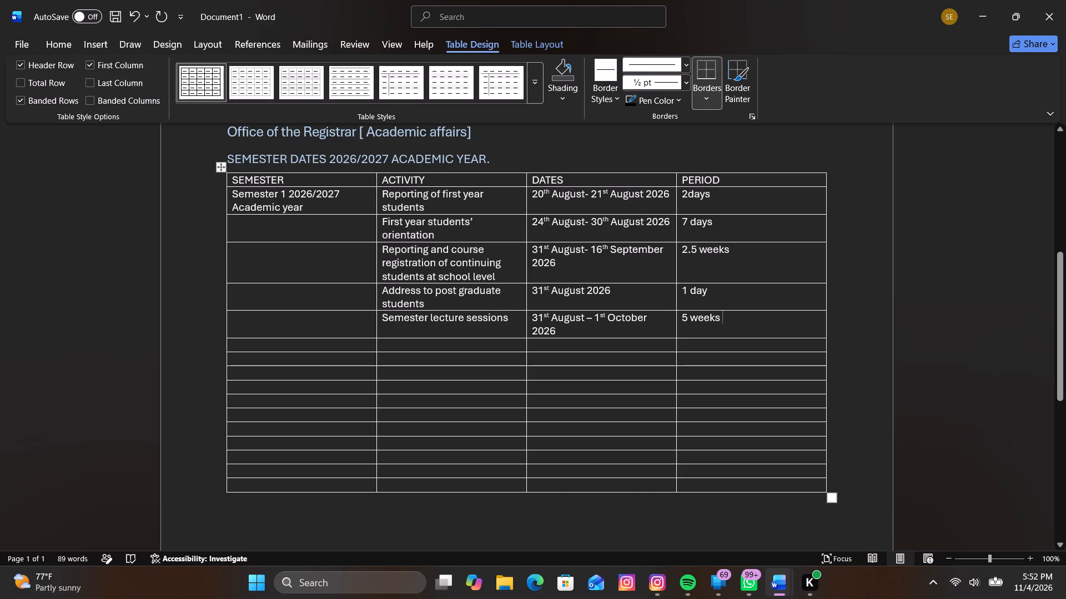
Enter "2nd November – 18th December 2026" in the DATES cell directly below the semester lecture sessions row.
click(426, 348)
click(546, 347)
key(2)
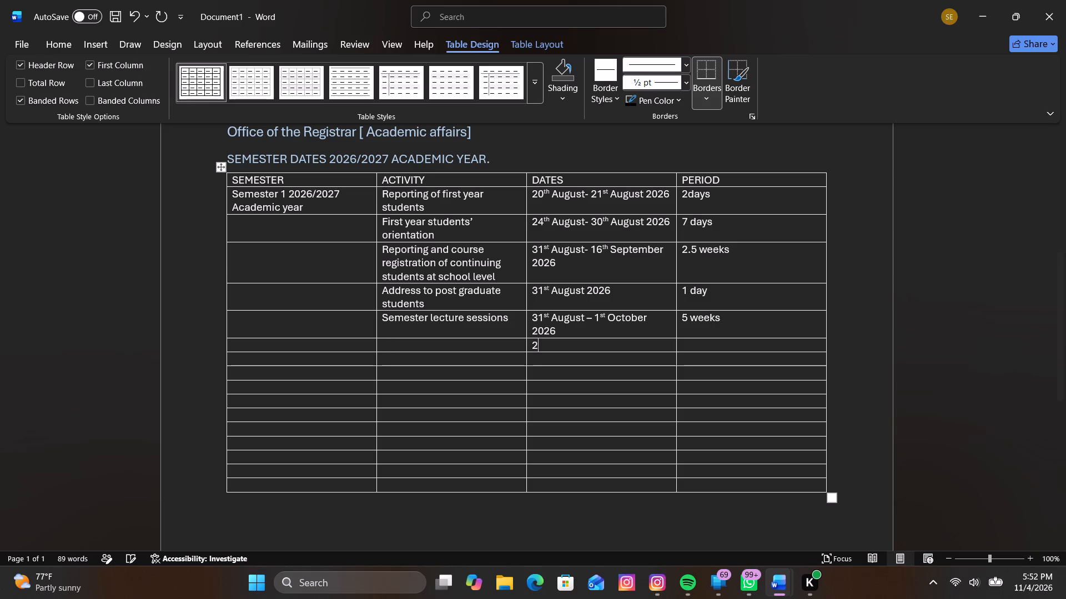
text(nd)
key(space)
text(vember)
key(space)
key(BackSpace)
text(-)
key(space)
key(BackSpace)
key(BackSpace)
key(space)
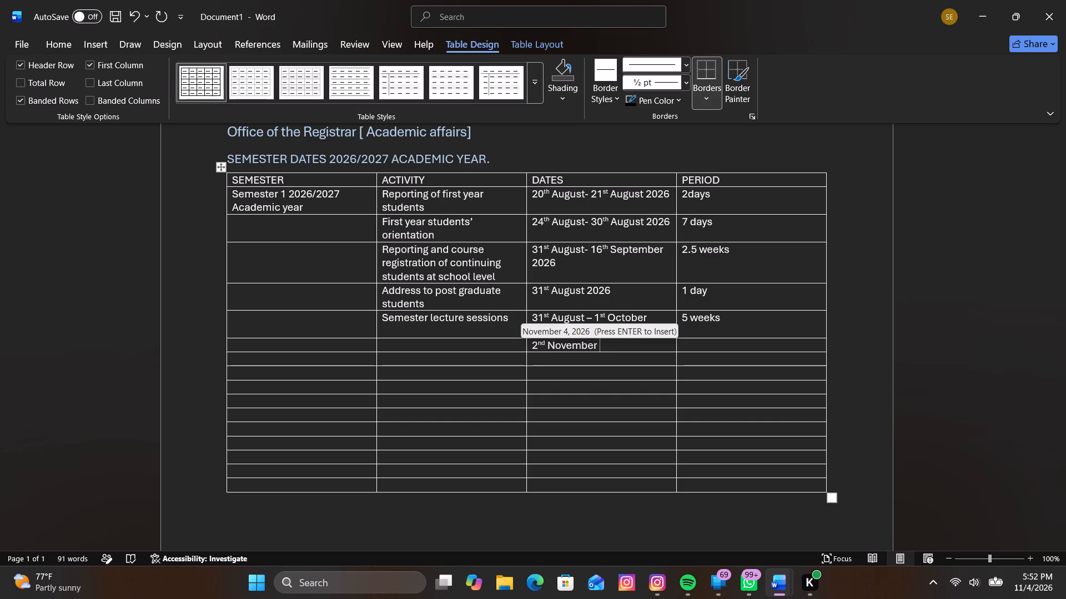
text(-)
key(space)
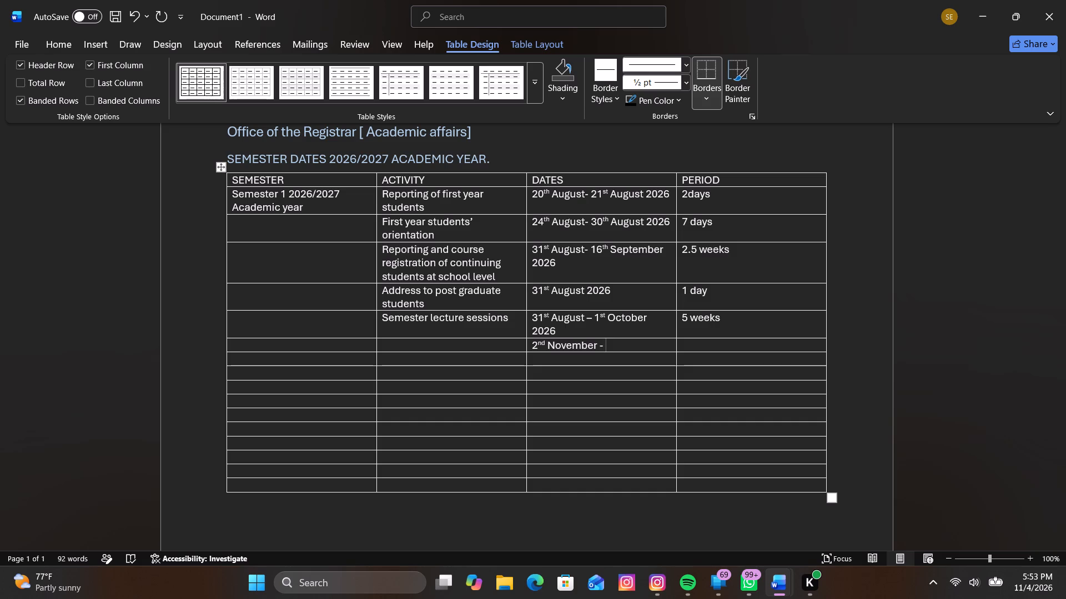
text(18th)
key(space)
key(space)
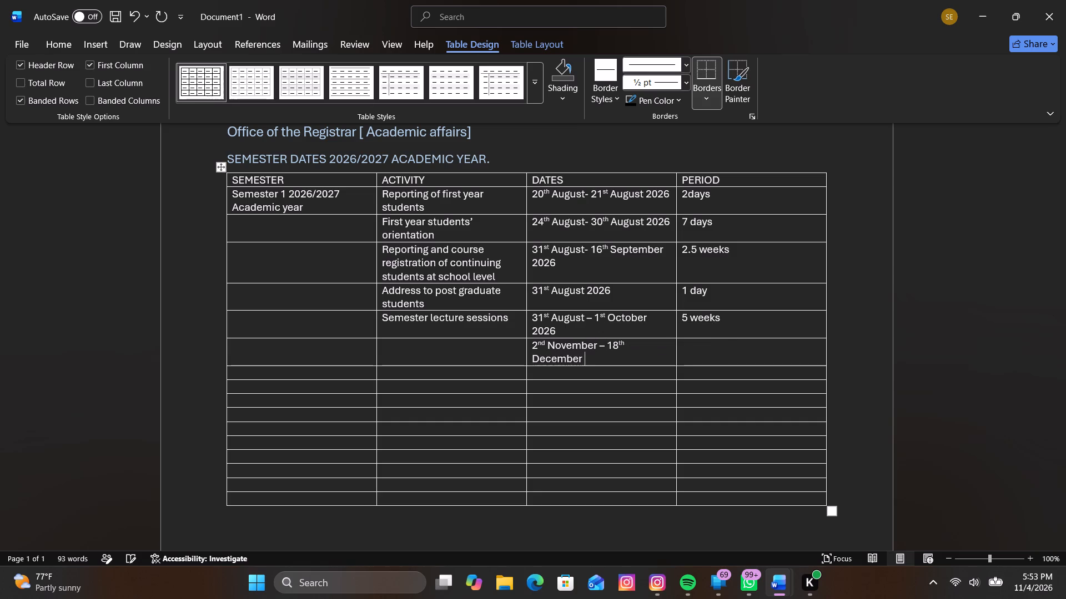
text(2026)
key(space)
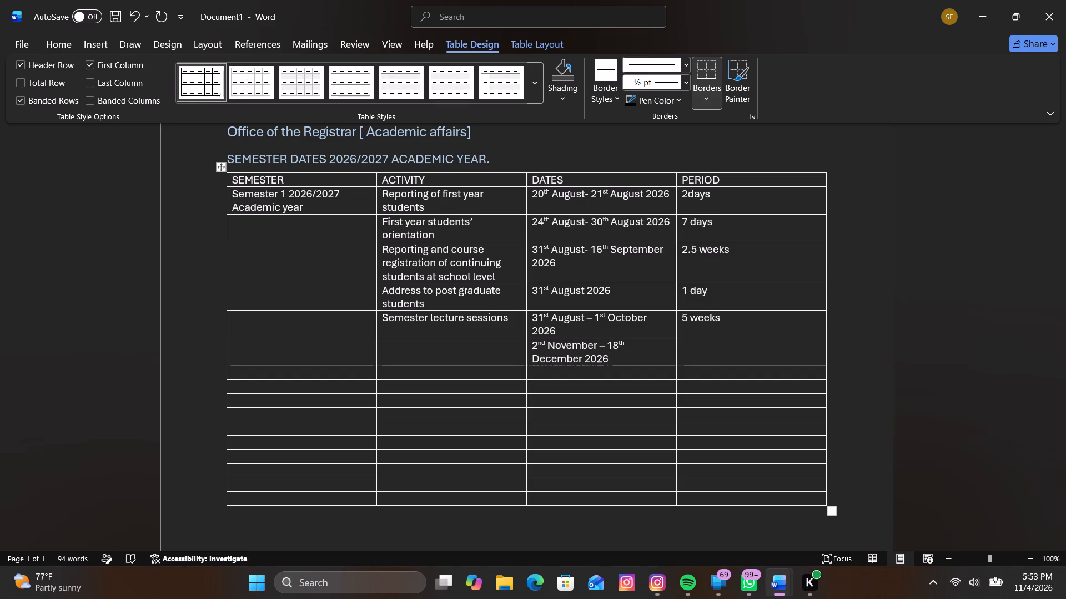
Enter "7 weeks" in the PERIOD cell of the 2nd November – 18th December row.
click(705, 349)
text(7 weeks)
key(space)
Enter "CAT 1" in the ACTIVITY cell below the 2nd November – 18th December row.
click(481, 373)
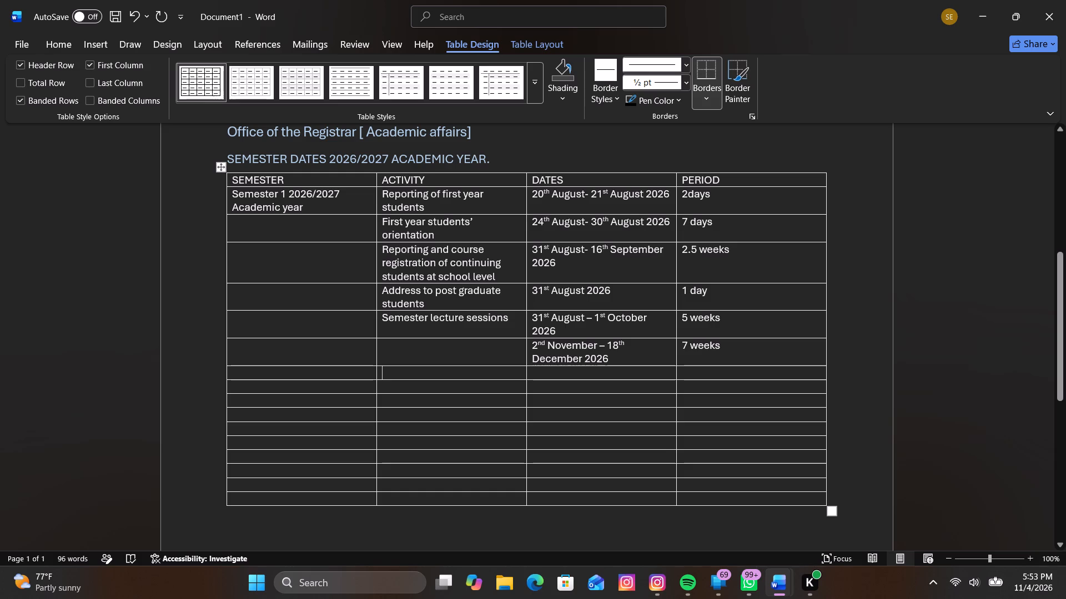
key(c)
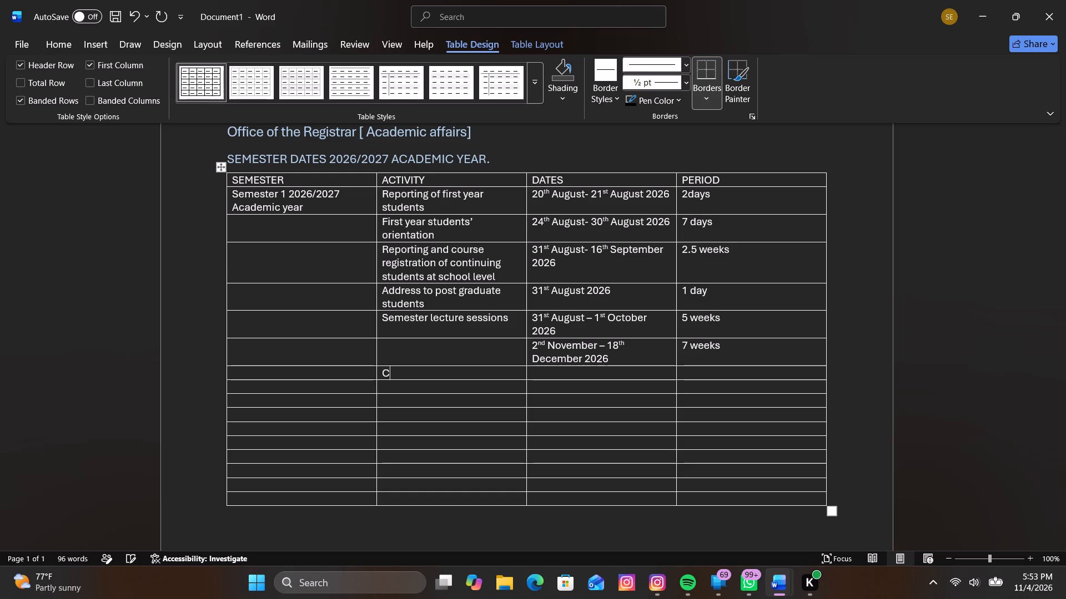
key(a)
text(T)
key(space)
key(1)
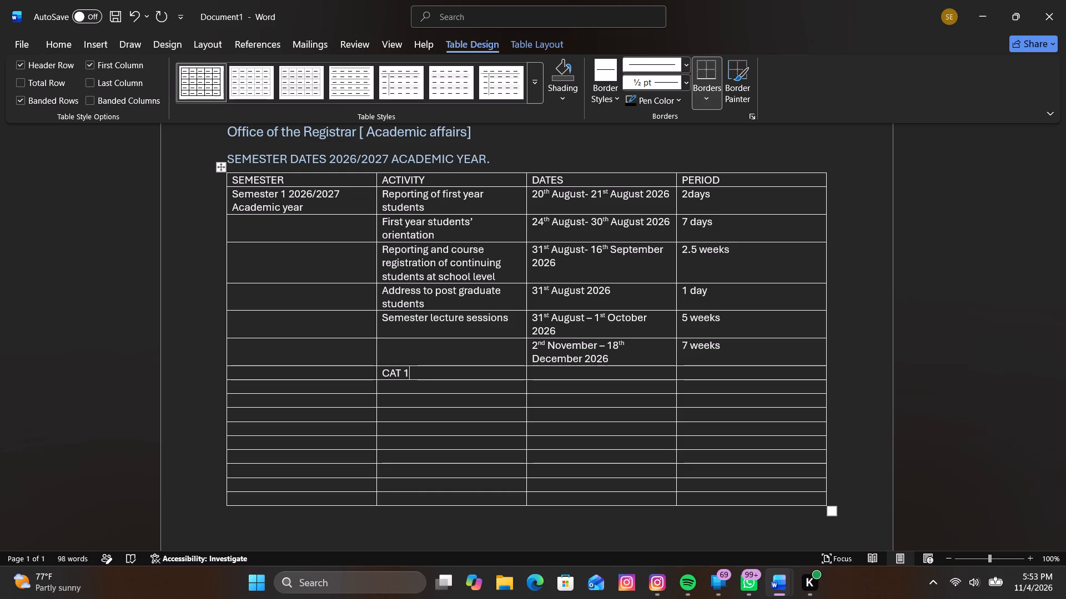
Enter "21st September – 25th September 2026" in the DATES cell of the CAT 1 row.
click(546, 374)
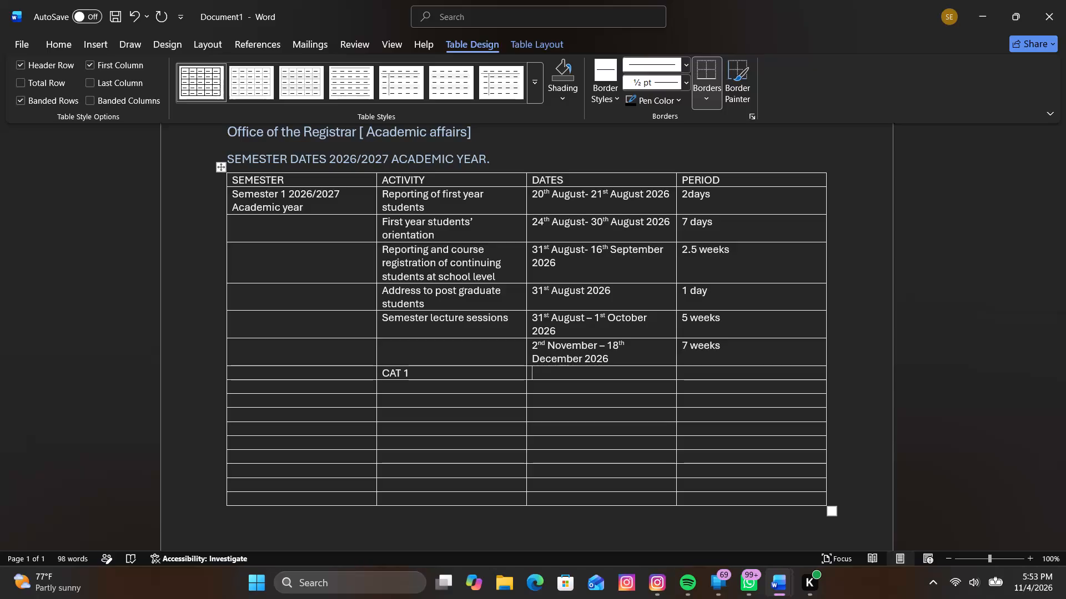
text(21)
key(s)
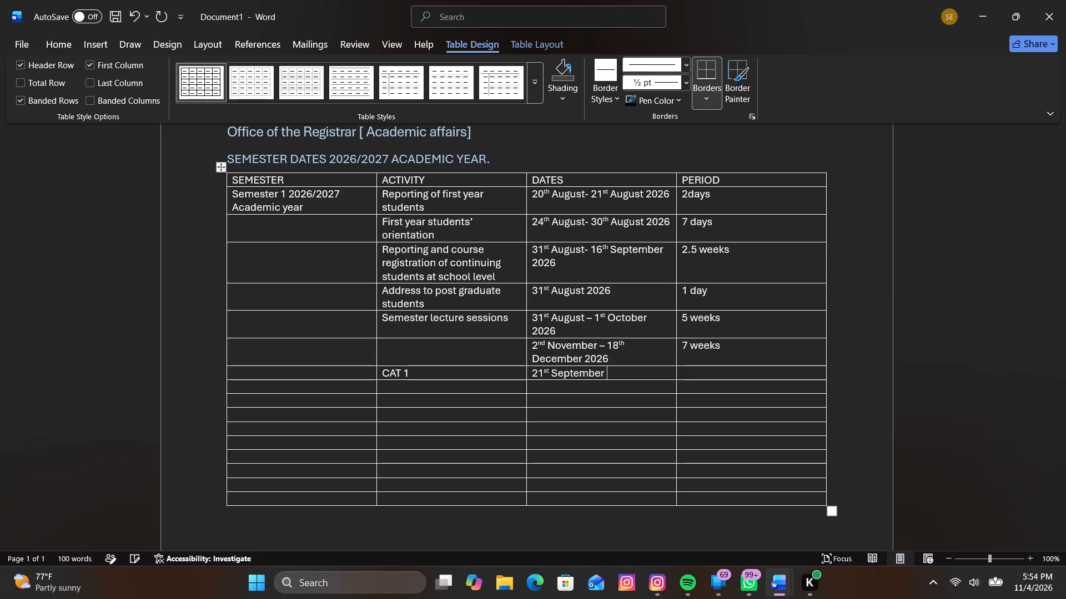
text(-)
key(space)
text(25th)
key(space)
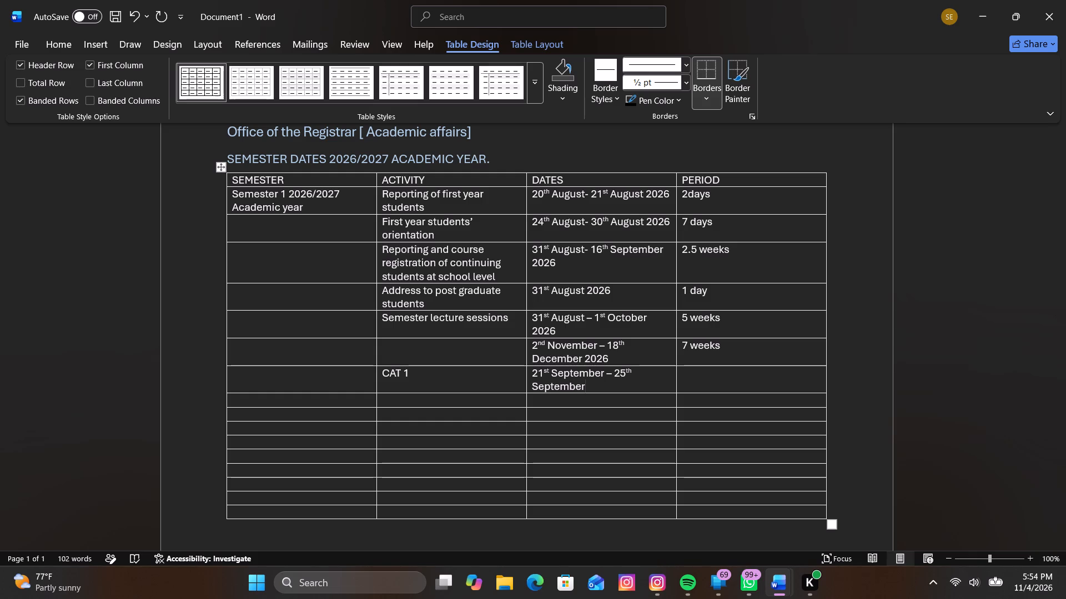
key(space)
text(2026)
key(space)
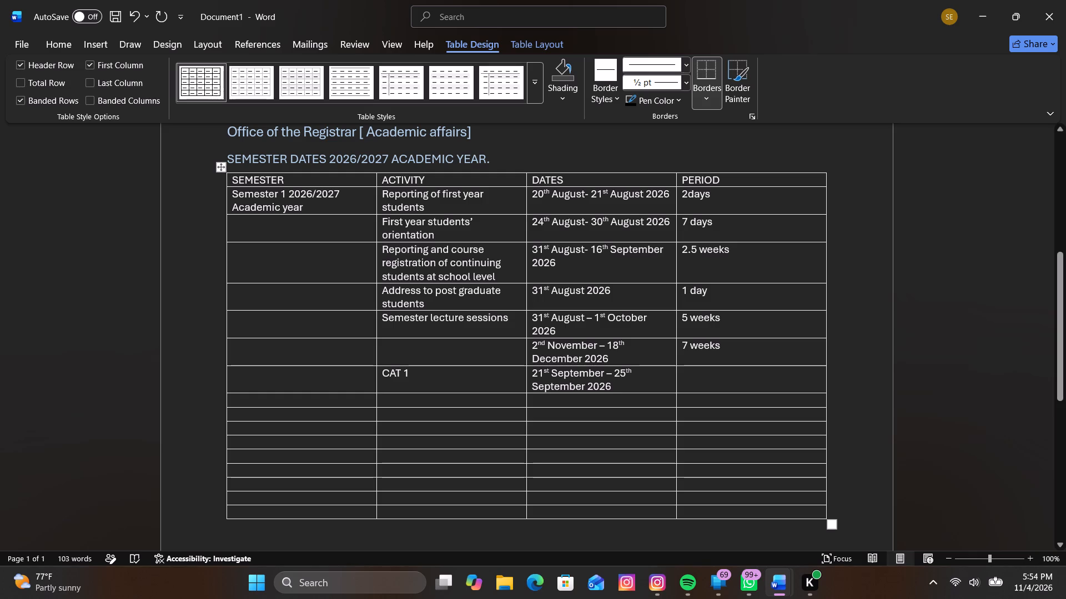
Enter "5 days" in the PERIOD cell of the CAT 1 row.
click(727, 380)
text(5 days)
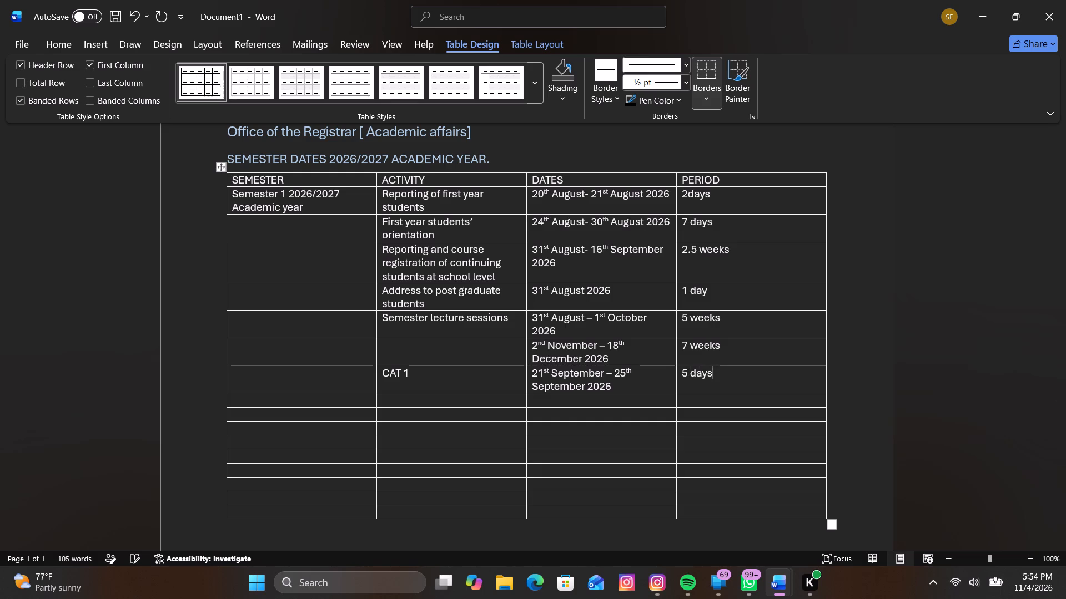
Enter "Fee payment at 50%" in the ACTIVITY cell below CAT 1.
click(491, 403)
text(payment at)
key(space)
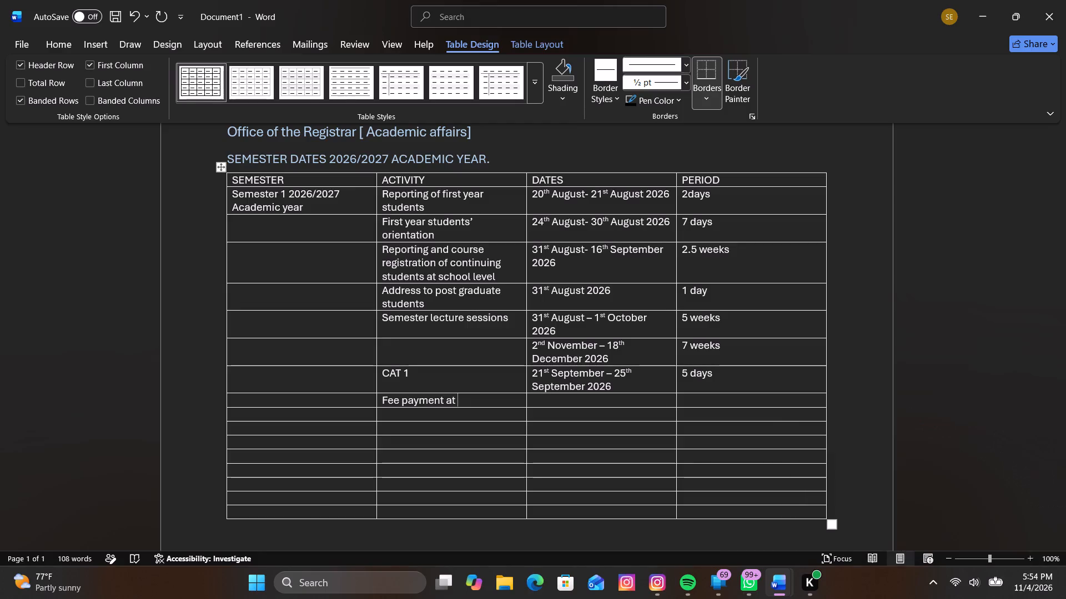
key(5)
key(0)
key(shift+percent)
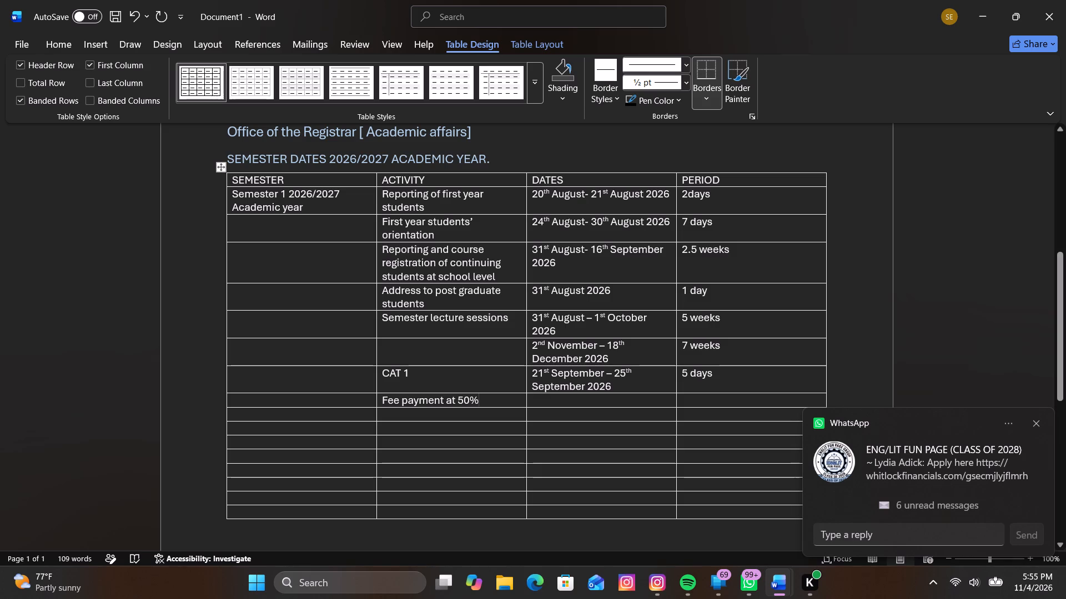
Enter "25th September [ end of week 8]" in the DATES cell of the fee payment row.
click(546, 401)
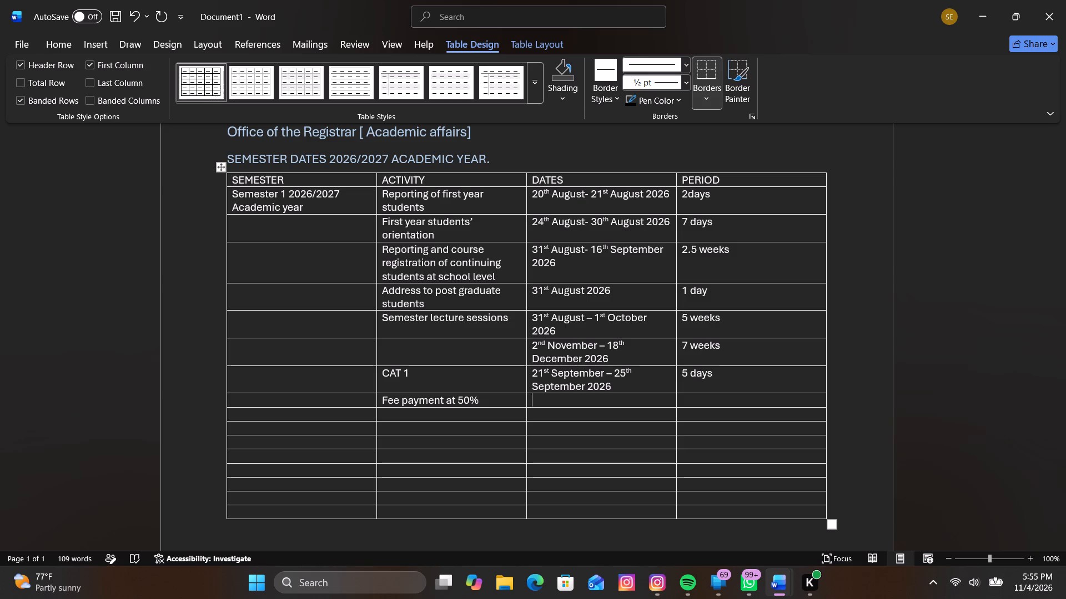
text(25th)
key(space)
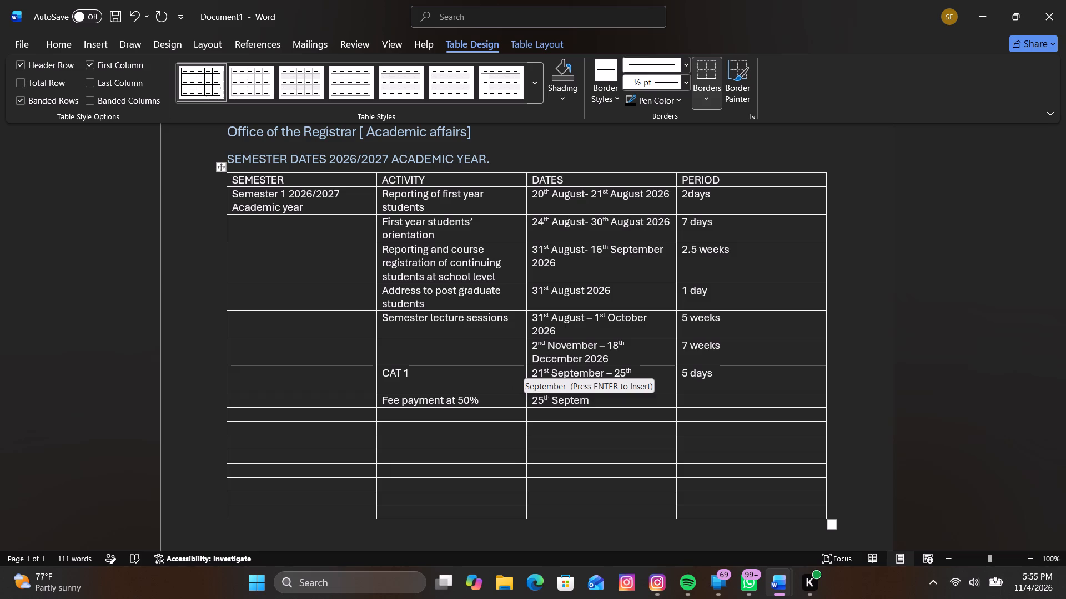
text(ber)
key(space)
text([ end)
key(space)
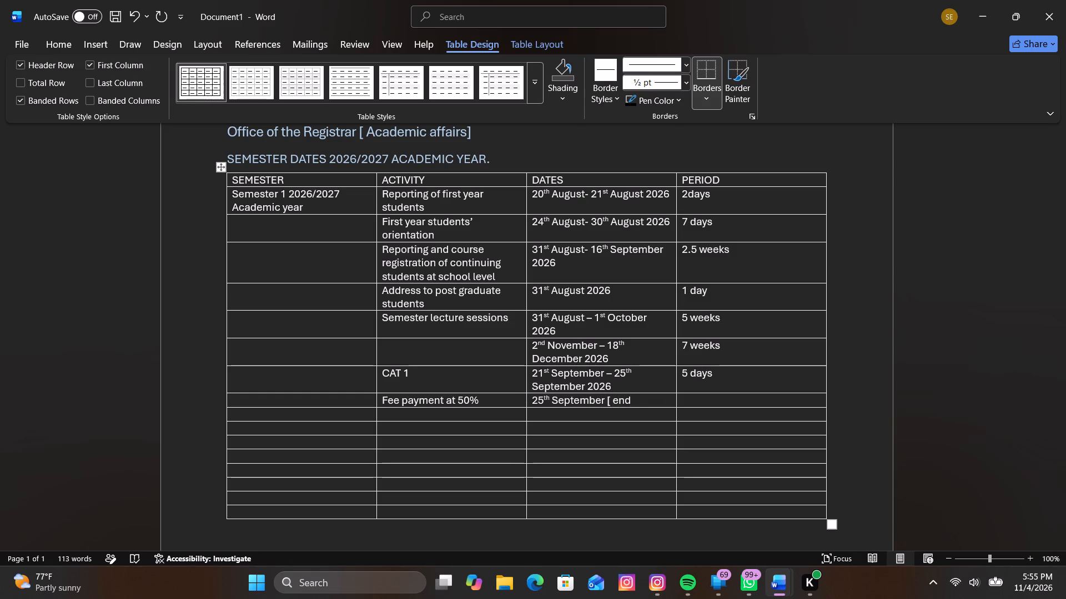
text(of week 8)
key(bracketright)
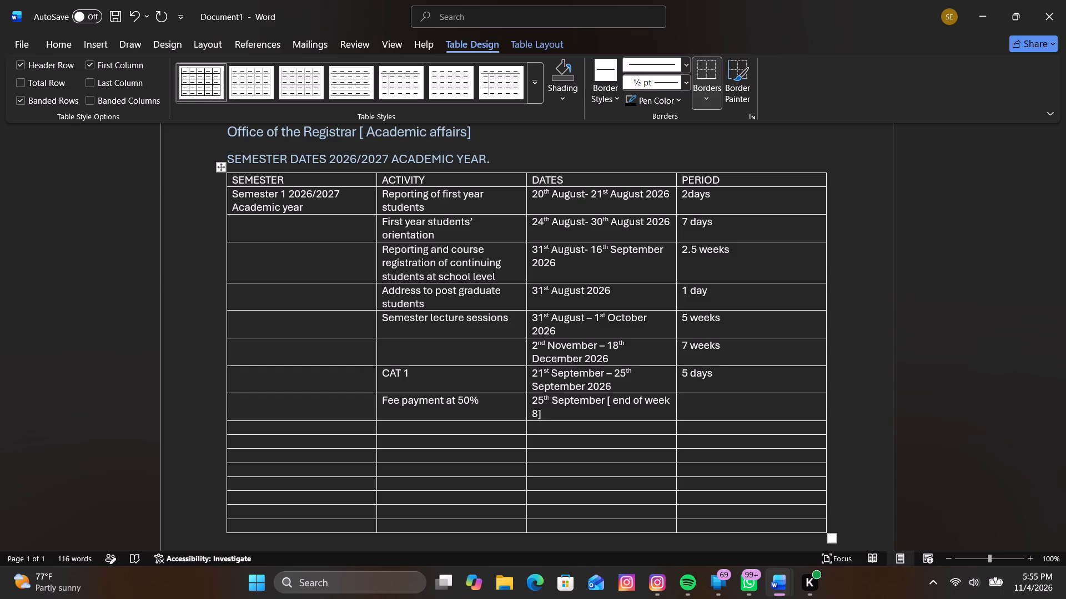
Change the week number in the fee payment row's DATES cell to 4.
click(722, 413)
click(537, 414)
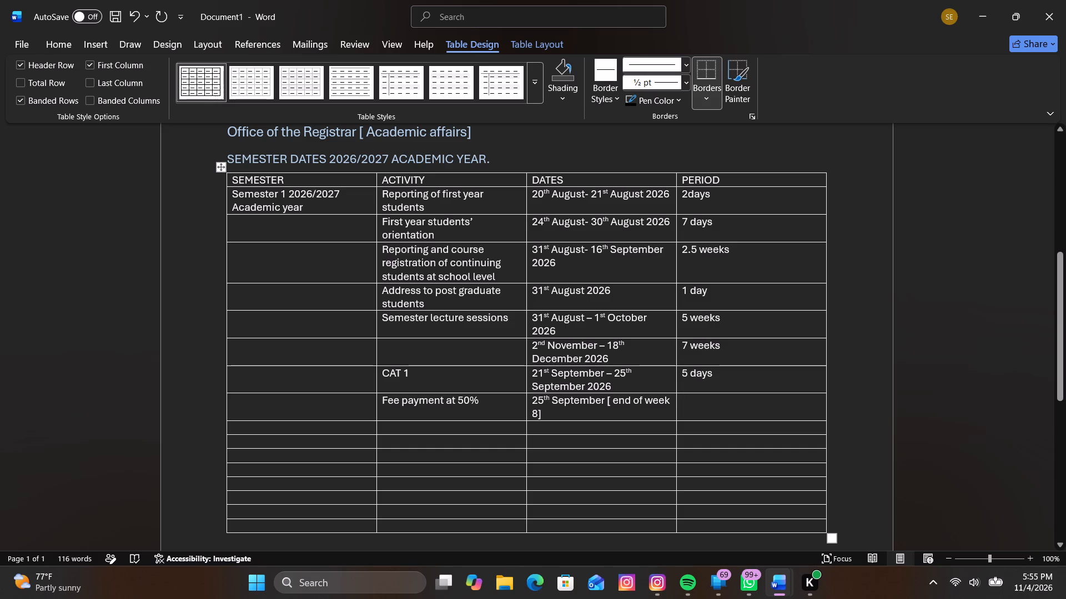
key(BackSpace)
key(4)
Enter "4 weeks" in the PERIOD cell of the fee payment row.
click(735, 405)
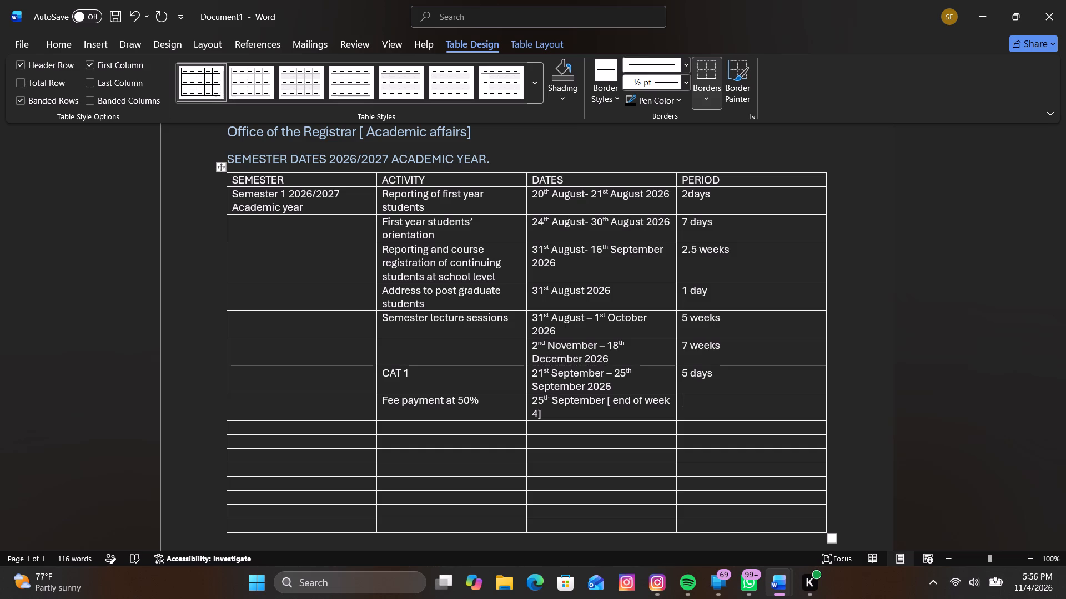
text(4 weeks)
key(space)
Enter "External moderation of examinations" in the ACTIVITY cell below the fee payment entry.
click(405, 424)
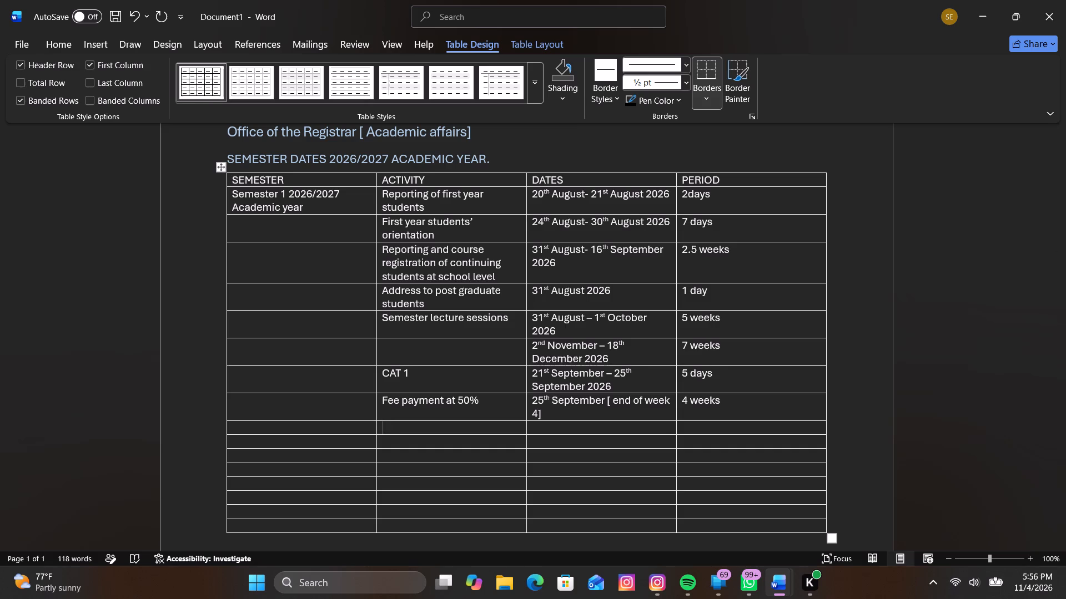
text(xter)
text(nal)
key(space)
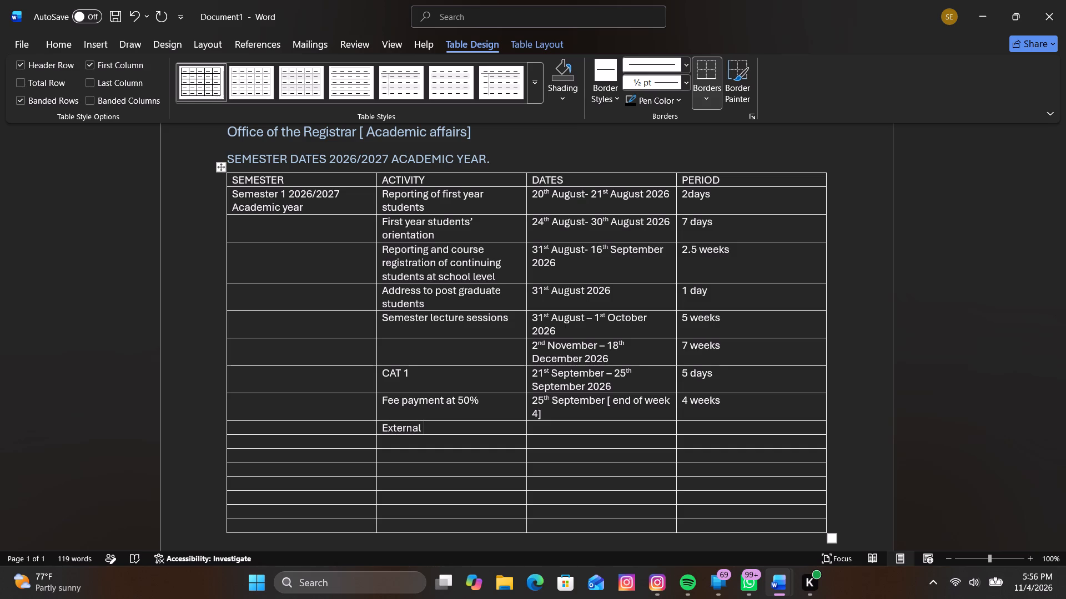
text(moderation of examinations)
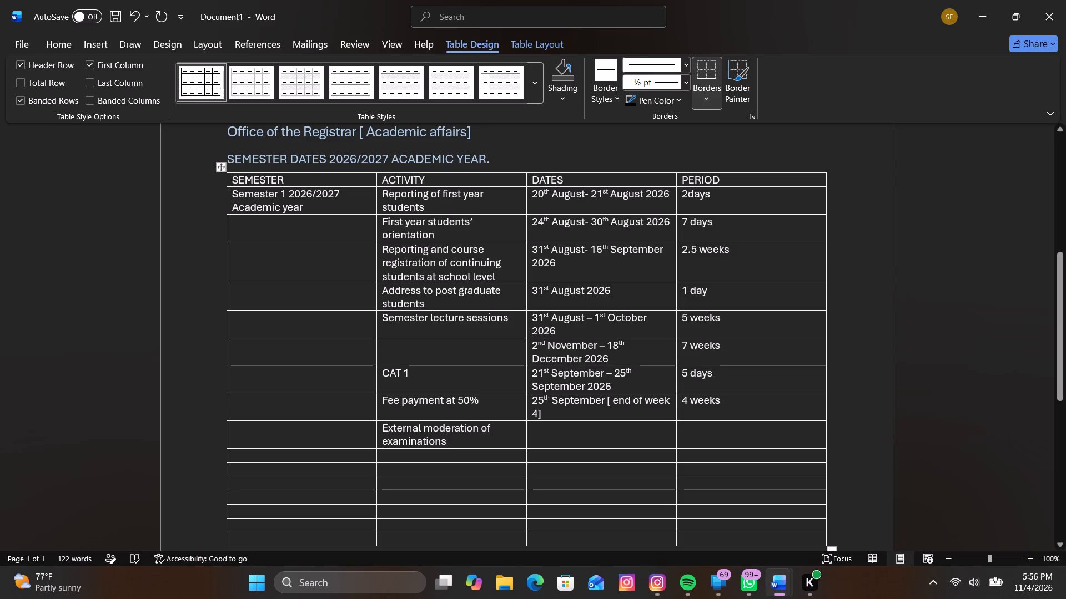
Enter "28th September – 1st October 2026" in the DATES cell of the external moderation of examinations row.
click(569, 429)
text(28th)
key(space)
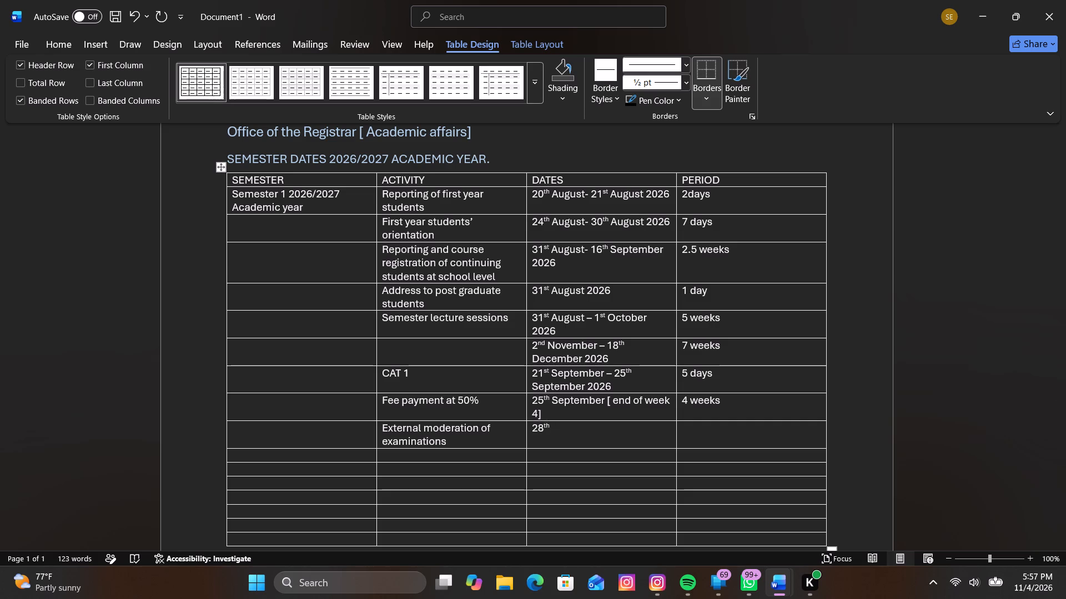
text(ptember)
text(-)
key(space)
key(BackSpace)
key(BackSpace)
key(space)
text(-)
key(space)
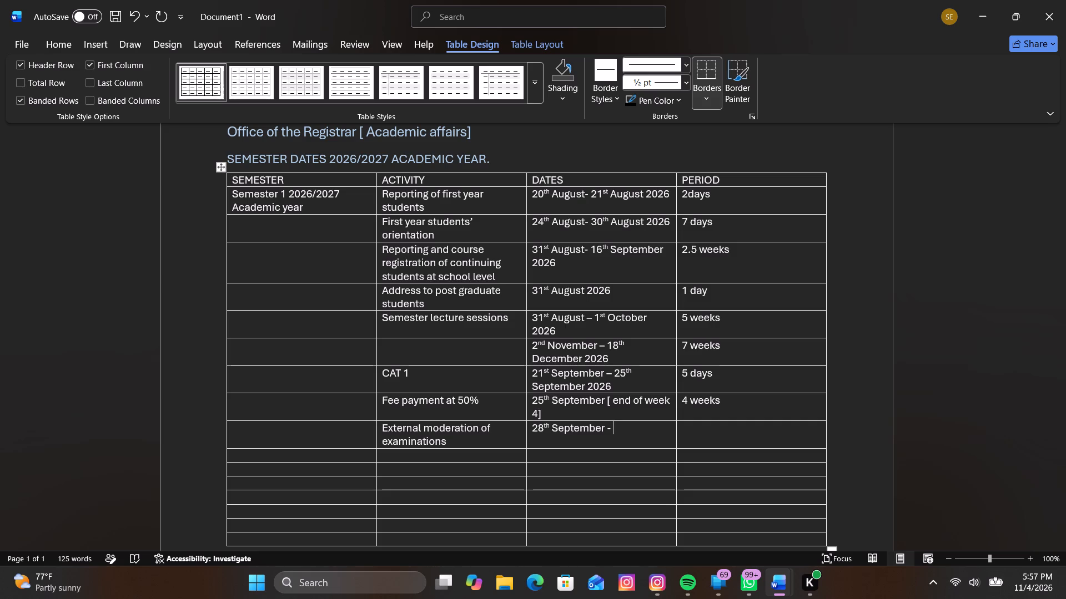
key(1)
text(ctob)
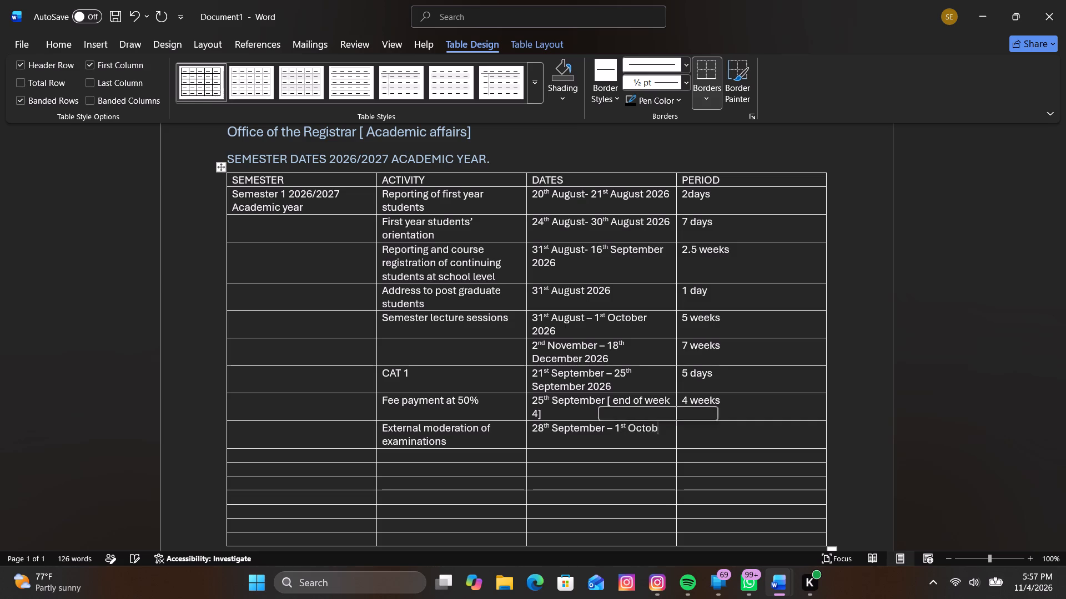
text(er)
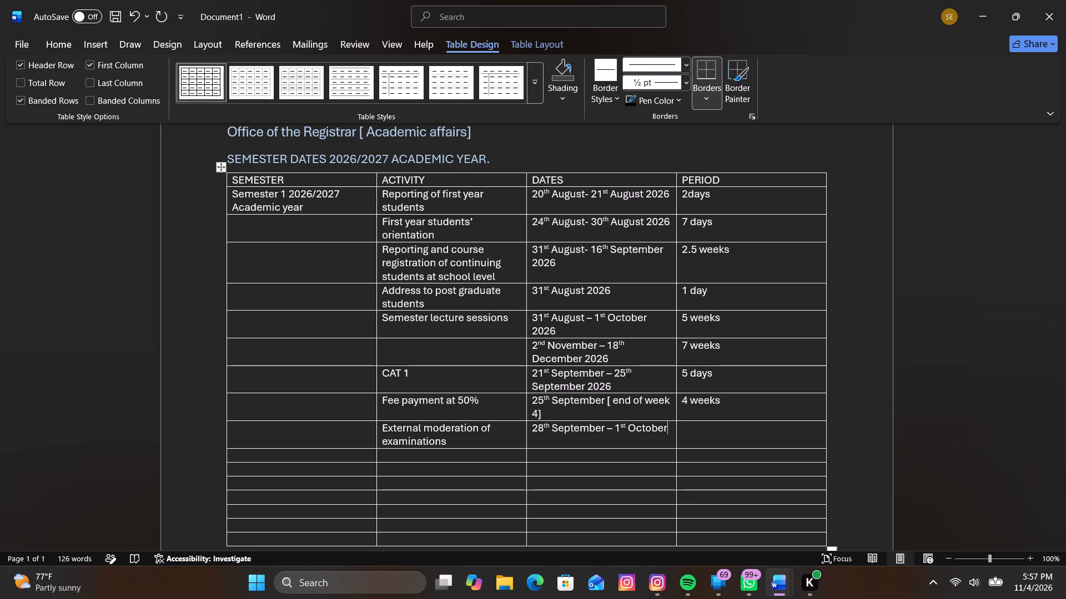
key(space)
text(202)
key(6)
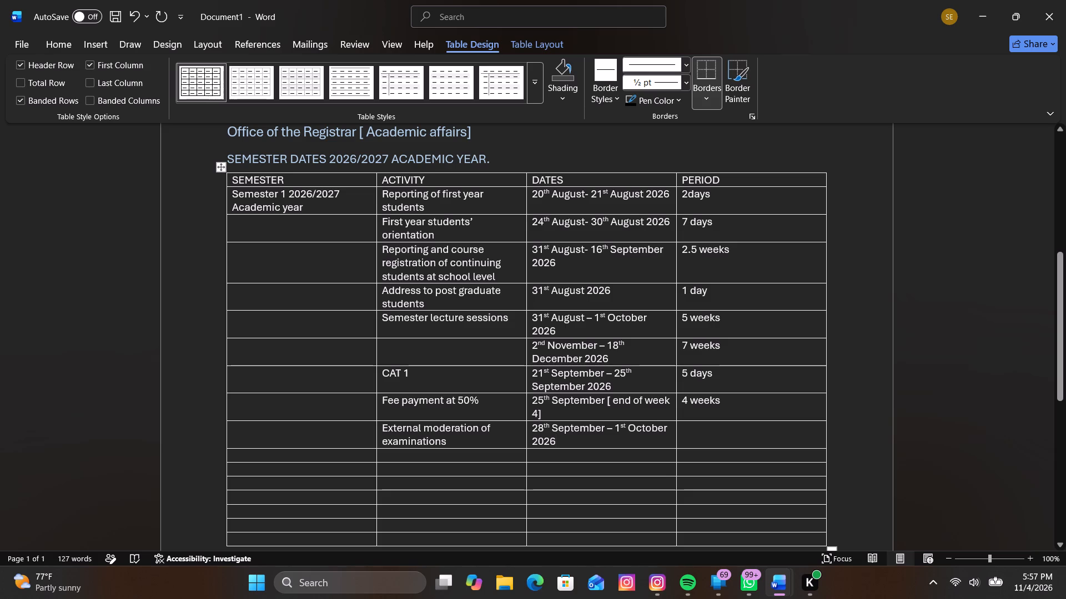
Add a second line reading "2nd November – 6th November" in the DATES cell of the external moderation of examinations row.
key(Return)
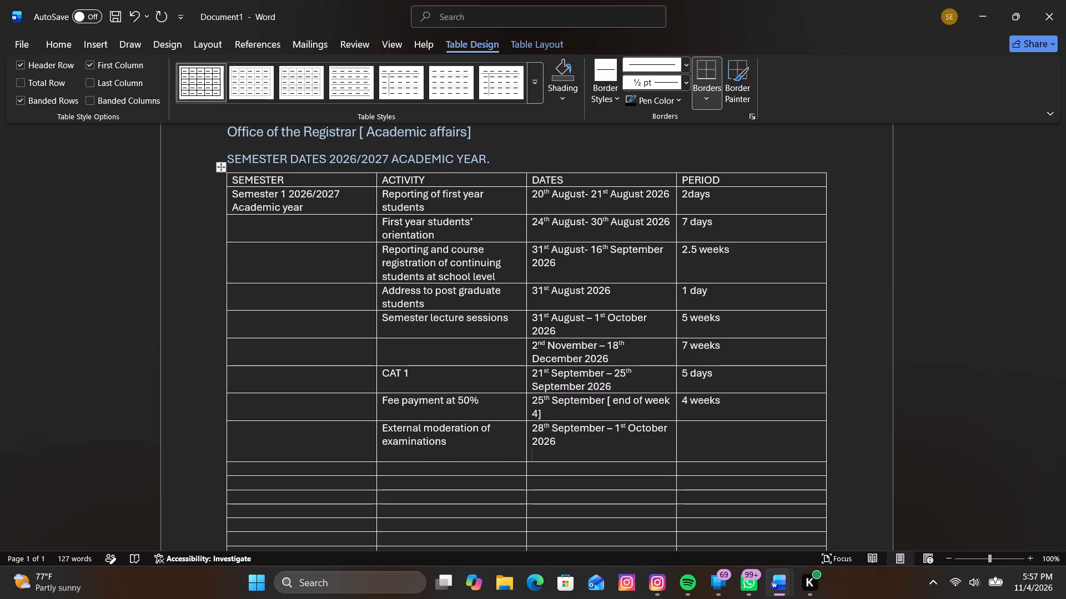
key(2)
text(nd)
key(space)
text(ovember)
key(space)
text(-)
key(space)
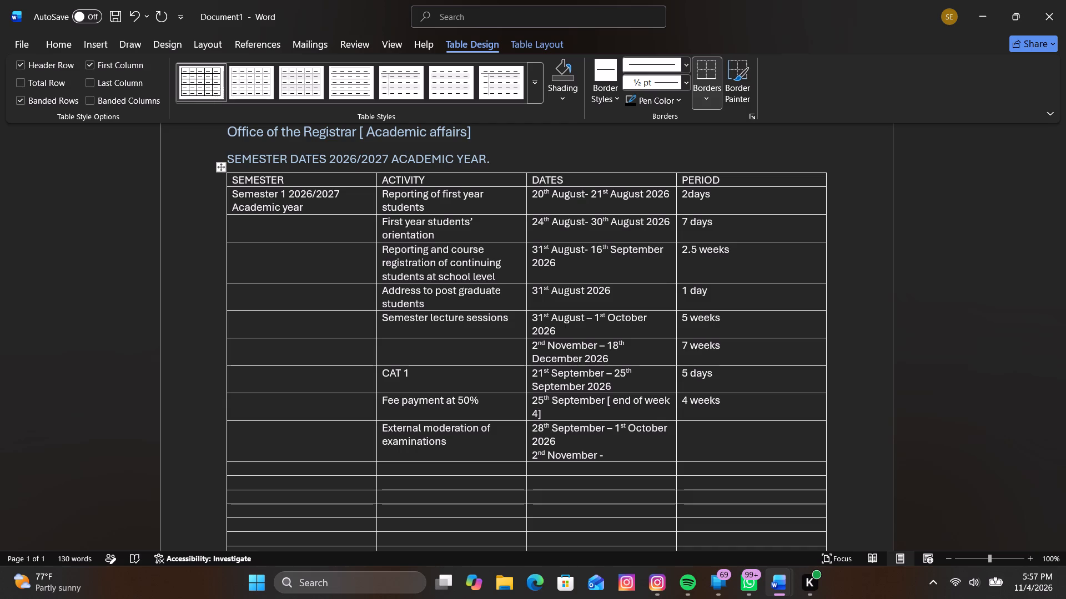
key(6)
text(th)
key(space)
text(ovember)
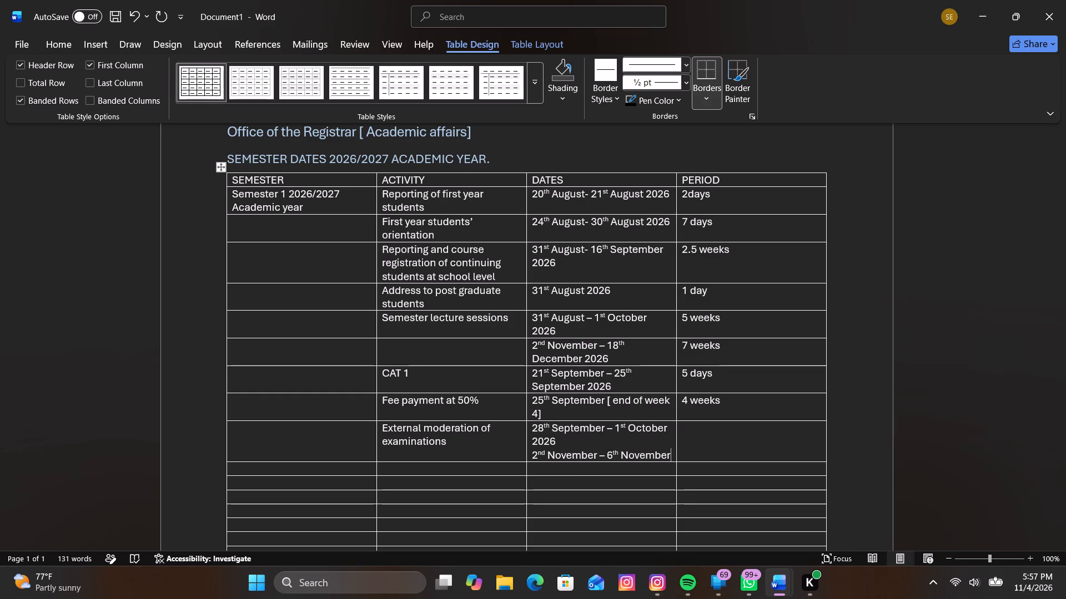
Append the note "[weeks 5 and 6]" to the second date range in the external moderation row.
key(bracketleft)
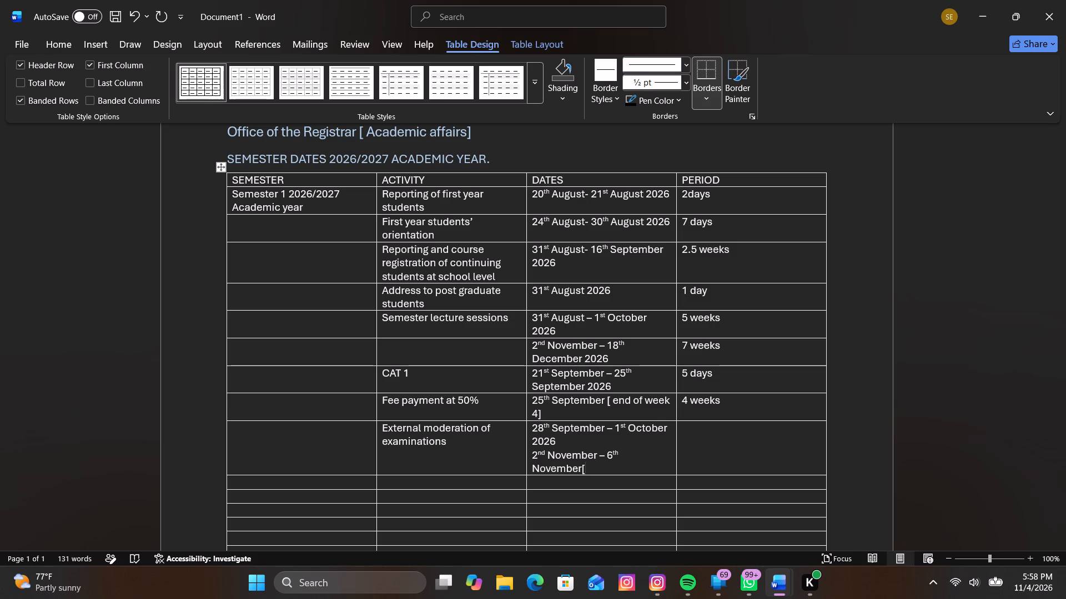
text(weeks)
key(space)
text(5 and 6)
key(bracketright)
Enter "2 weeks" in the PERIOD cell of the external moderation of examinations row.
click(725, 446)
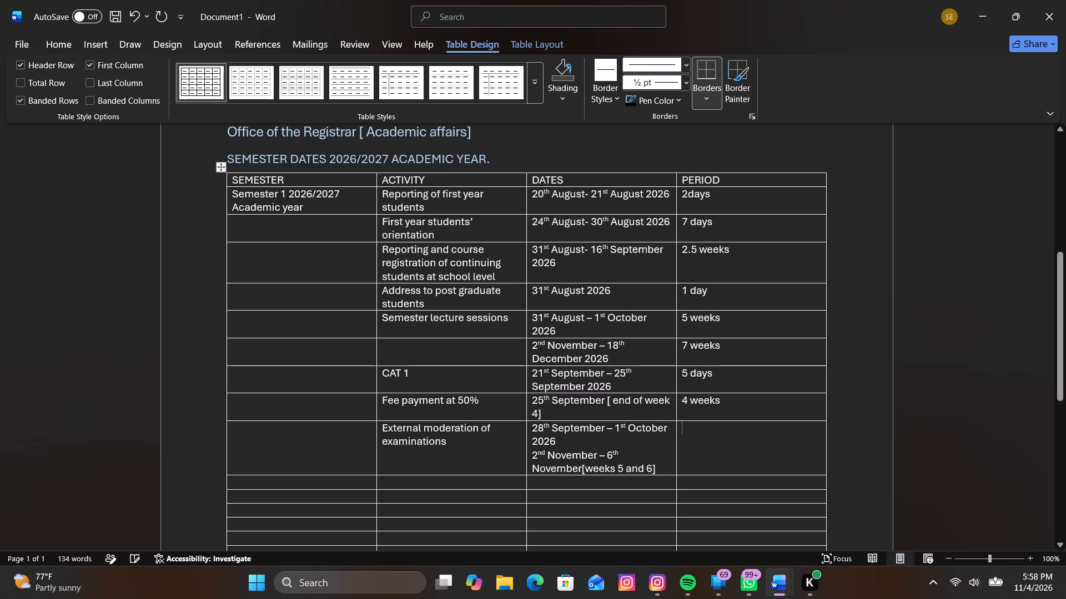
text(2 weeks)
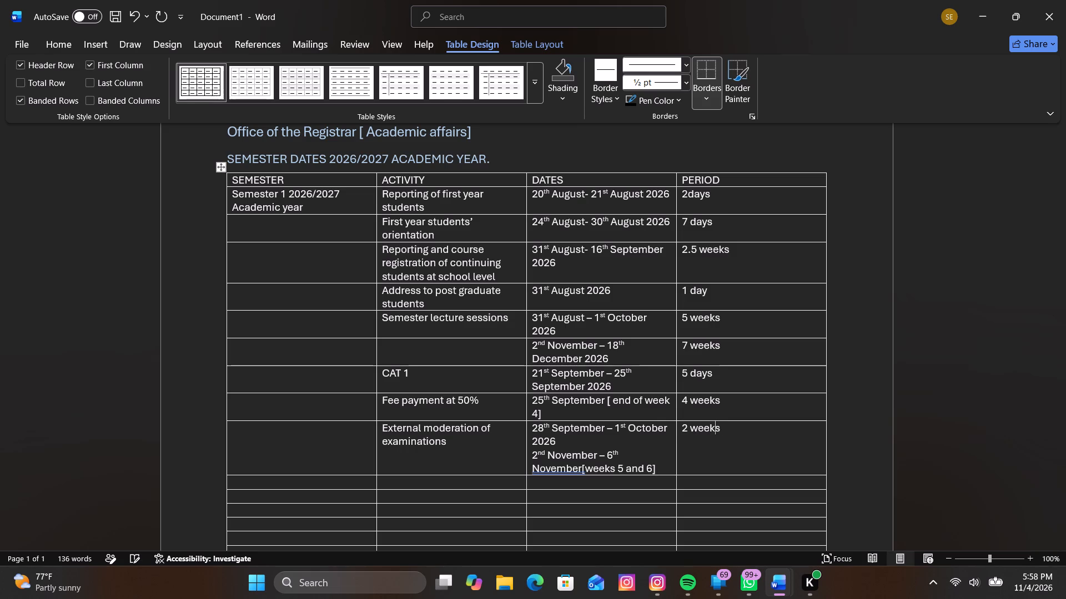
Insert a space between "November" and the bracketed weeks note in the external moderation row's DATES cell.
click(580, 468)
key(space)
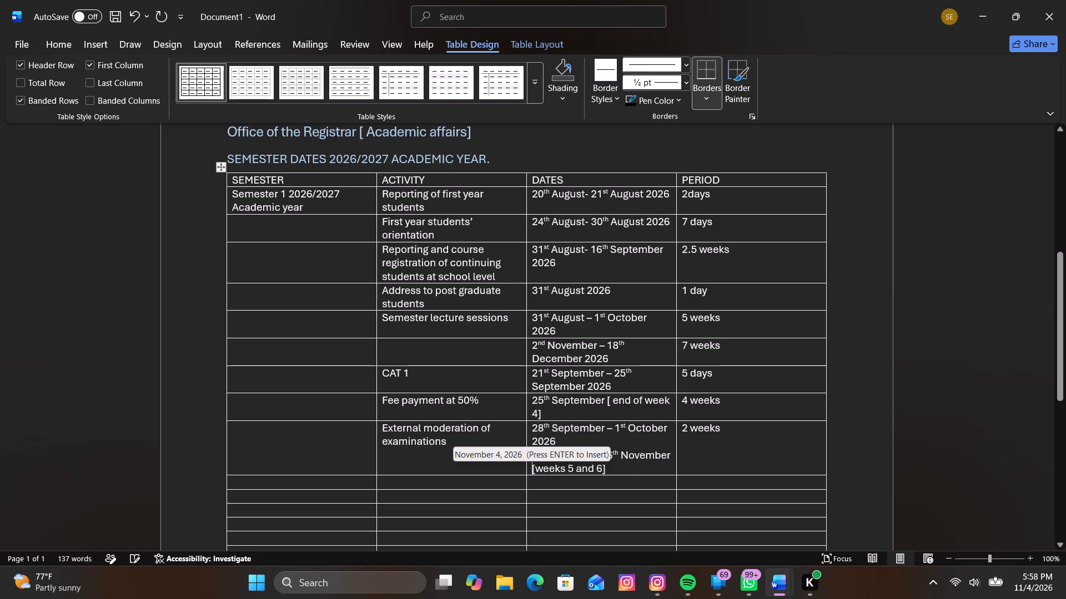
Enter "CAT 2" in the ACTIVITY cell below the external moderation of examinations entry.
scroll(734, 436, down, 3)
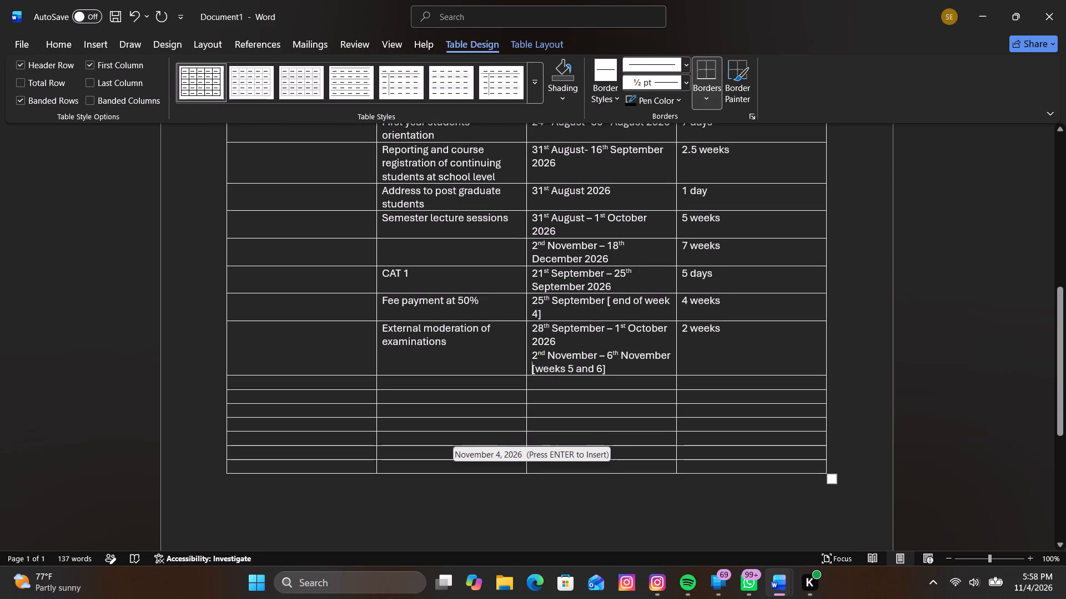
click(463, 384)
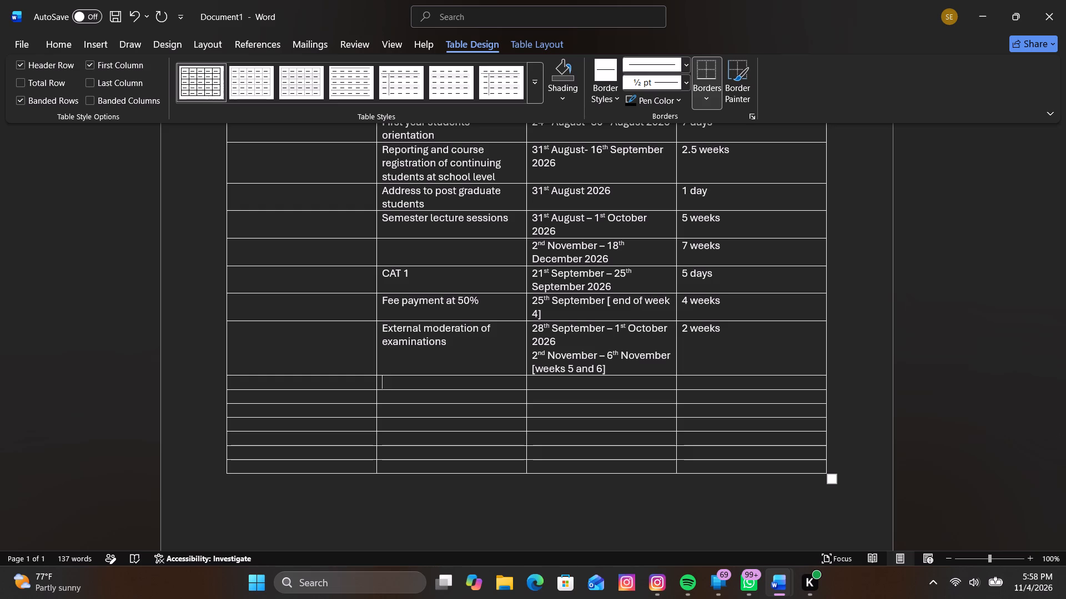
text(CAT 2)
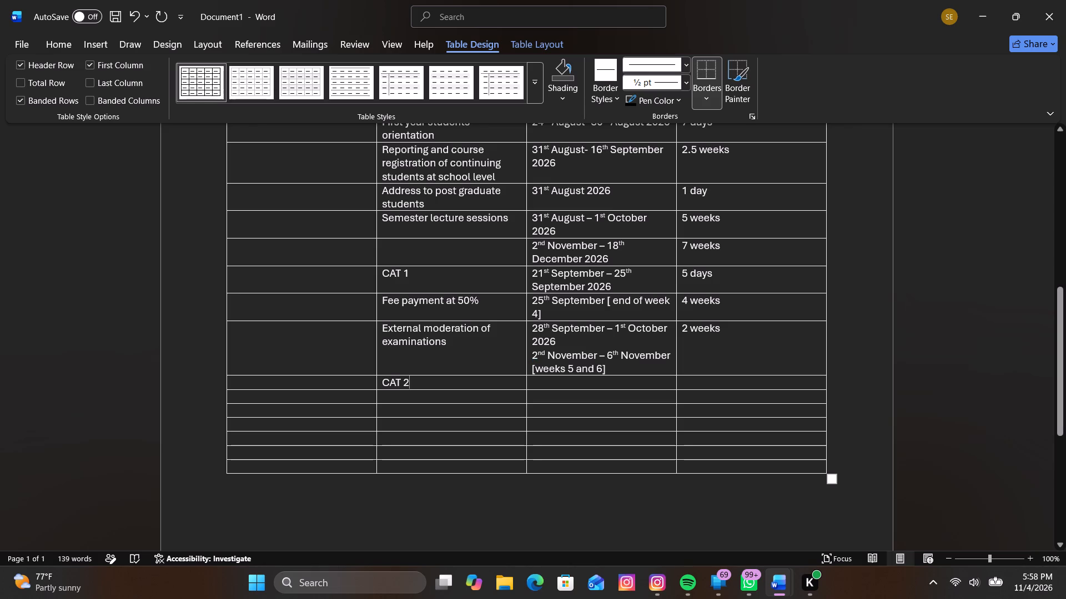
Enter the starting day "16" in the DATES cell of the CAT 2 row.
click(547, 384)
text(16)
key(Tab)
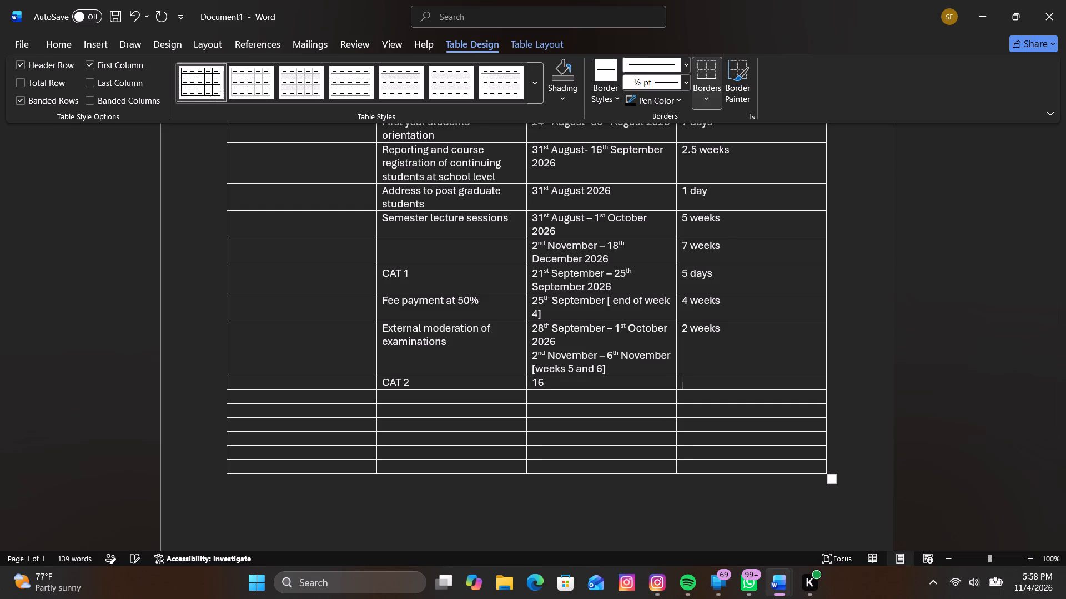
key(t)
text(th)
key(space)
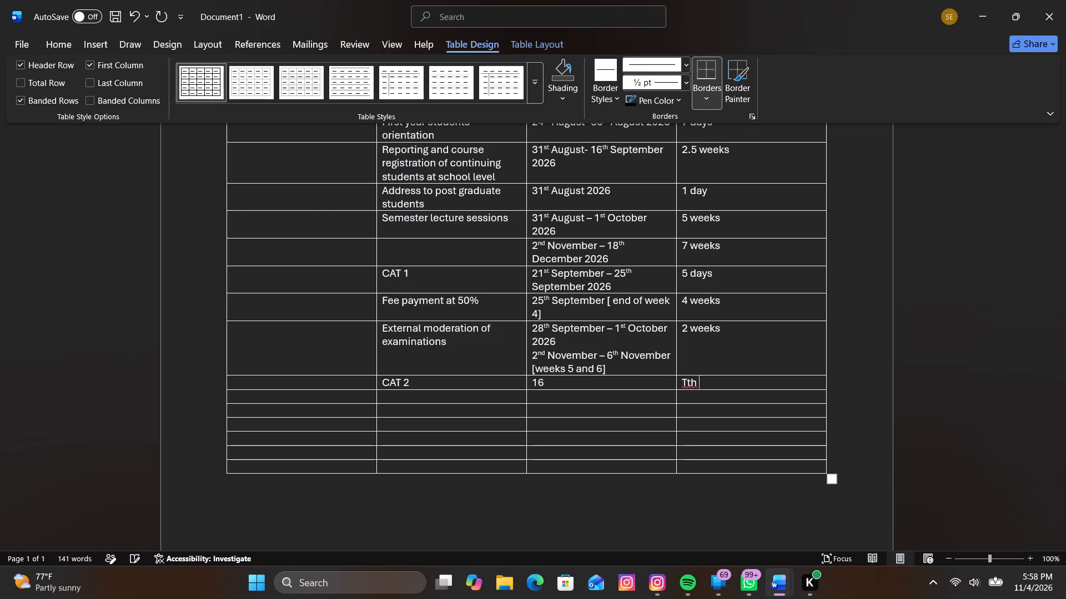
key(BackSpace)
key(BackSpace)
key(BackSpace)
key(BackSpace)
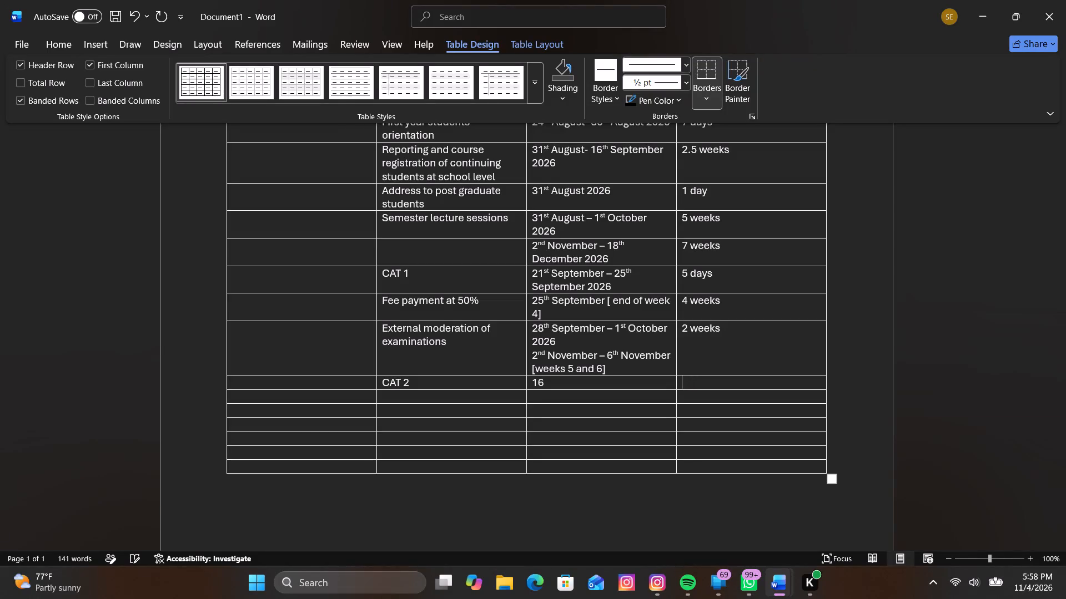
Complete the CAT 2 row's DATES entry so it reads "16th November- 20th November 2026".
click(547, 385)
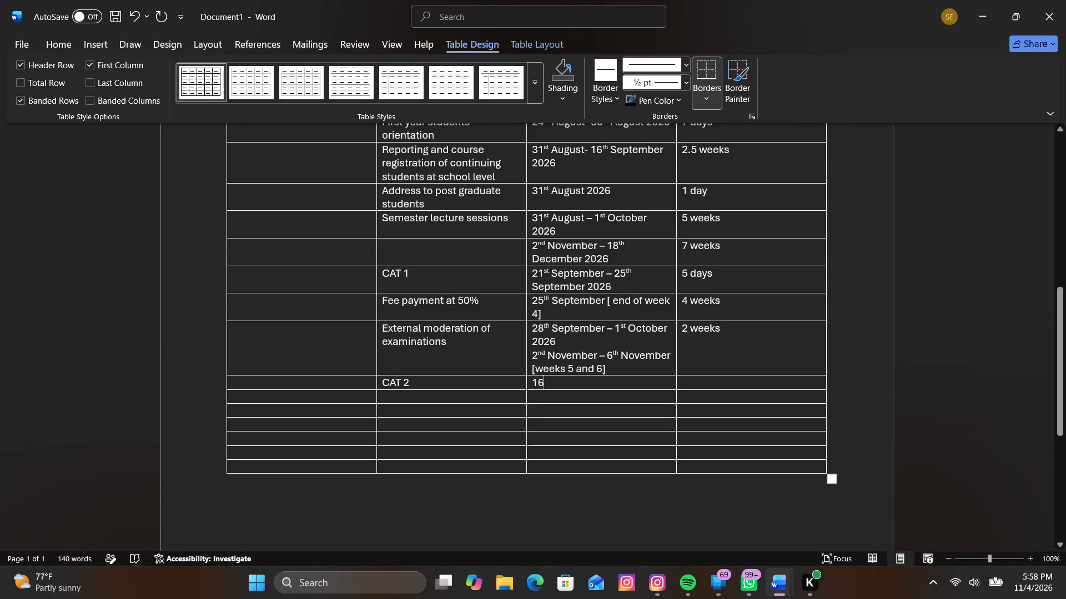
text(th)
key(space)
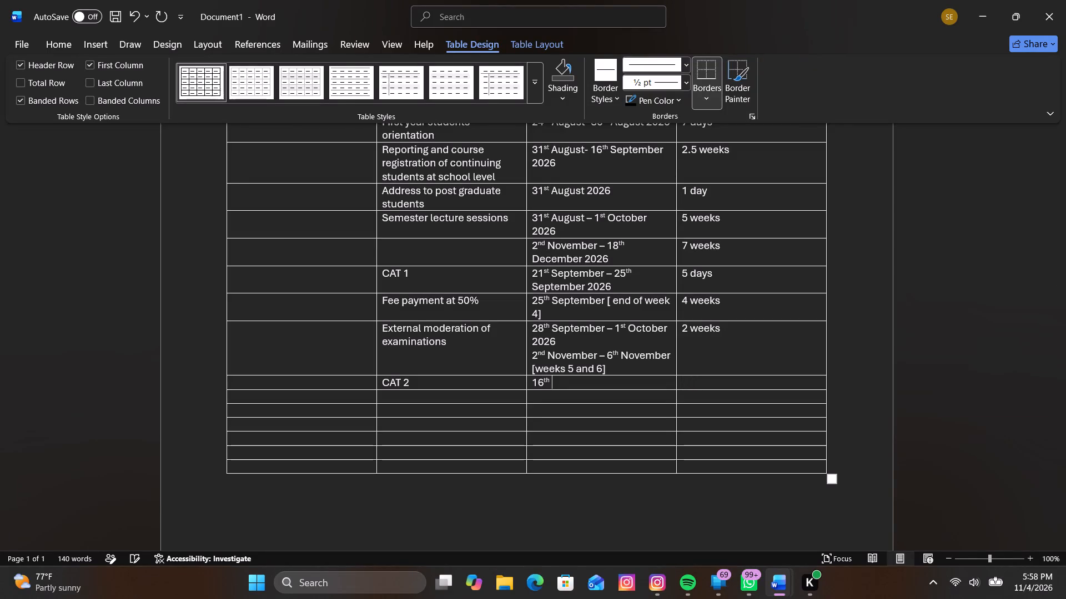
text(ovember)
key(minus)
key(space)
text(20)
text(th)
key(space)
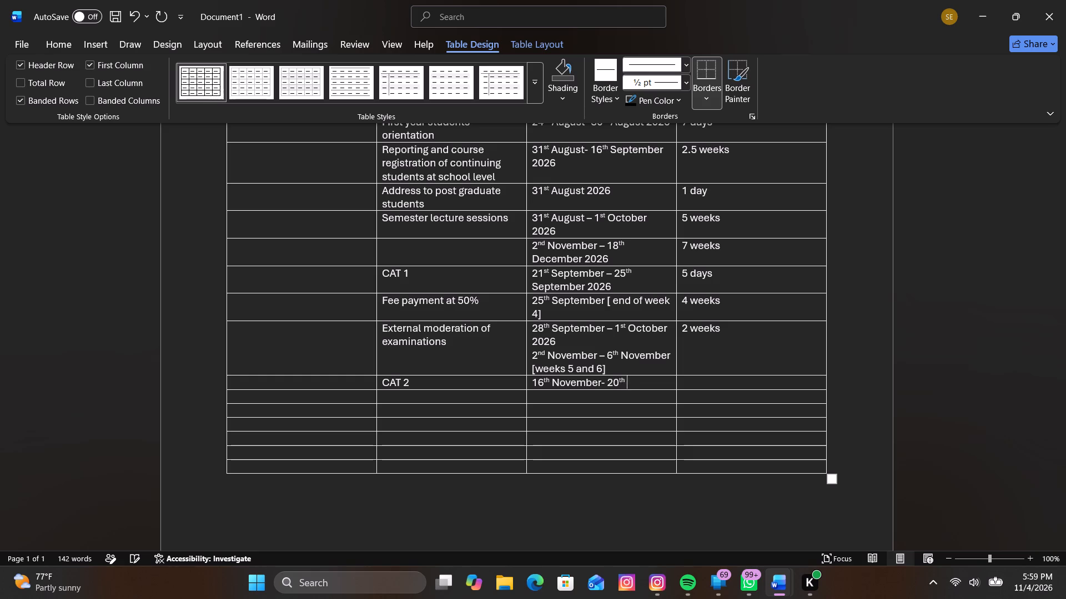
text(ovember)
key(space)
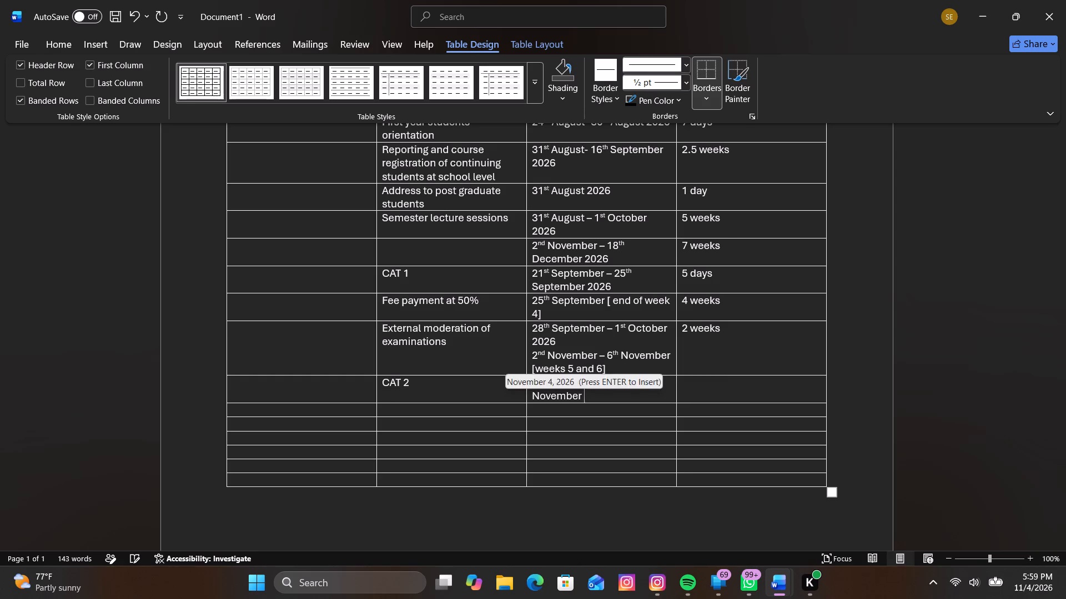
text(202)
key(6)
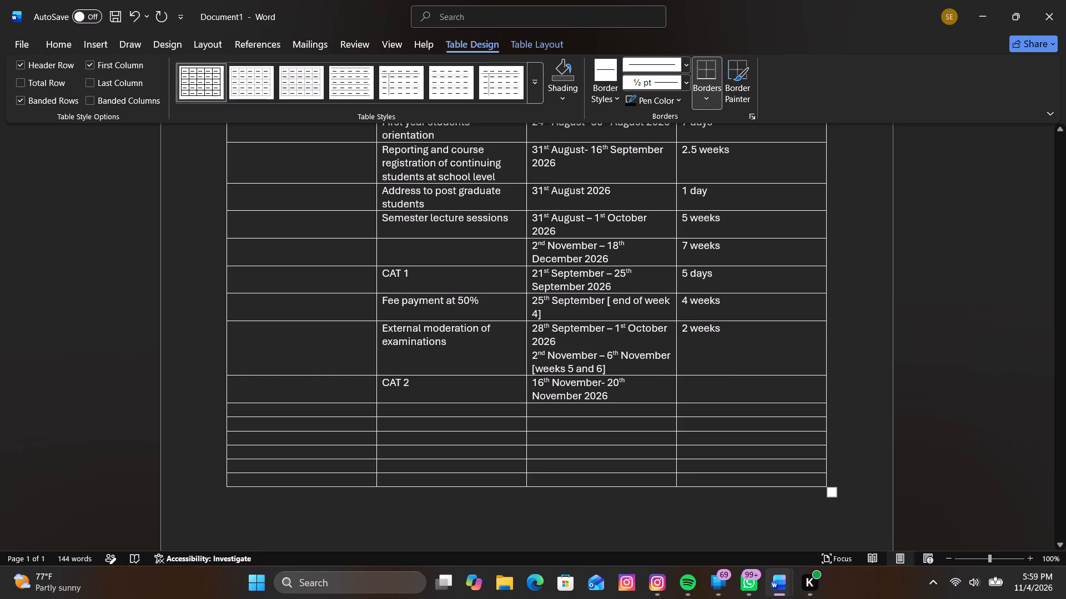
Append the bracketed note "[ week 8]" after "November 2026" in the CAT 2 row's DATES cell.
click(719, 385)
click(611, 394)
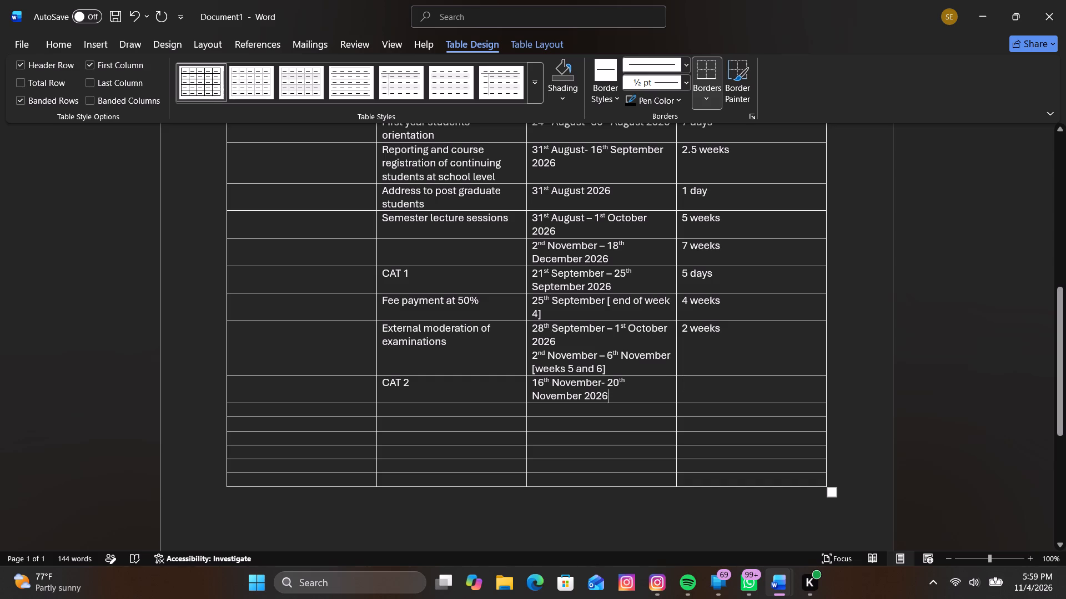
text([)
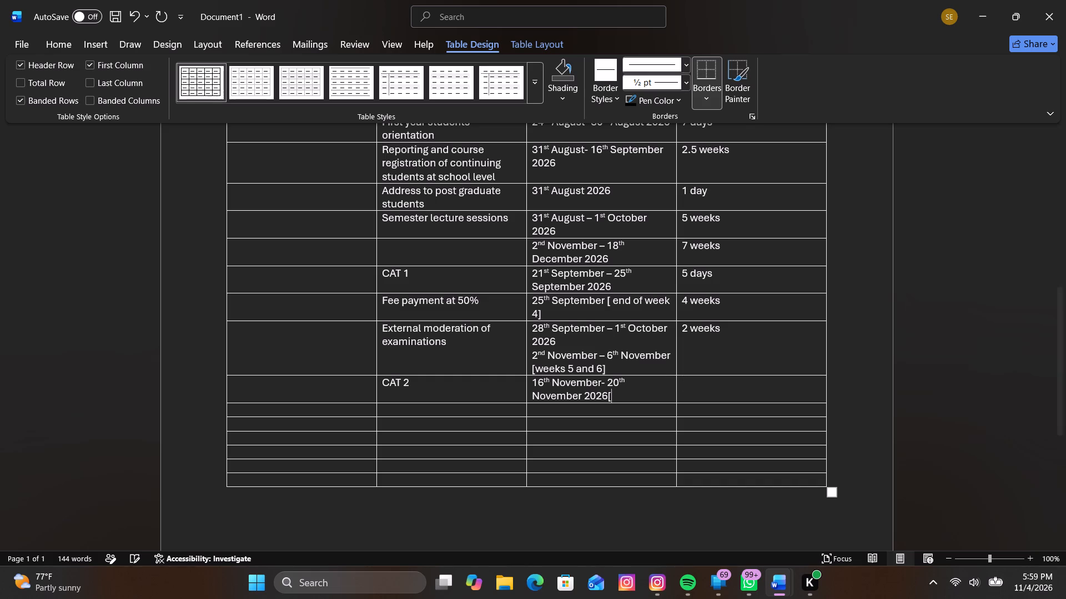
key(space)
text(week)
key(space)
key(8)
key(bracketright)
Enter "5 days" as the period in the CAT 2 row.
click(696, 383)
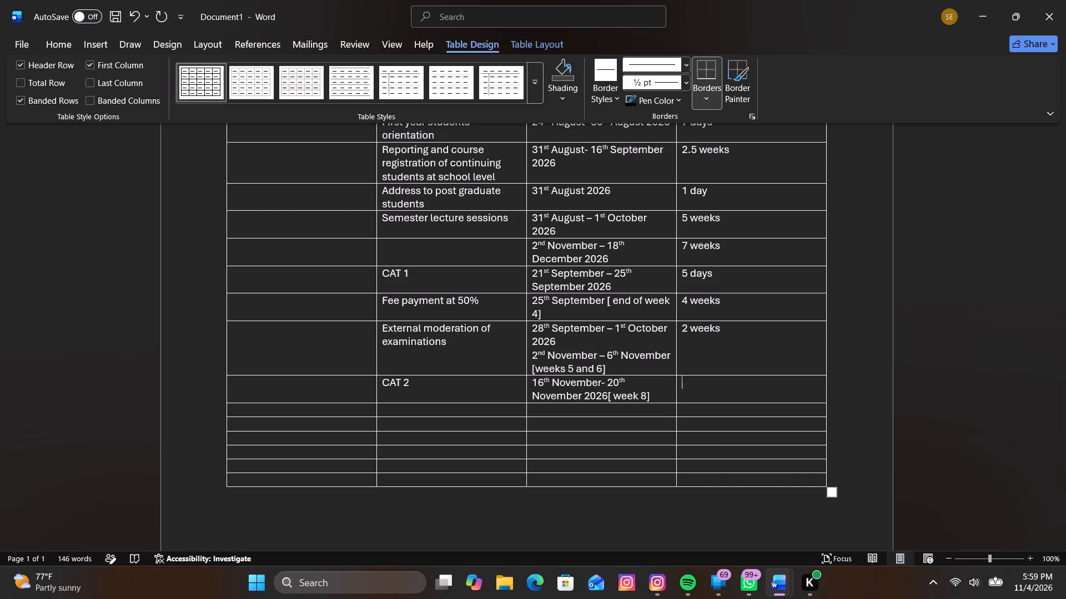
text(5 days)
Enter "100% fee payment" in the ACTIVITY cell below CAT 2.
click(490, 412)
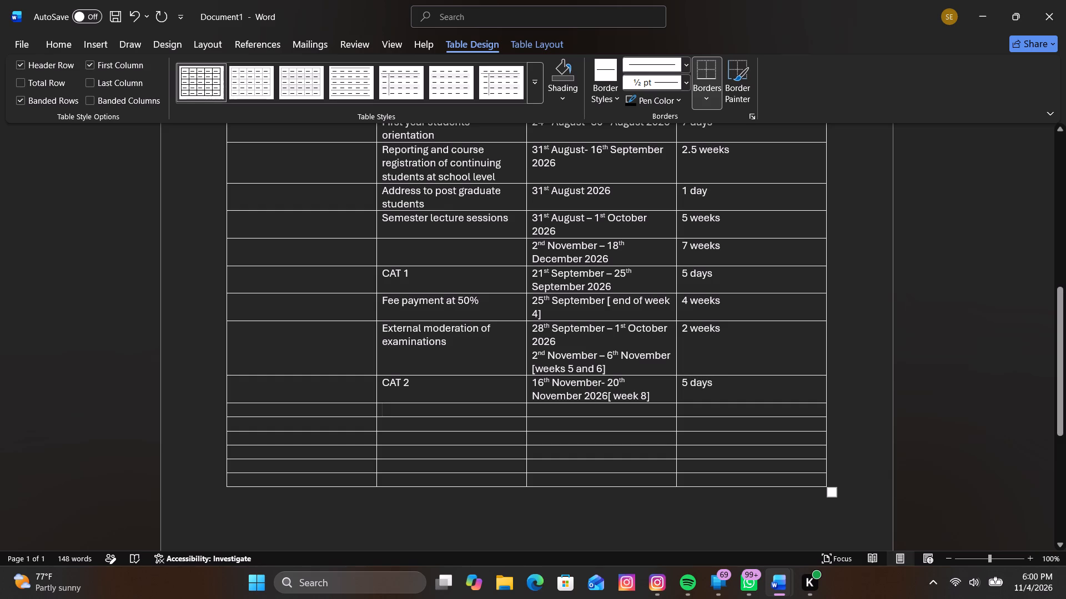
text(100)
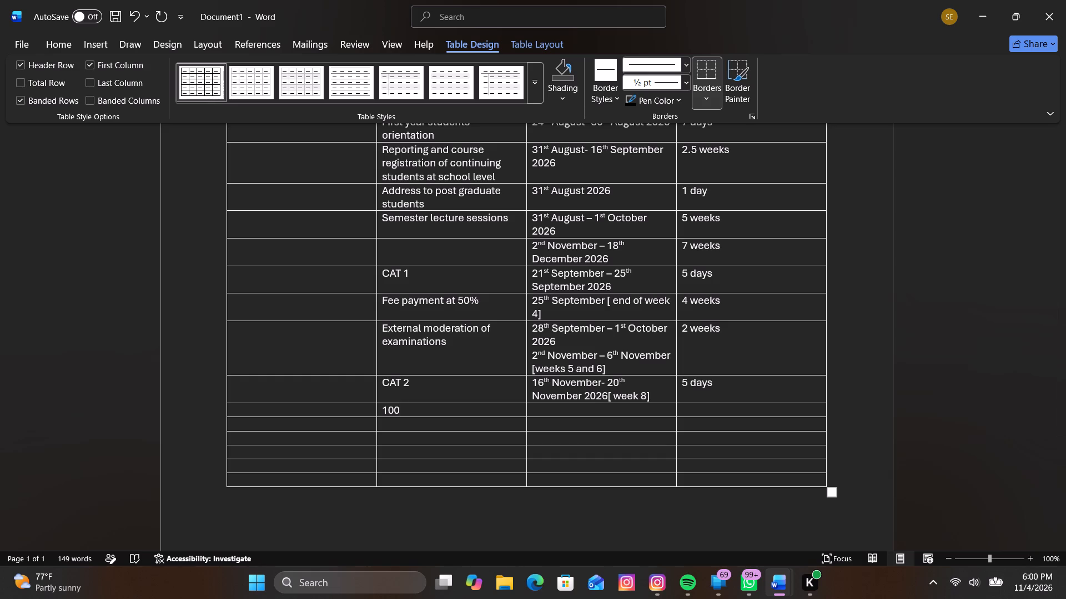
text(%)
key(space)
text(fee)
key(space)
text(payment)
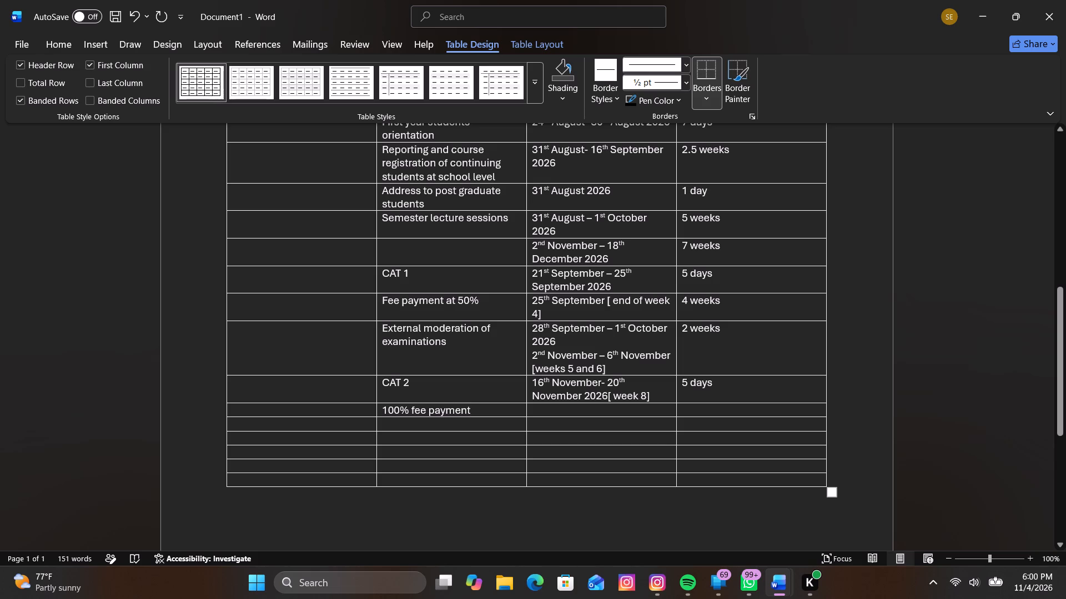
Enter "20th November 2026 [ end of week 8]" in the DATES cell of the 100% fee payment row.
click(577, 409)
text(20)
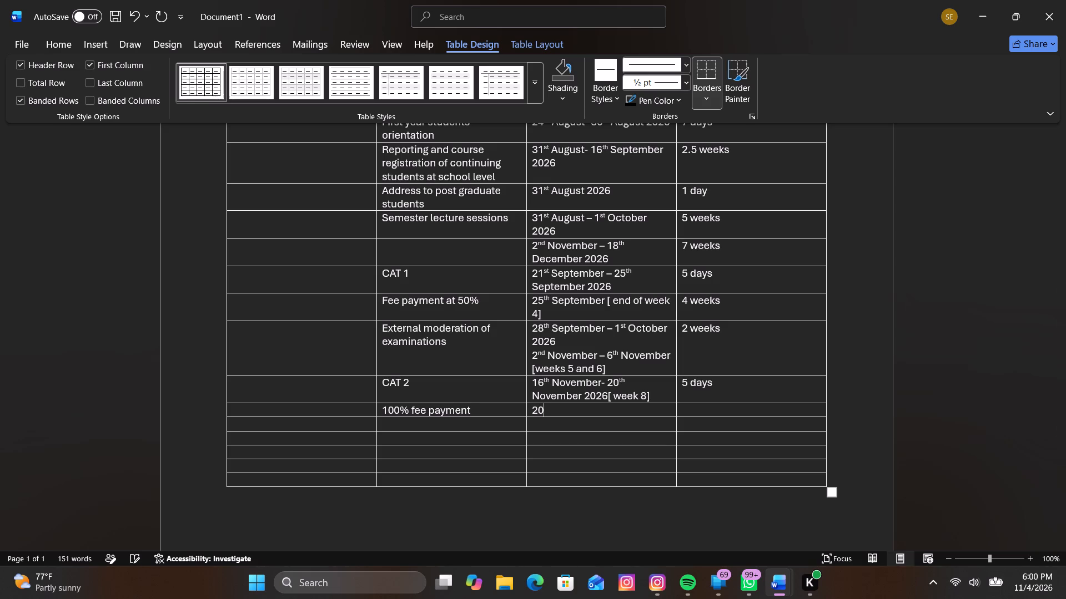
text(th)
key(space)
text(ovember 202)
text(6)
key(space)
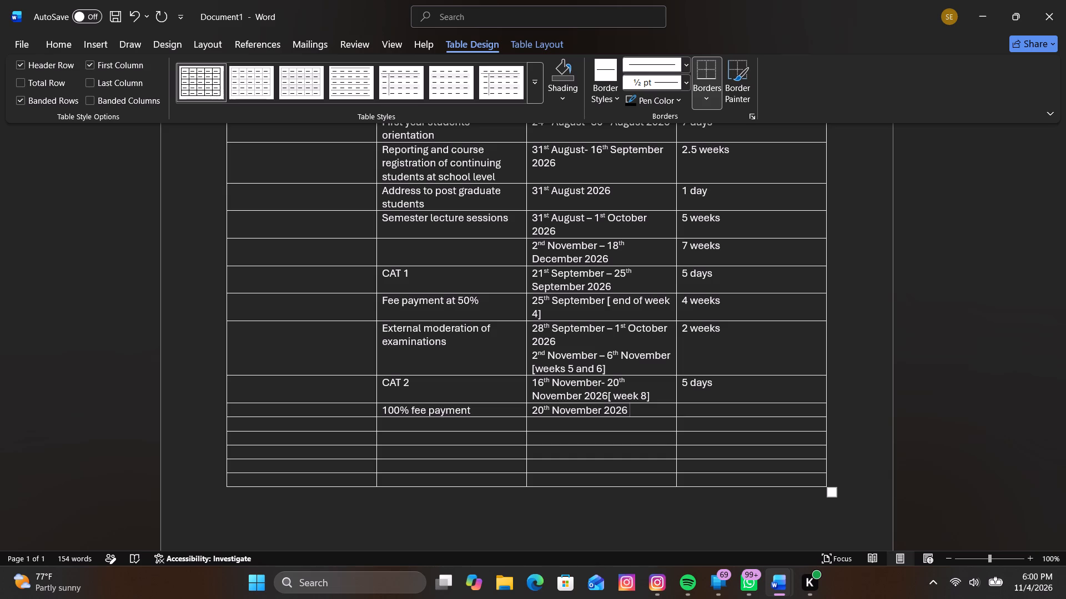
text([)
key(space)
text(ene)
key(BackSpace)
text(d o)
text(f wek)
key(space)
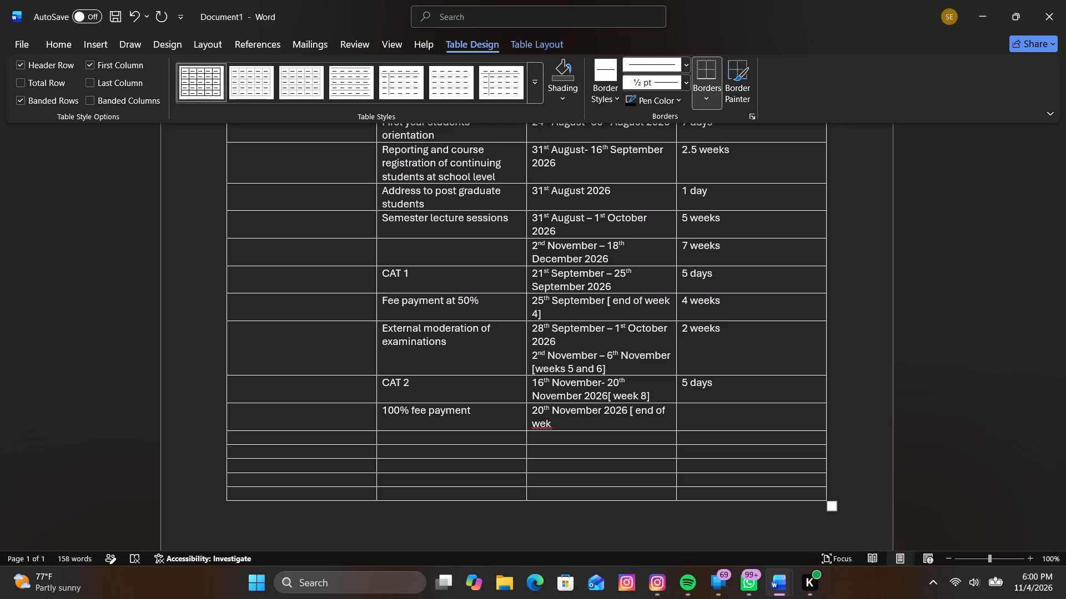
key(BackSpace)
key(BackSpace)
key(w)
key(BackSpace)
text(ek)
key(space)
key(8)
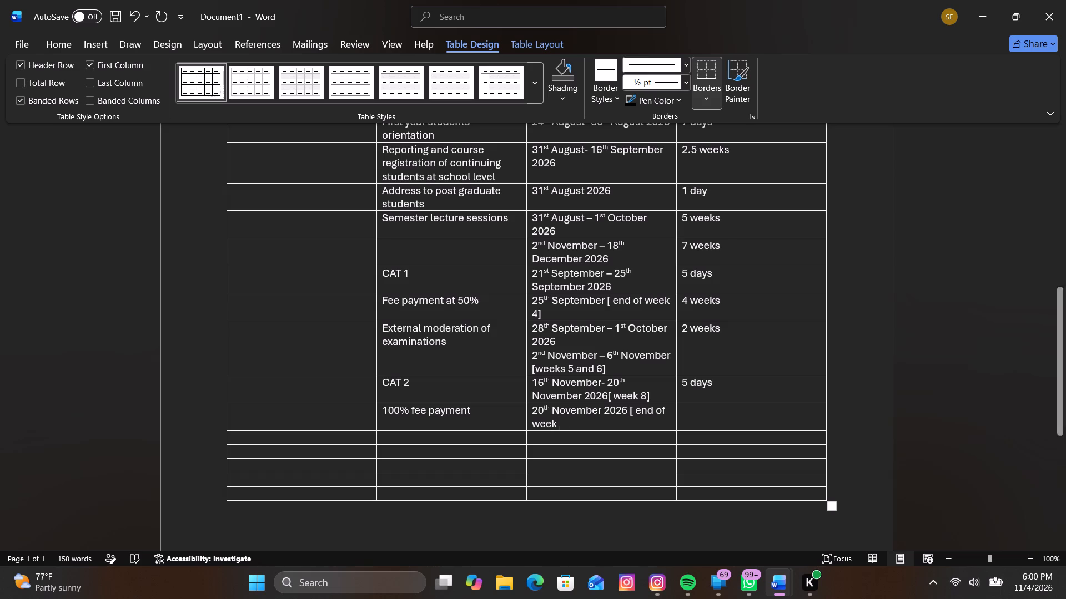
key(bracketright)
Enter "8 weeks" as the period in the 100% fee payment row.
click(733, 416)
text(8 weeks)
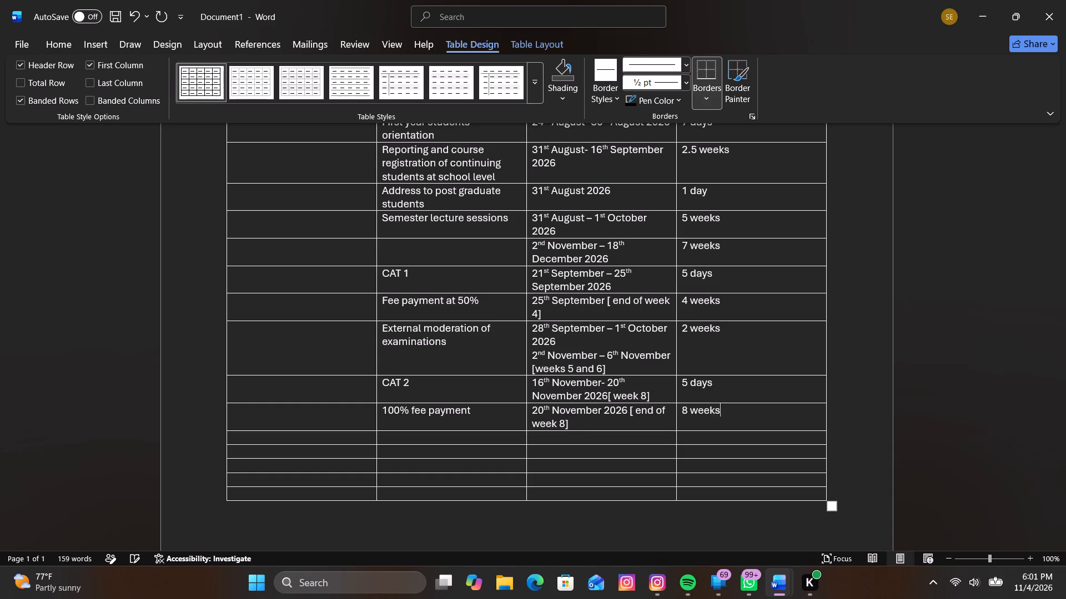
Enter "Final university examination timetable" in the ACTIVITY cell below 100% fee payment, spelling "university" correctly.
click(479, 438)
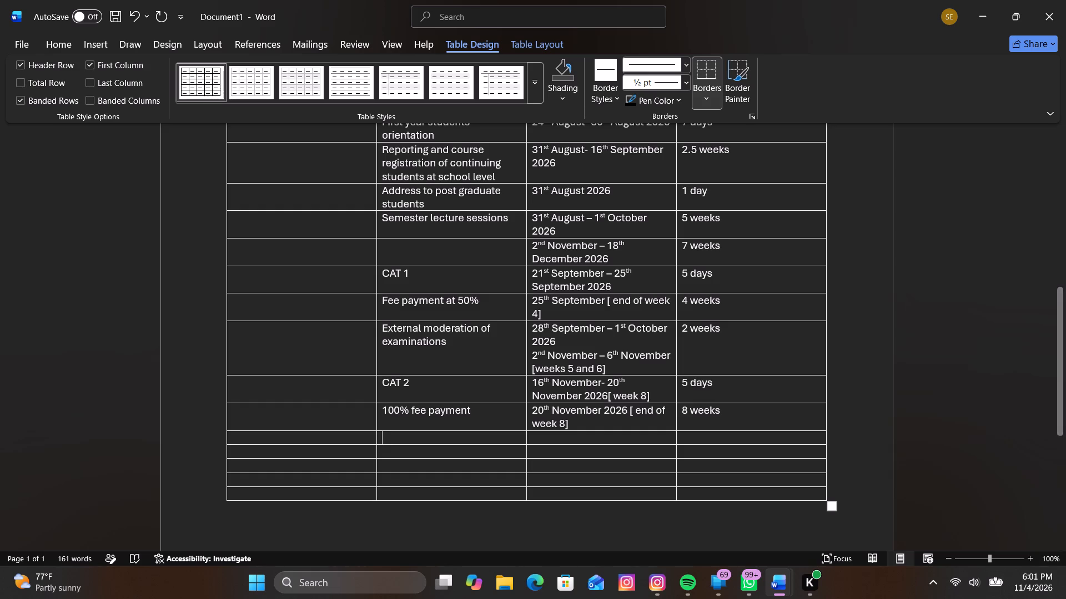
text(inal umib)
key(BackSpace)
text(verd)
key(BackSpace)
text(sity examinatio)
text(n)
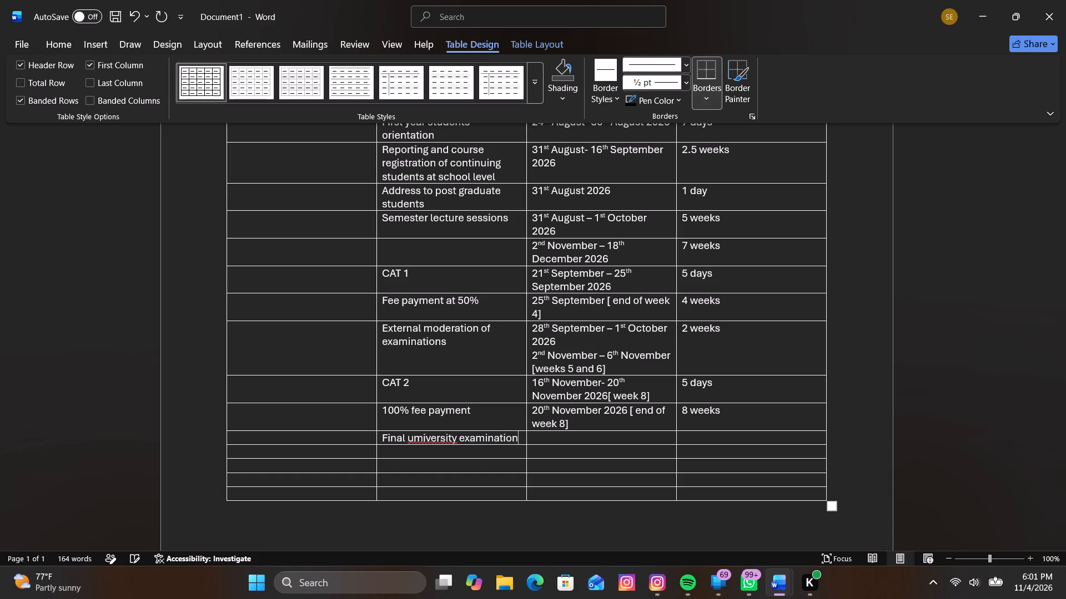
key(space)
key(t)
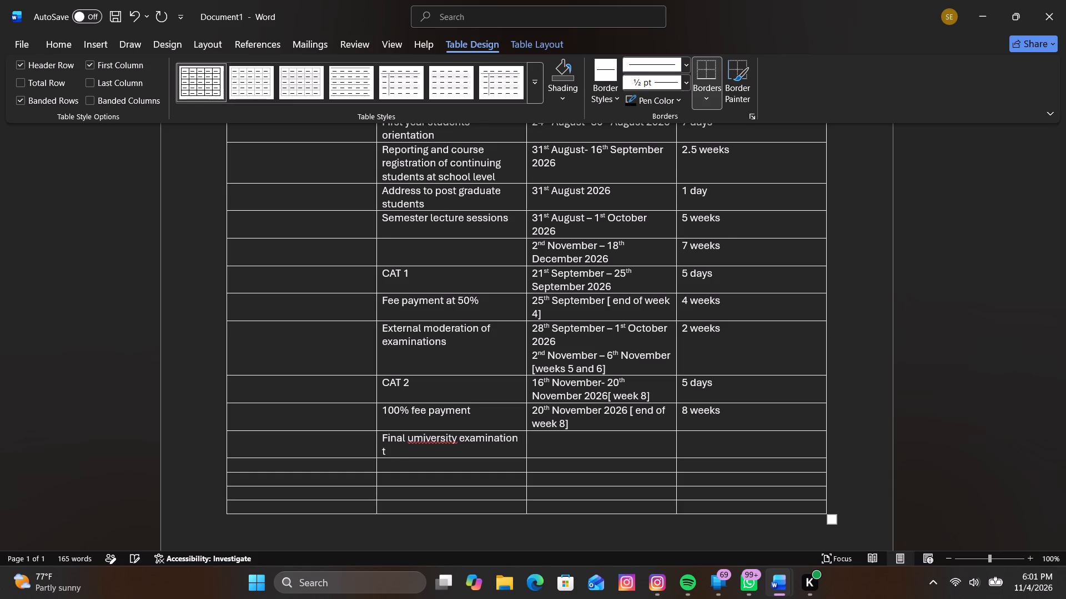
text(imeta)
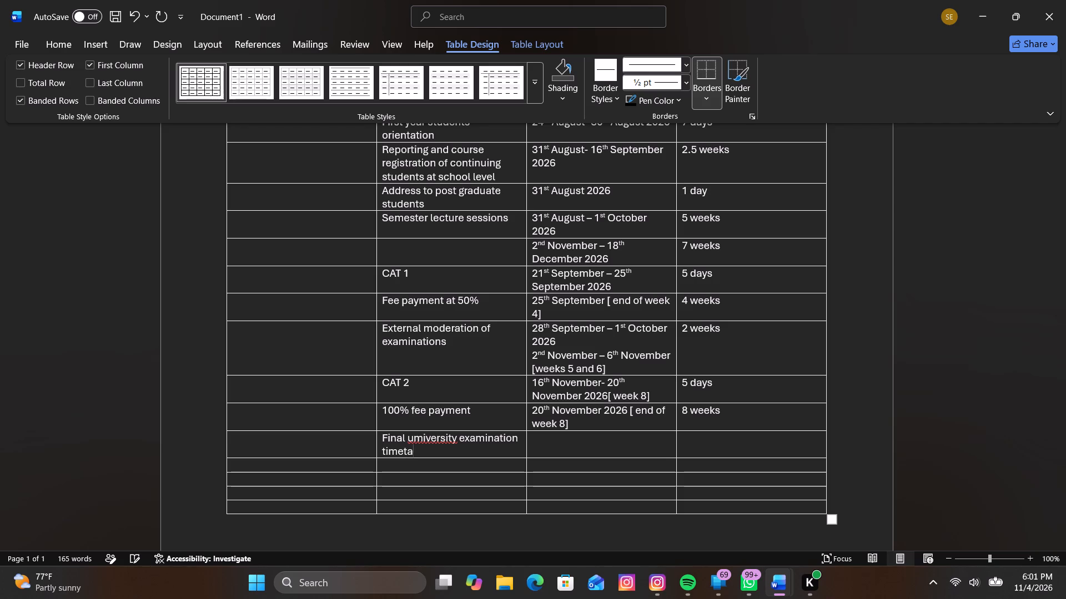
text(ble)
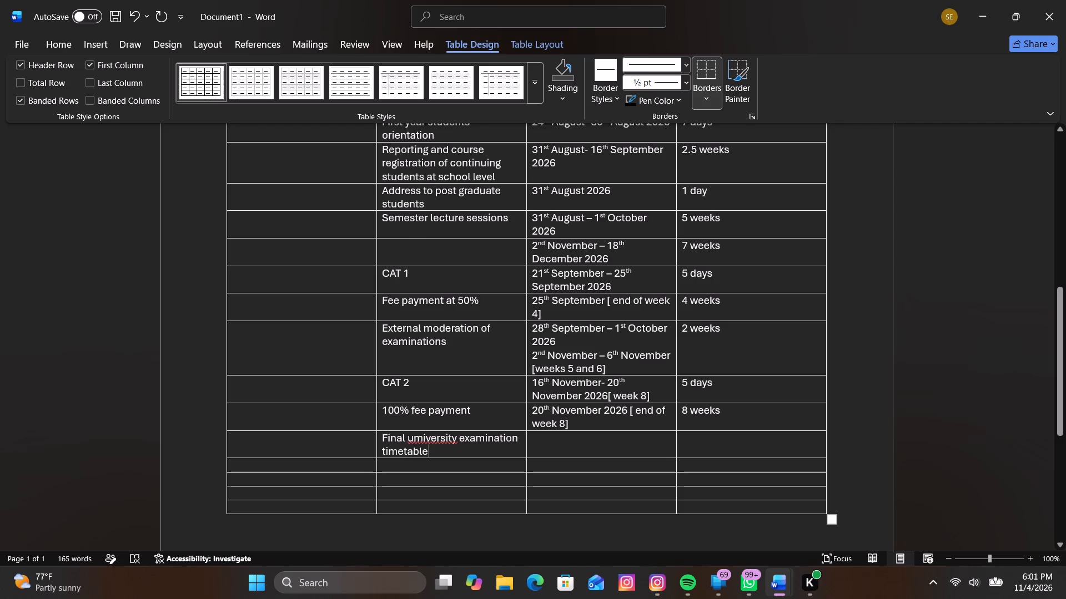
click(423, 437)
key(BackSpace)
key(n)
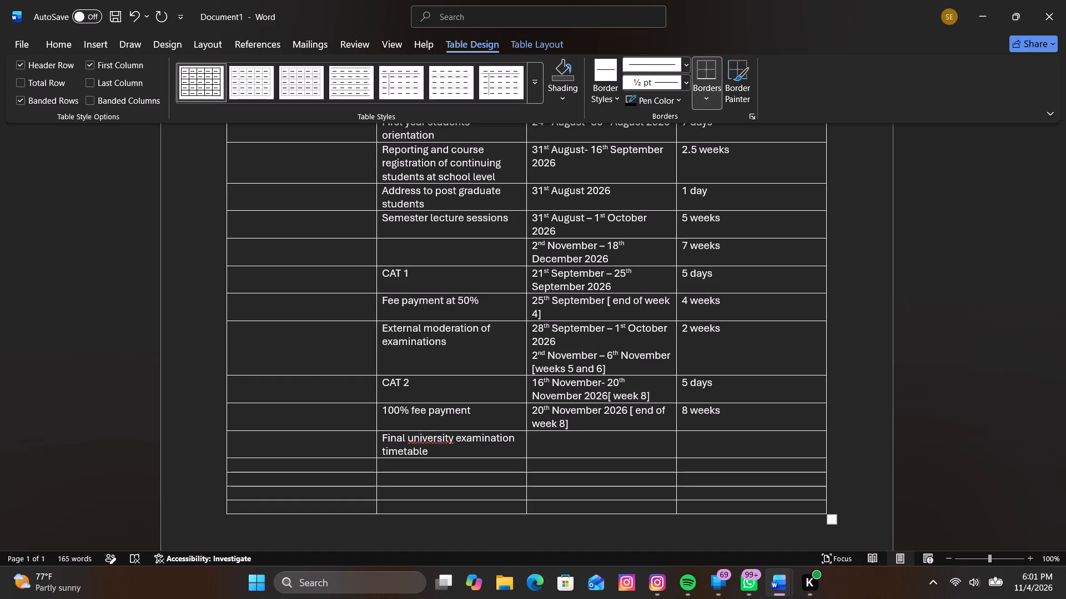
Enter "4th December 2026[ end of week 10]" in the DATES cell of the final university examination timetable row.
click(550, 441)
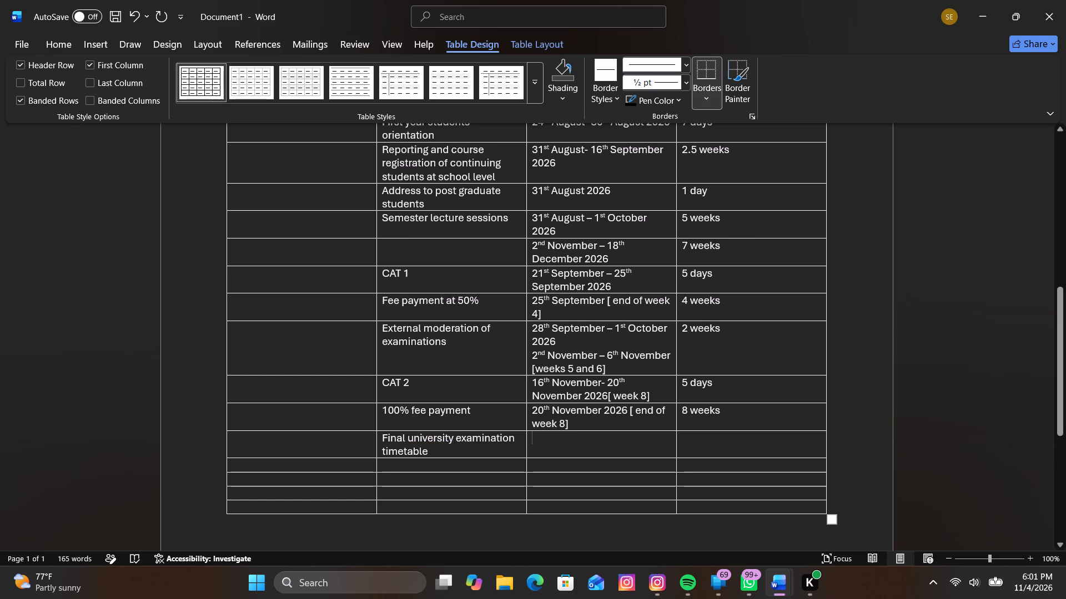
key(4)
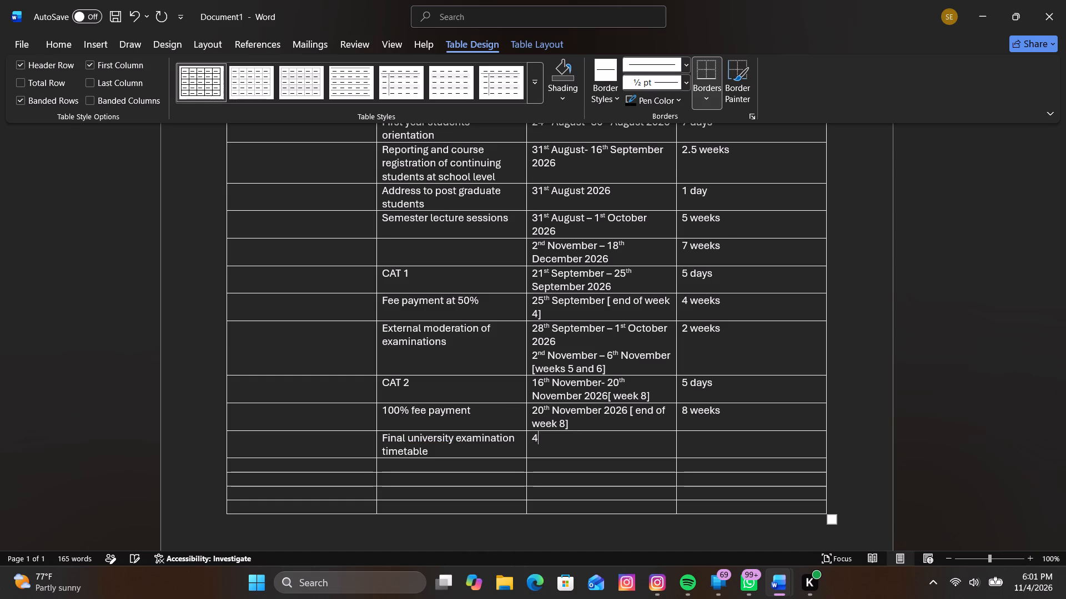
text(th)
key(space)
text(ece)
text(mber)
text(202)
key(6)
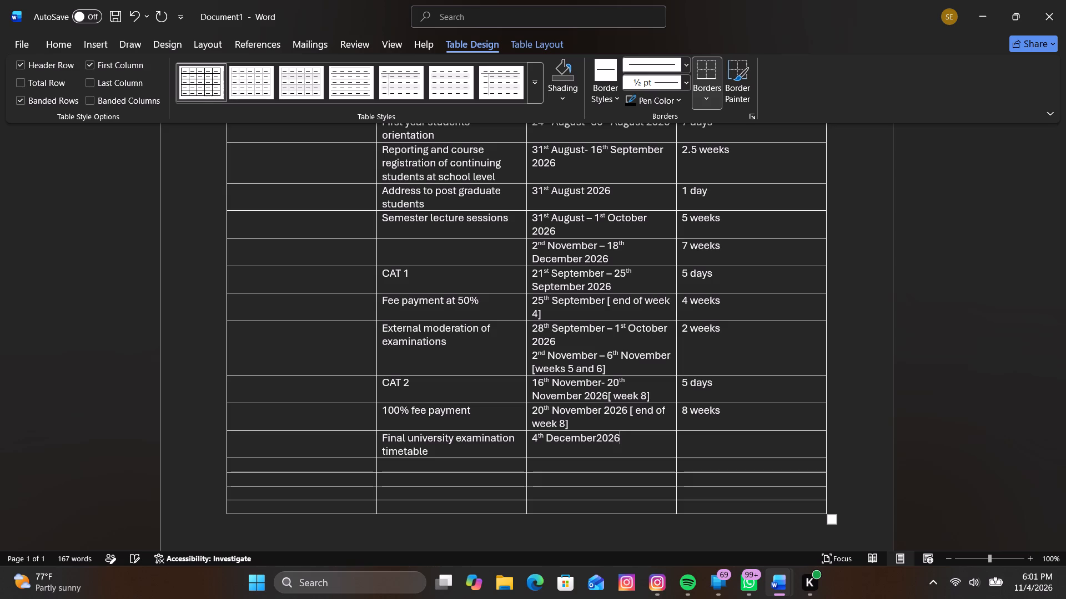
click(596, 438)
key(space)
click(641, 435)
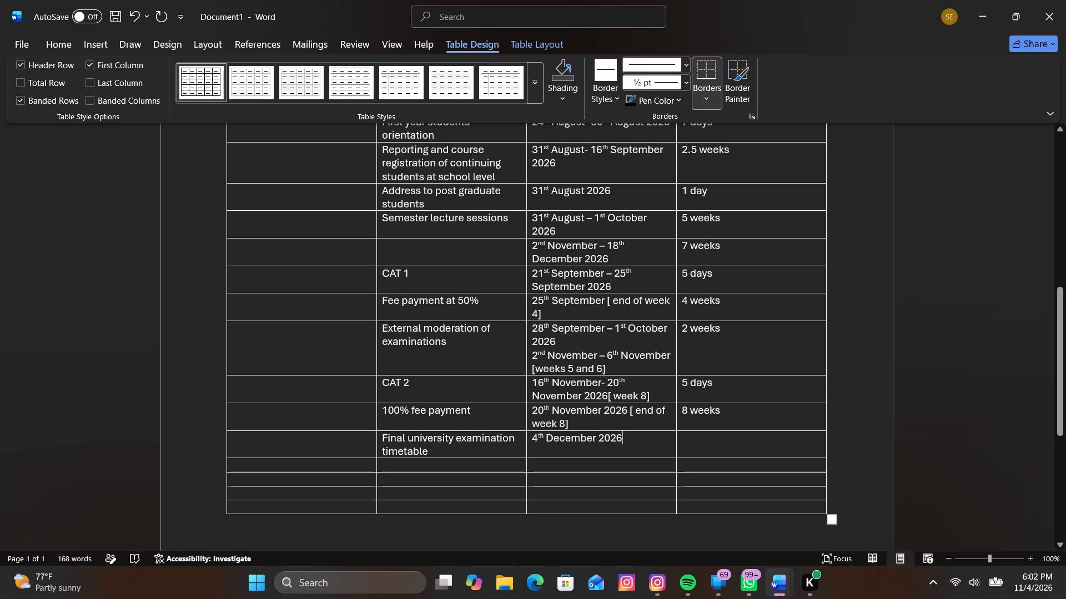
text([ end)
key(space)
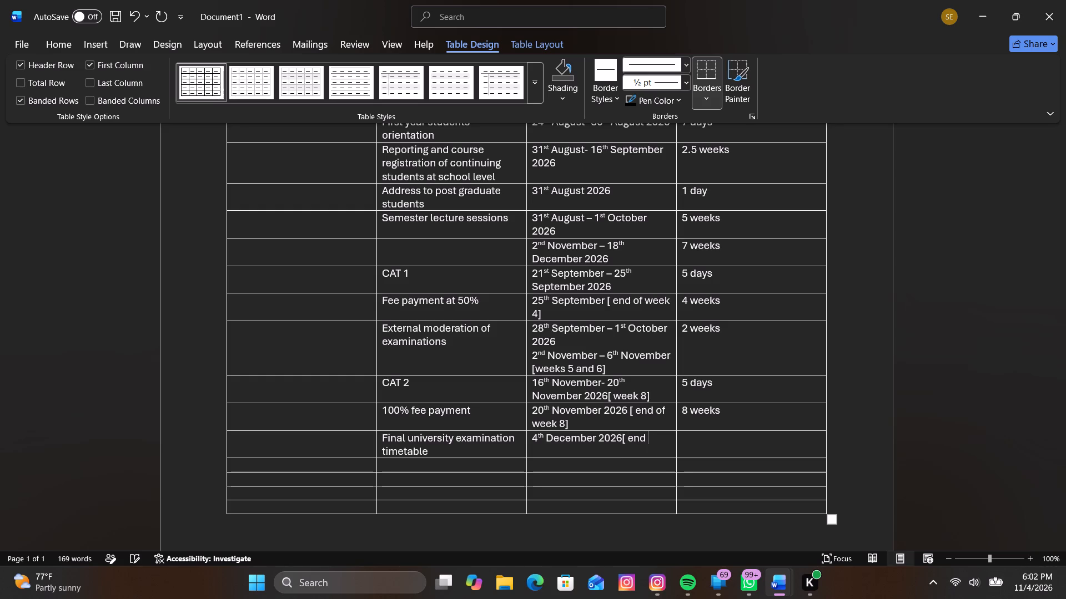
text(of week)
key(space)
text(10)
key(bracketright)
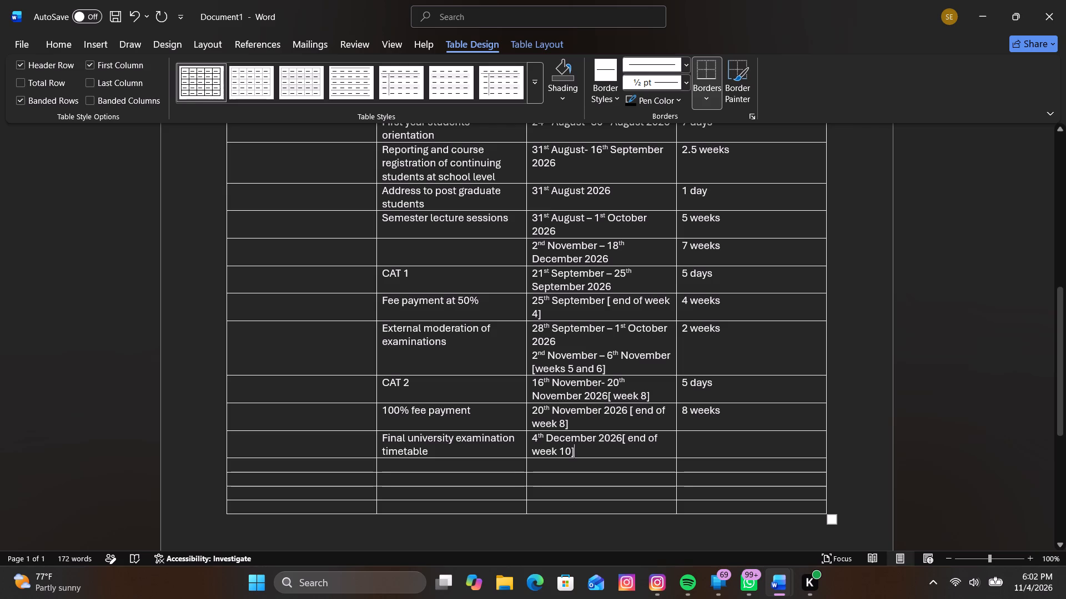
Enter "1 day" as the period in the final university examination timetable row.
click(693, 440)
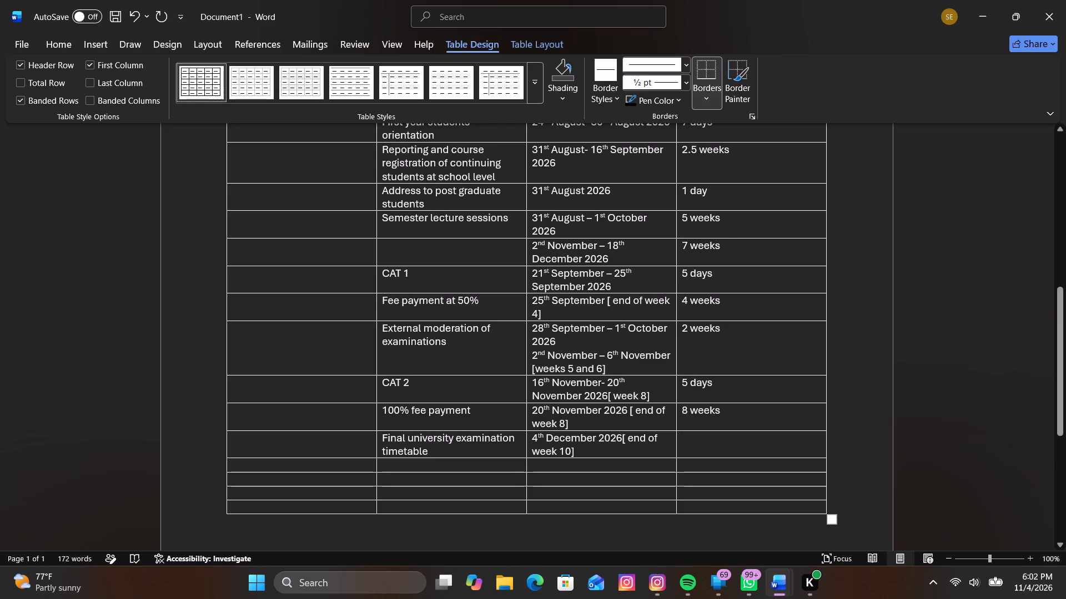
text(1)
key(space)
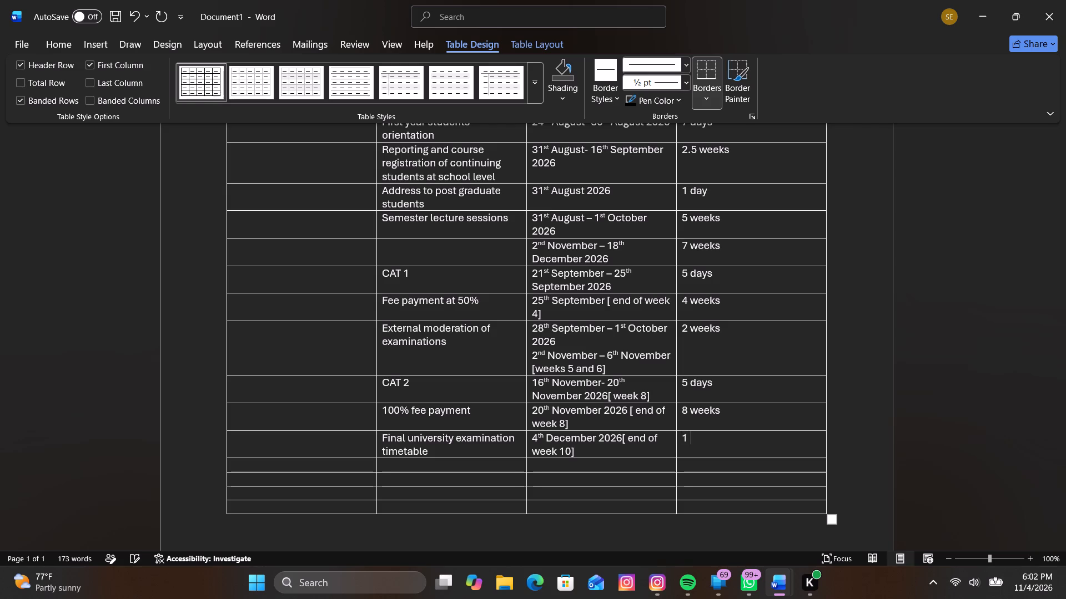
text(day)
Enter "Submission of examinations for printing" in the ACTIVITY cell below Final university examination timetable.
click(455, 465)
text(ubmission of e)
text(xam)
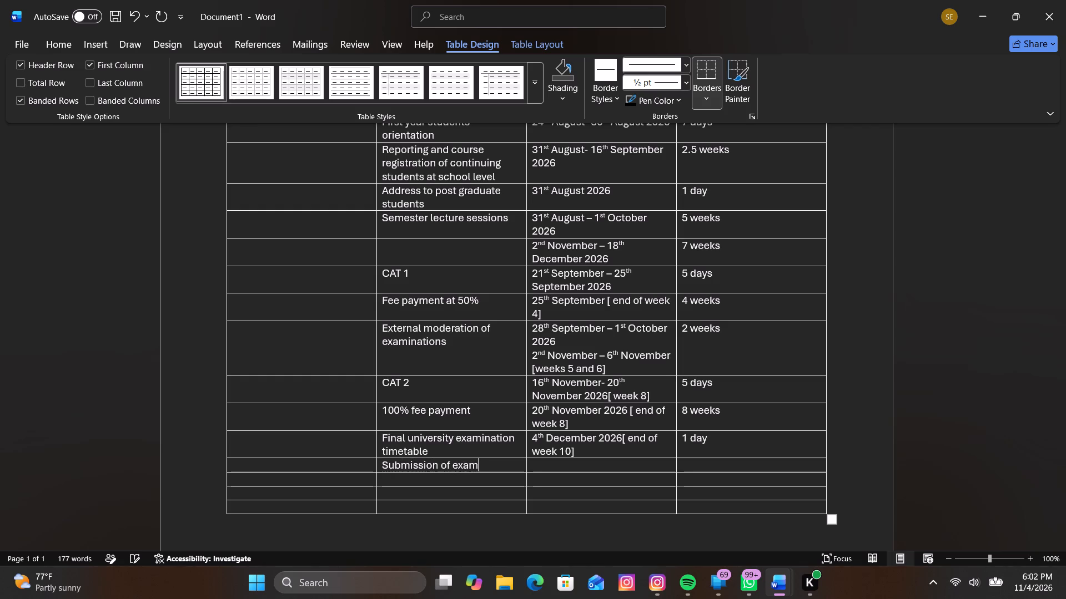
text(inations for p)
key(r)
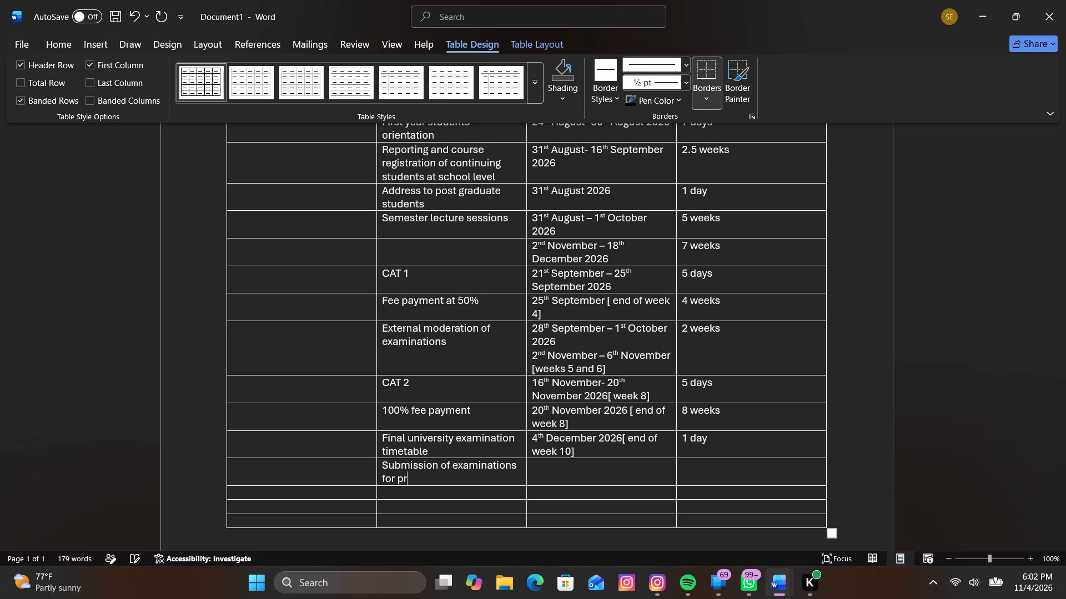
text(inting)
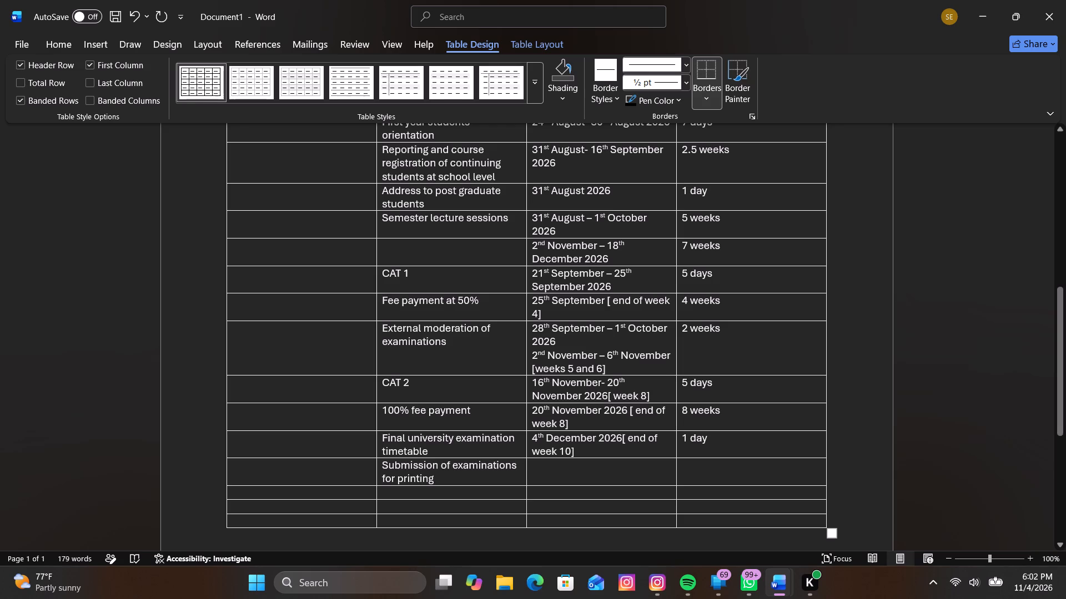
Enter "7th December-18th December 2026" in the DATES cell of the submission of examinations for printing row.
click(569, 466)
text(7th)
key(space)
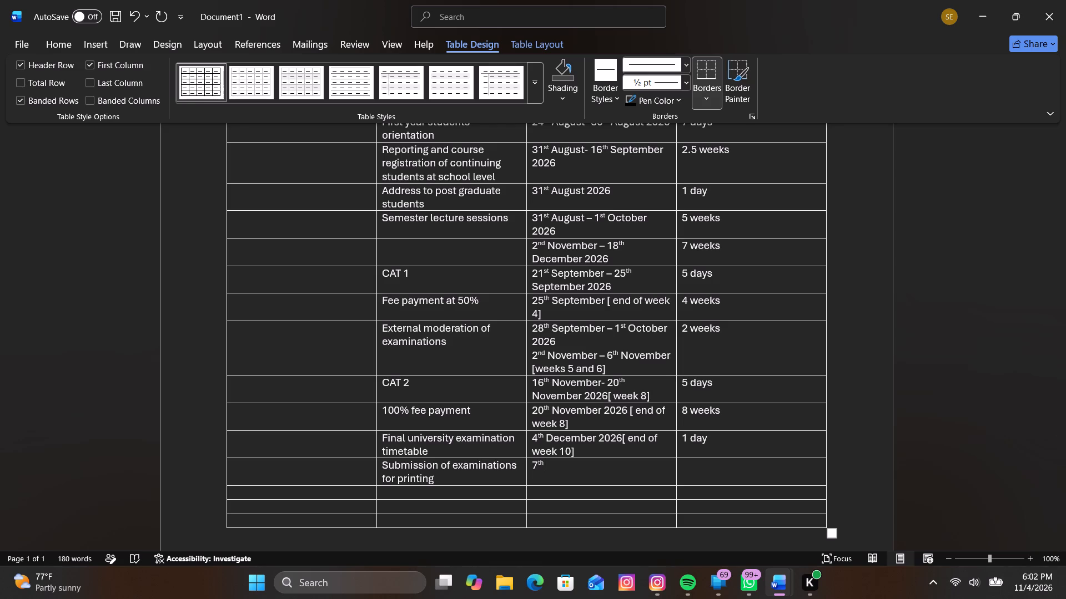
text(ecember)
key(minus)
text(16)
key(BackSpace)
text(8th)
key(space)
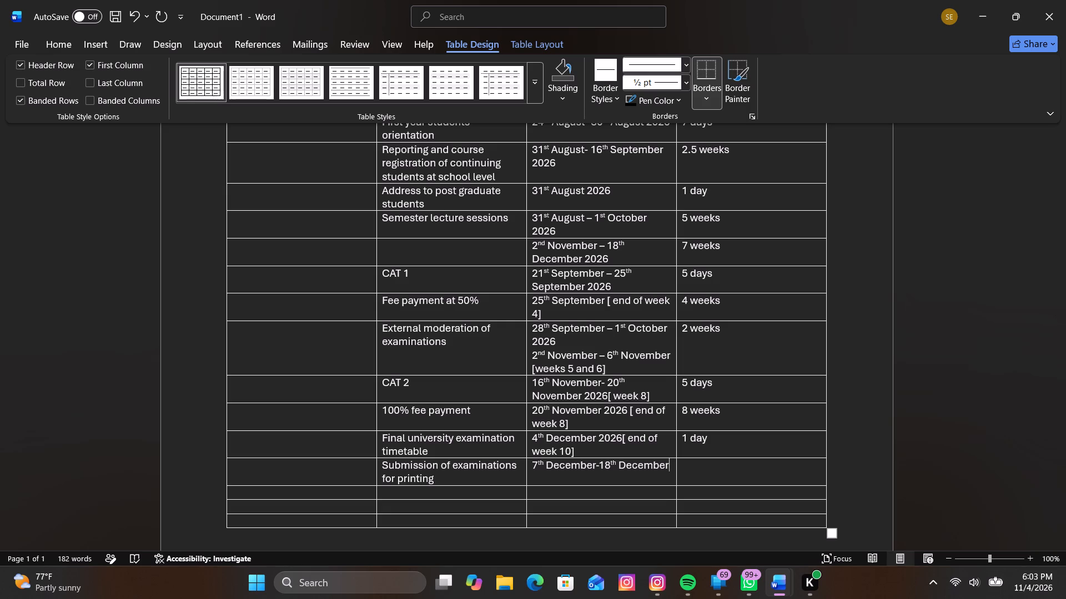
key(space)
text(202)
key(6)
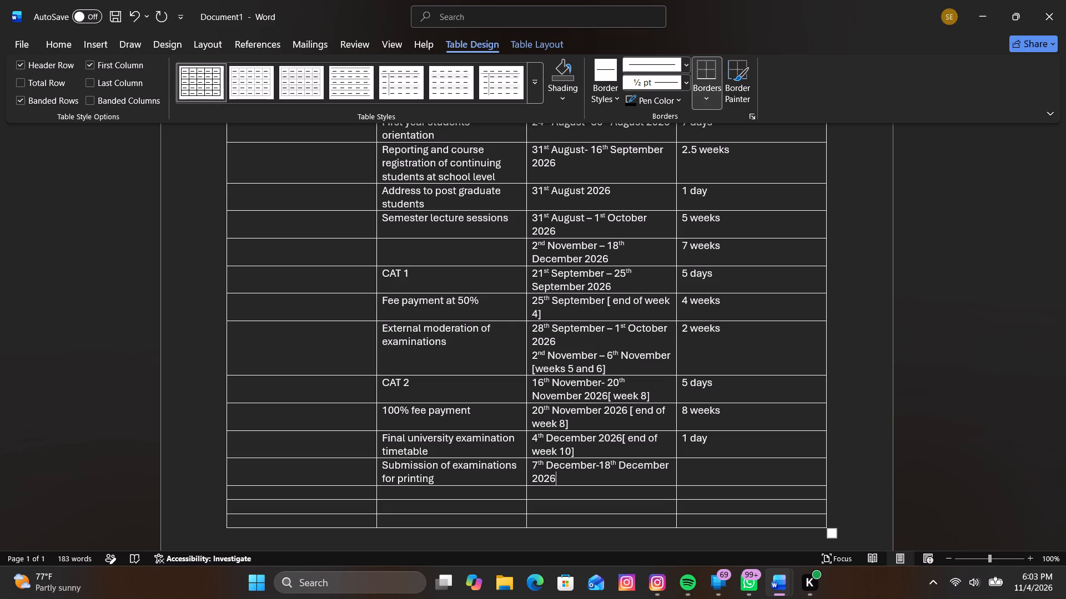
Enter "2 weeks" as the period in the submission of examinations for printing row.
click(706, 470)
text(2 weeks)
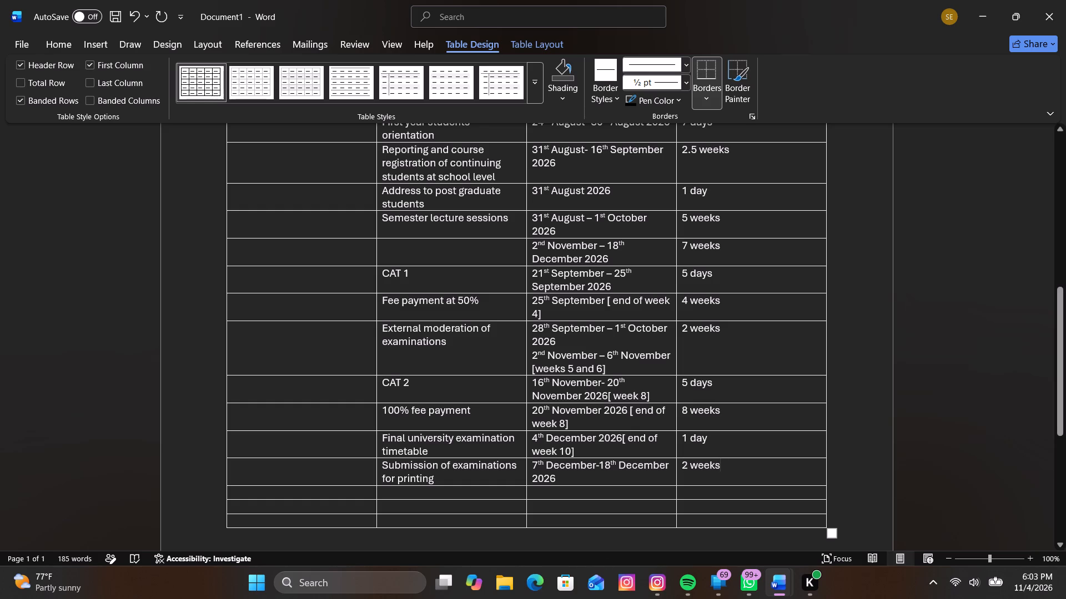
Enter "Graduation" in the ACTIVITY cell below Submission of examinations for printing.
click(482, 496)
scroll(678, 381, down, 1)
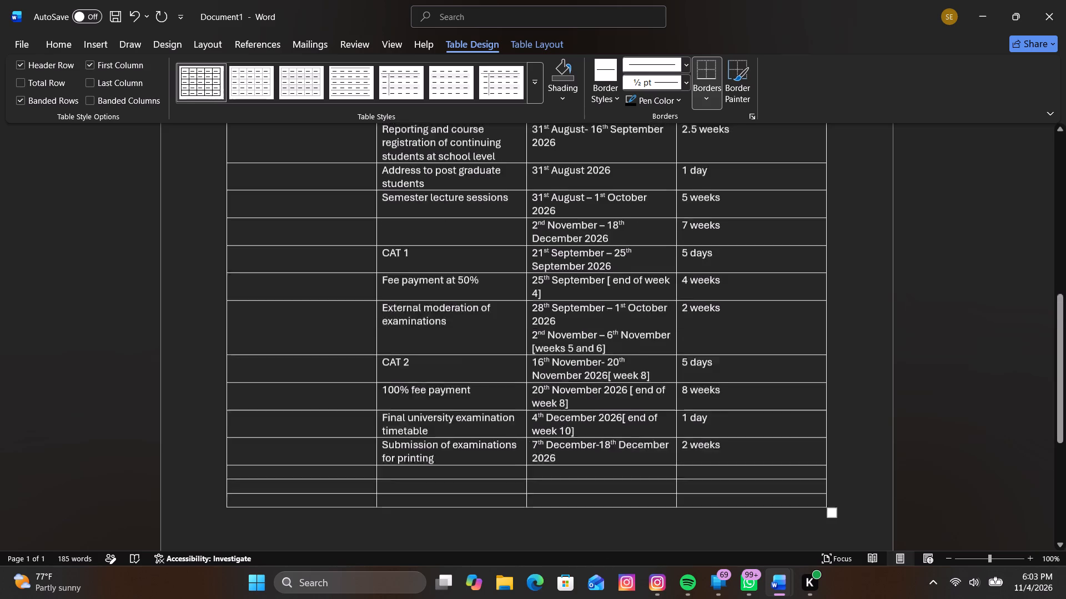
scroll(678, 381, down, 2)
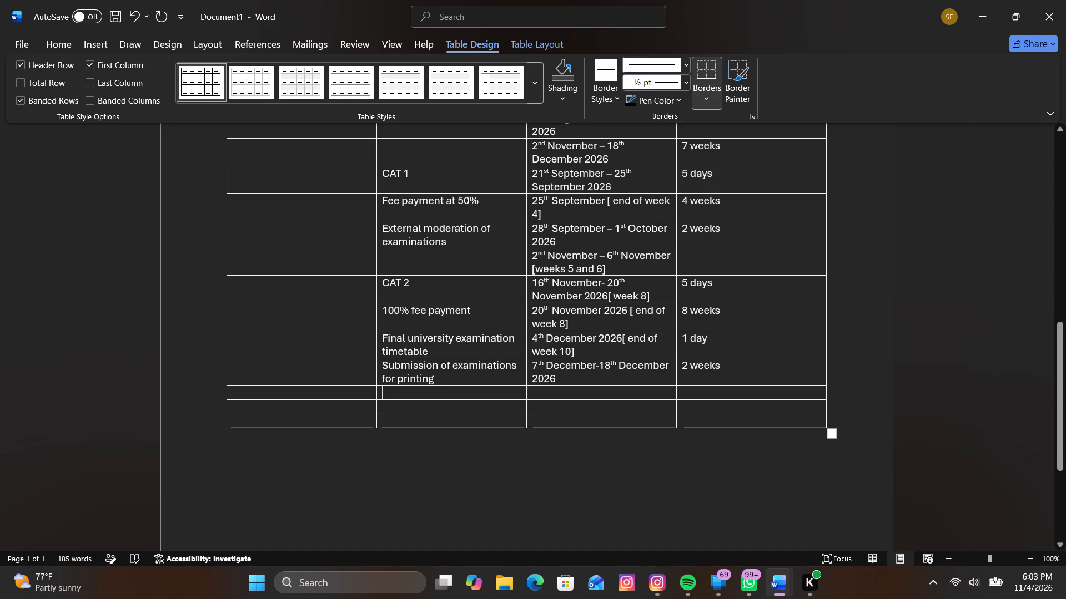
text(raduat)
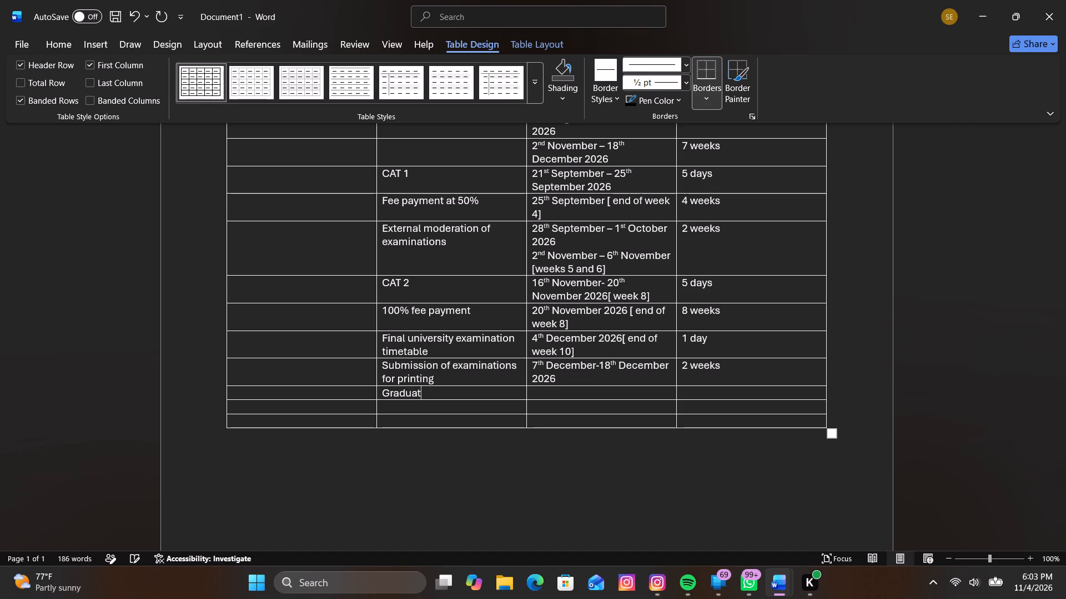
text(ion)
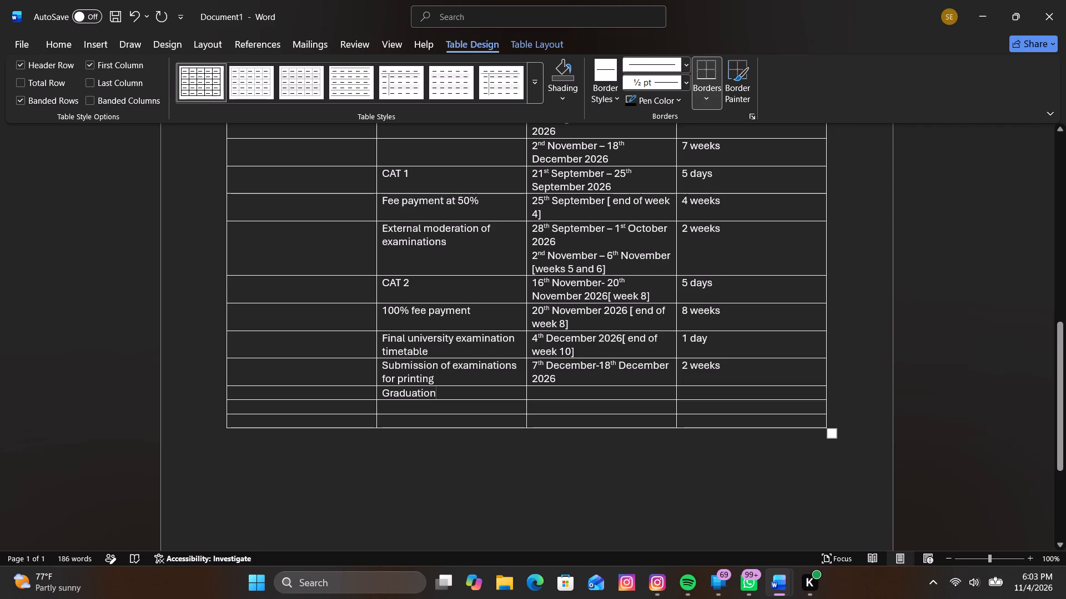
Enter "11th December 2026" in the DATES cell of the Graduation row.
click(609, 392)
text(11)
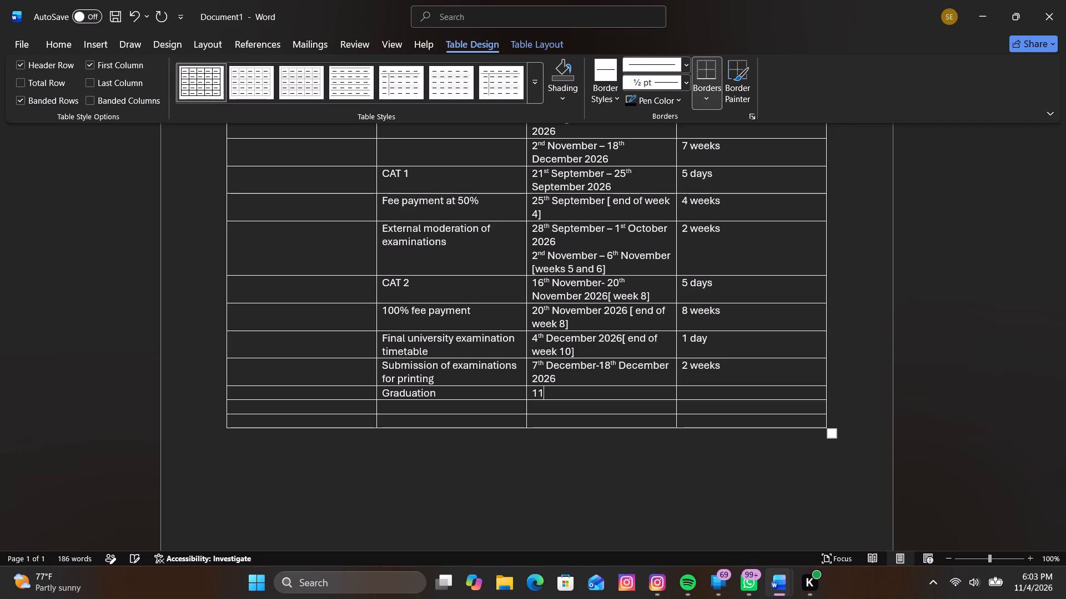
text(th)
key(space)
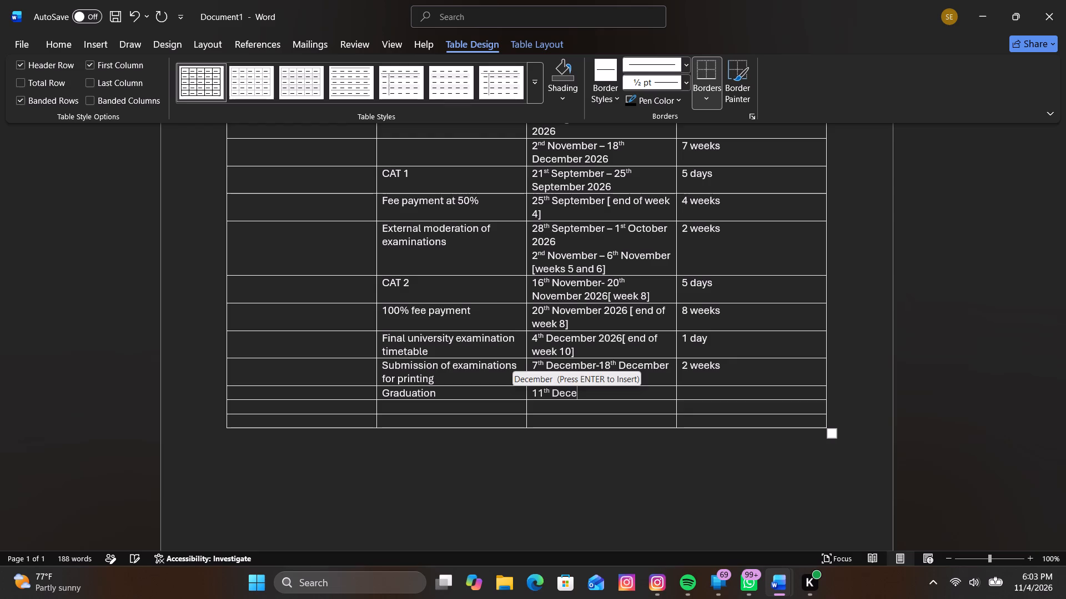
text(mber)
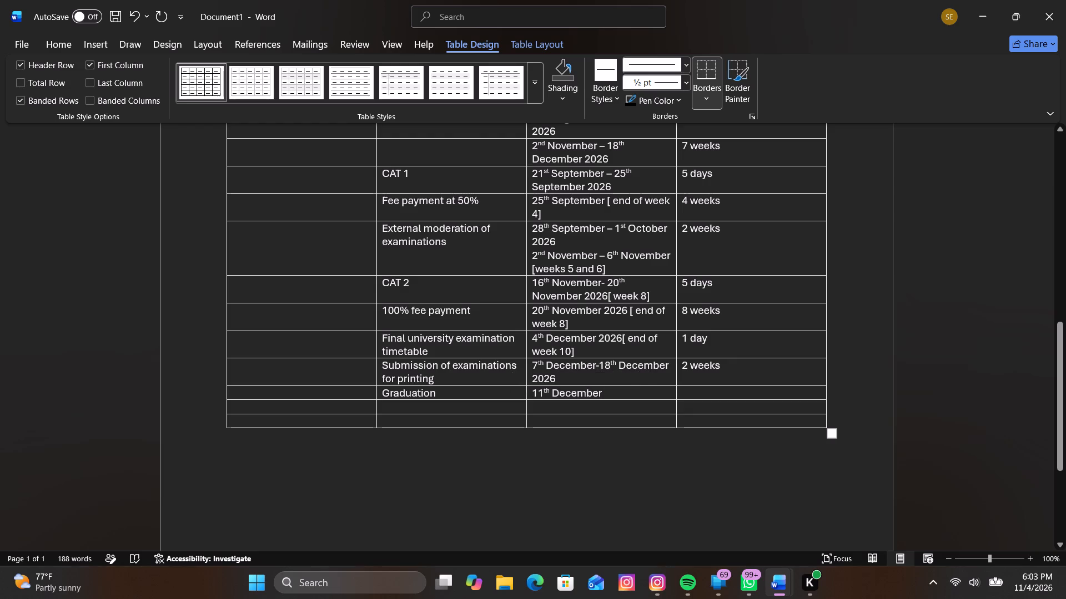
key(space)
text(202)
key(6)
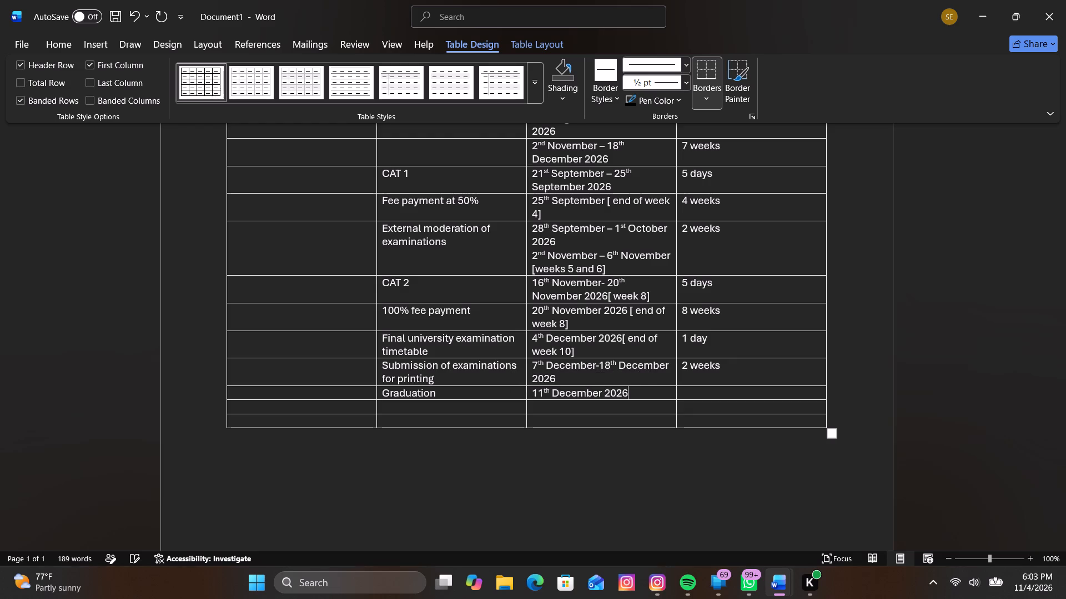
Enter "1 day" as the period in the Graduation row.
click(712, 397)
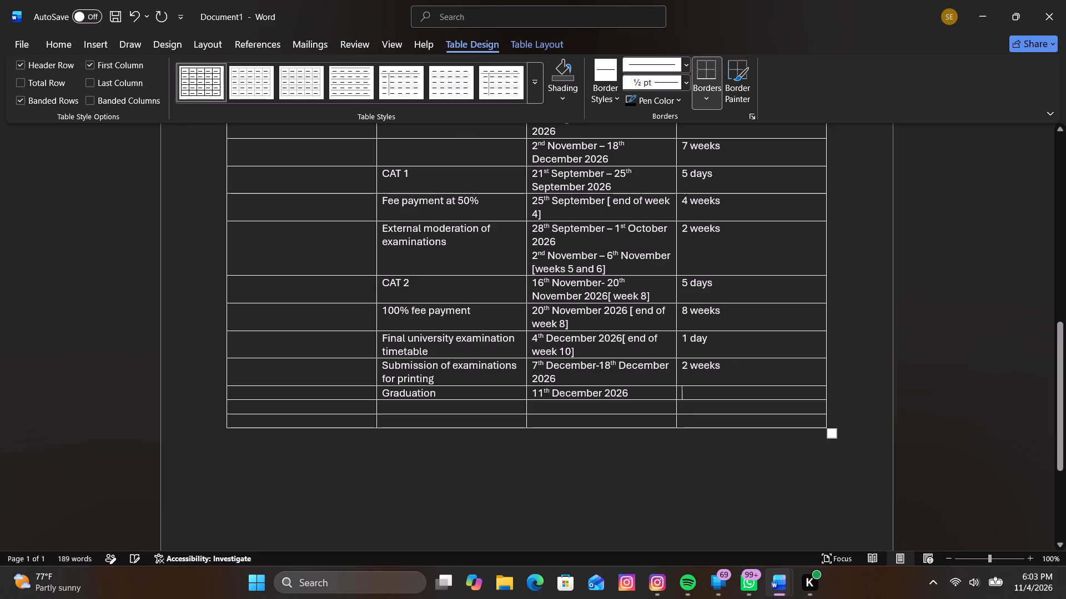
text(1)
key(space)
text(day)
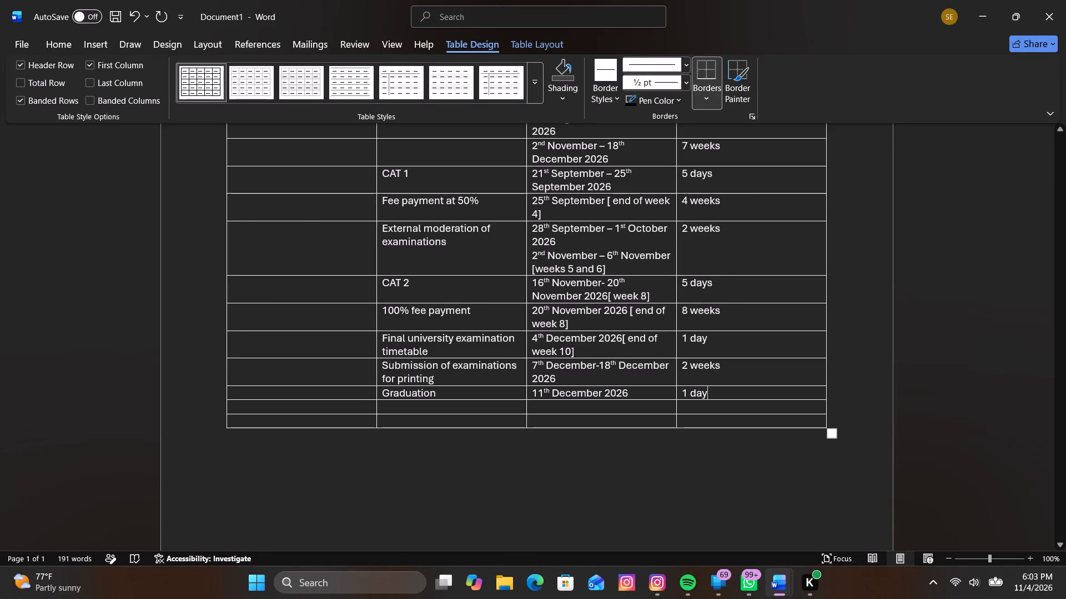
Enter "Examinations" in the ACTIVITY cell below Graduation.
click(461, 407)
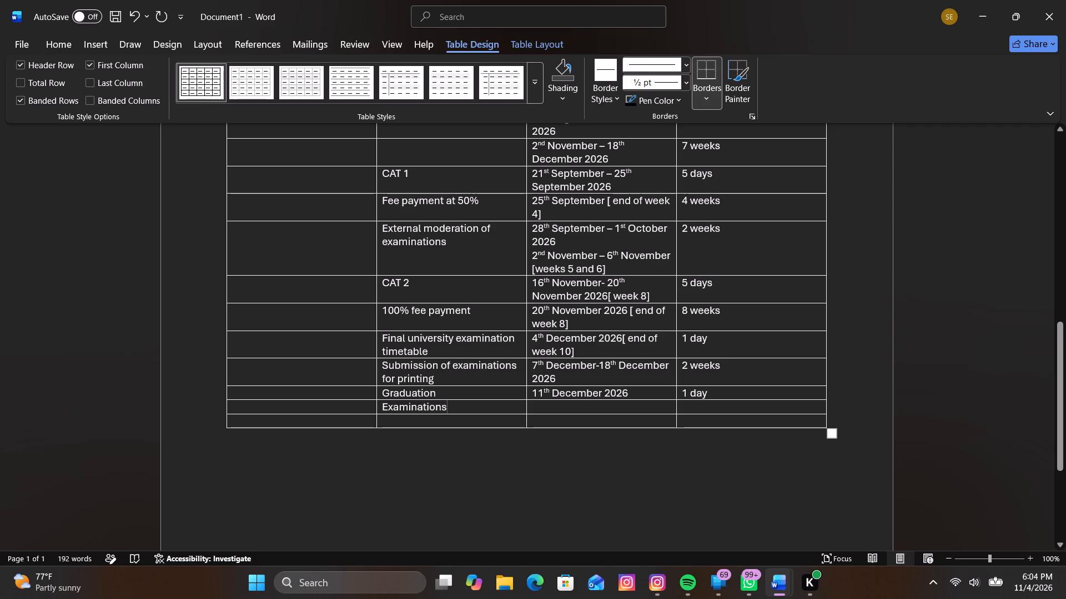
Enter "11th January- 29th January 2027" in the DATES cell of the Examinations row.
click(545, 405)
text(11)
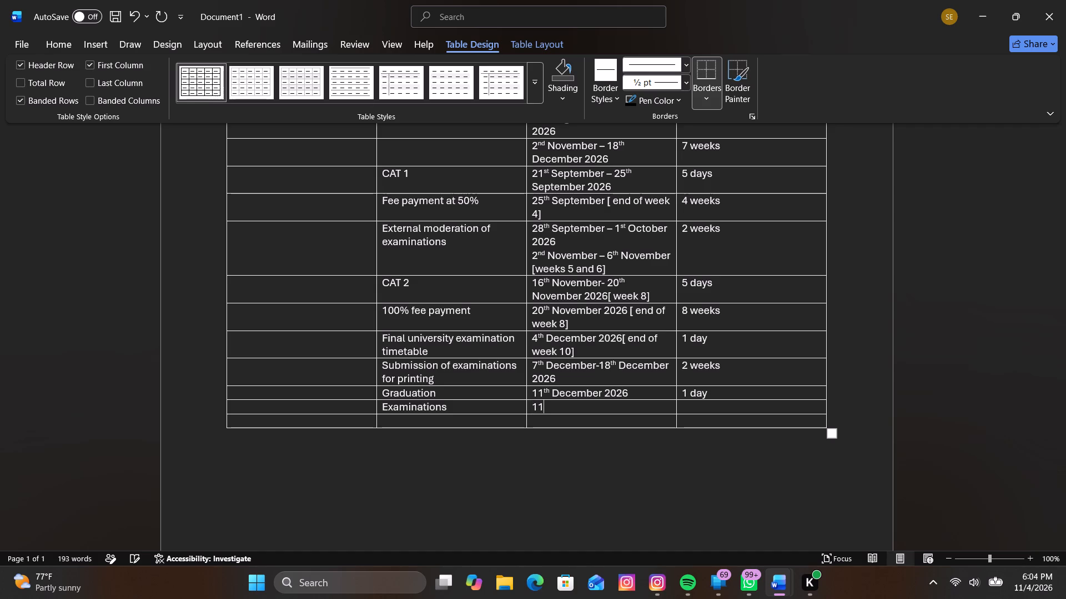
text(th)
key(space)
key(a)
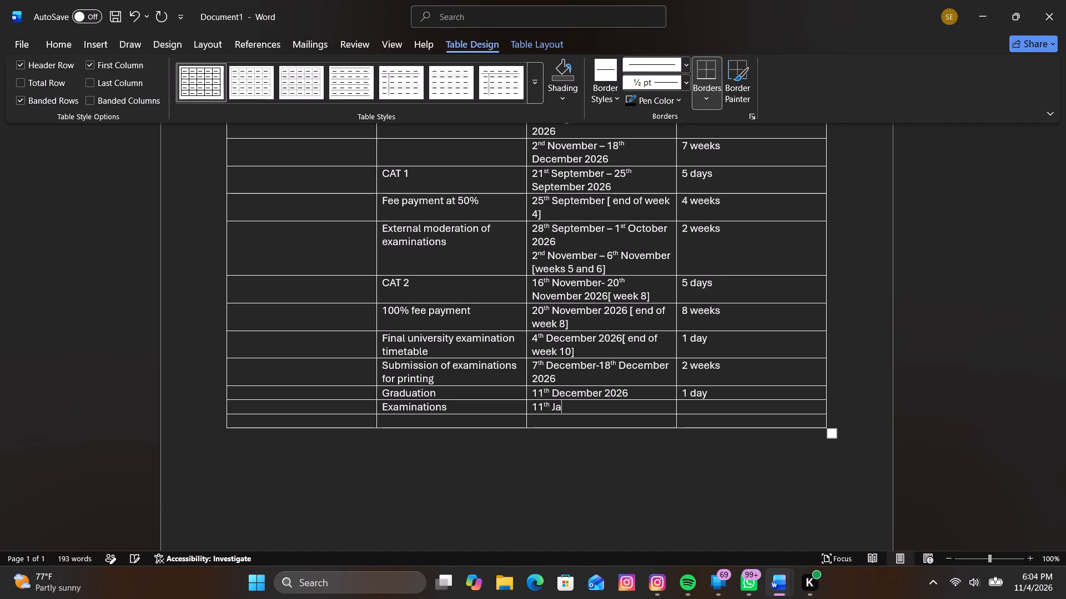
text(nuary)
text(-)
key(space)
text(29th)
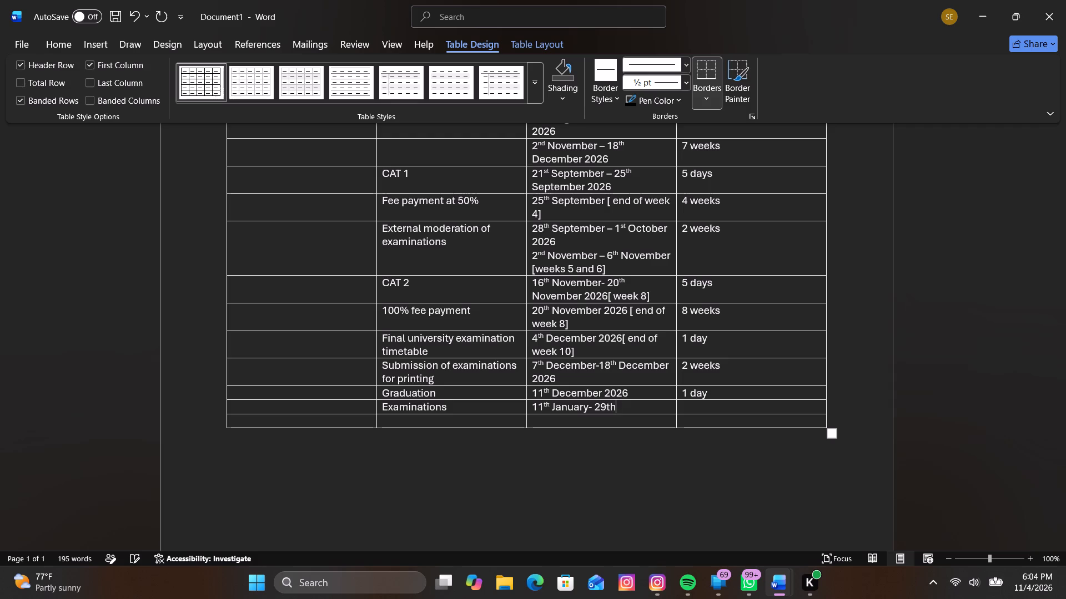
key(space)
key(n)
key(BackSpace)
key(a)
text(nua)
key(r)
key(u)
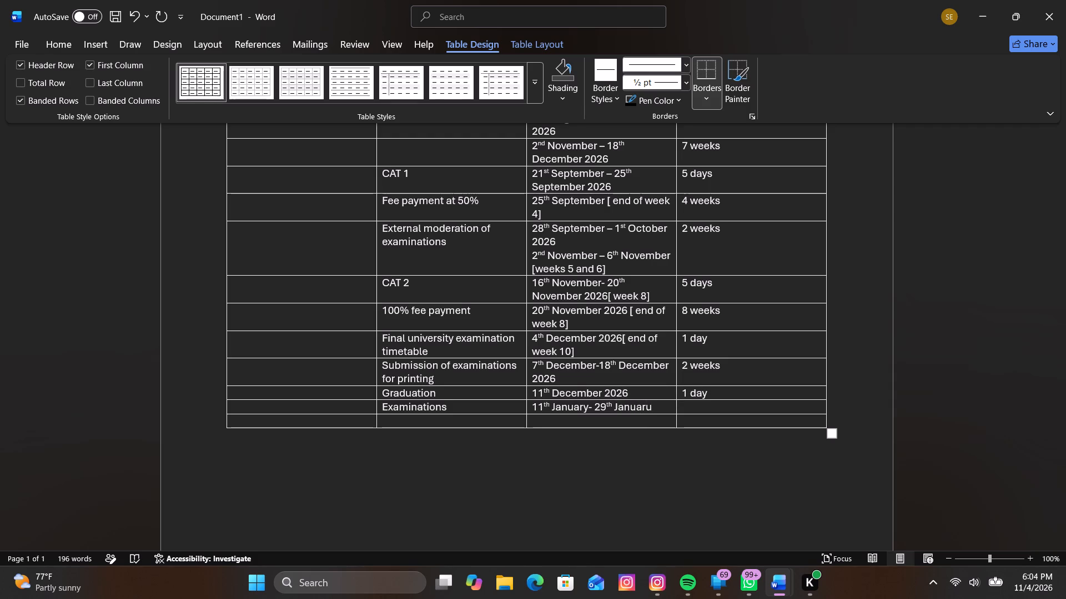
key(BackSpace)
key(y)
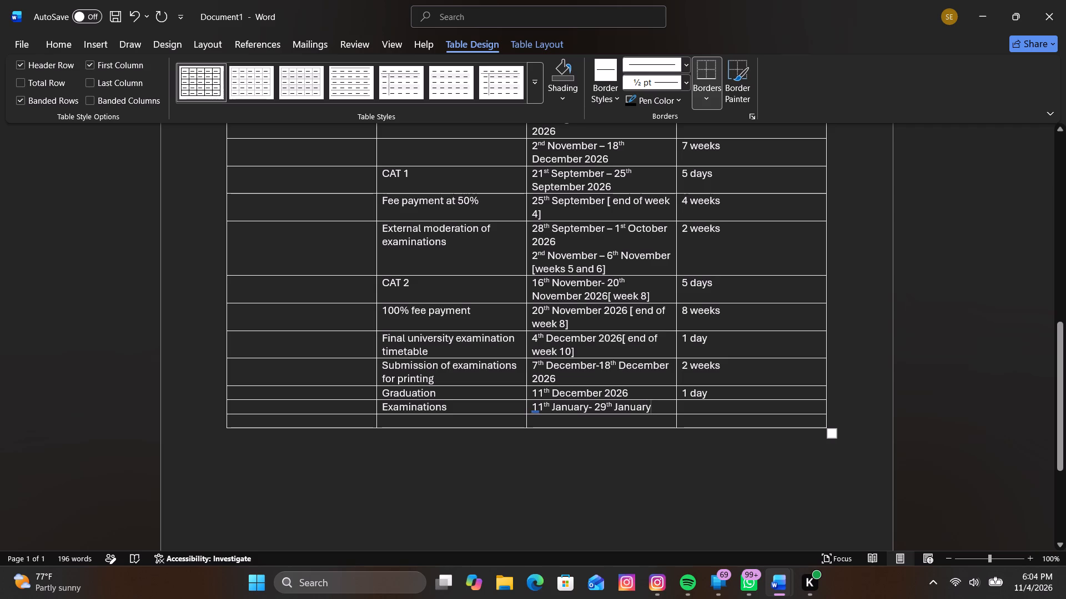
key(space)
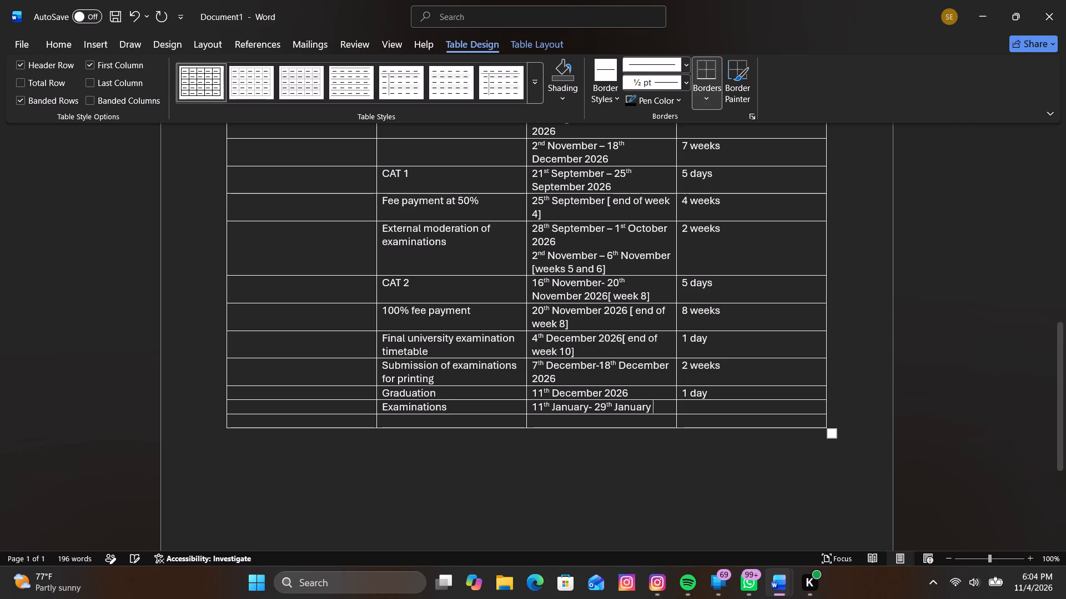
text(2)
text(02)
key(7)
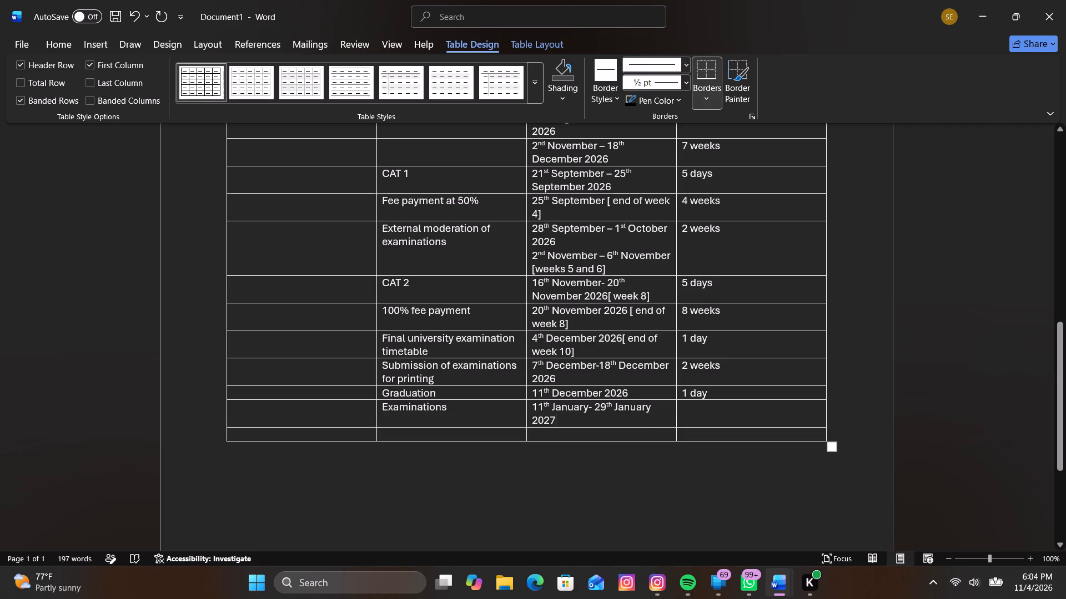
Enter "3 weeks" as the period in the Examinations row.
click(701, 408)
text(3 weeks)
Enter "Marking" in the ACTIVITY cell below Examinations.
click(417, 434)
text(ar)
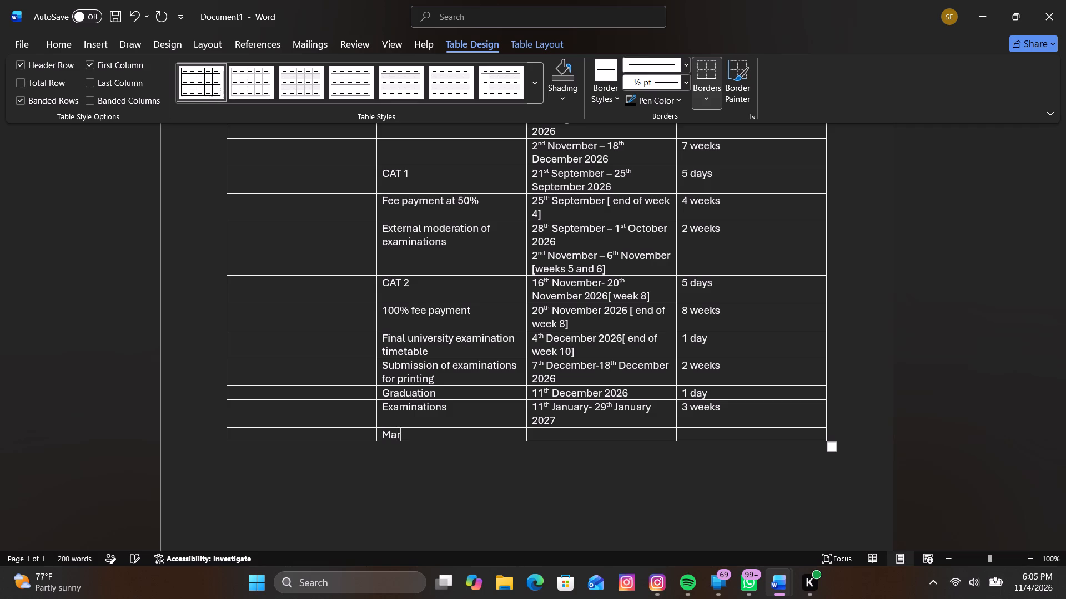
text(kin)
key(g)
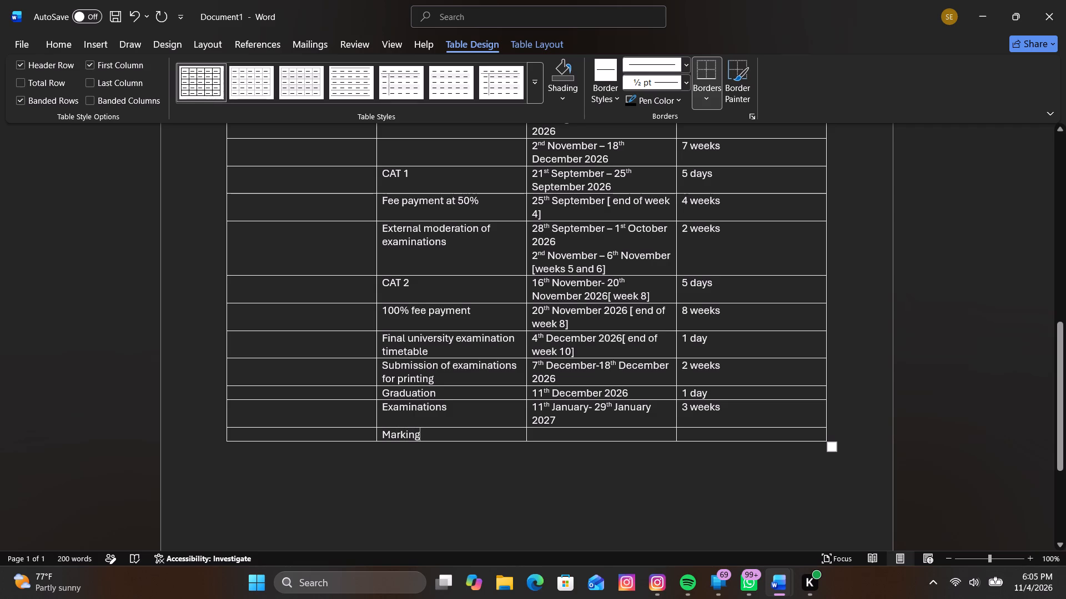
Enter "3rd February – 26th February 2027" in the DATES cell of the Marking row.
click(561, 435)
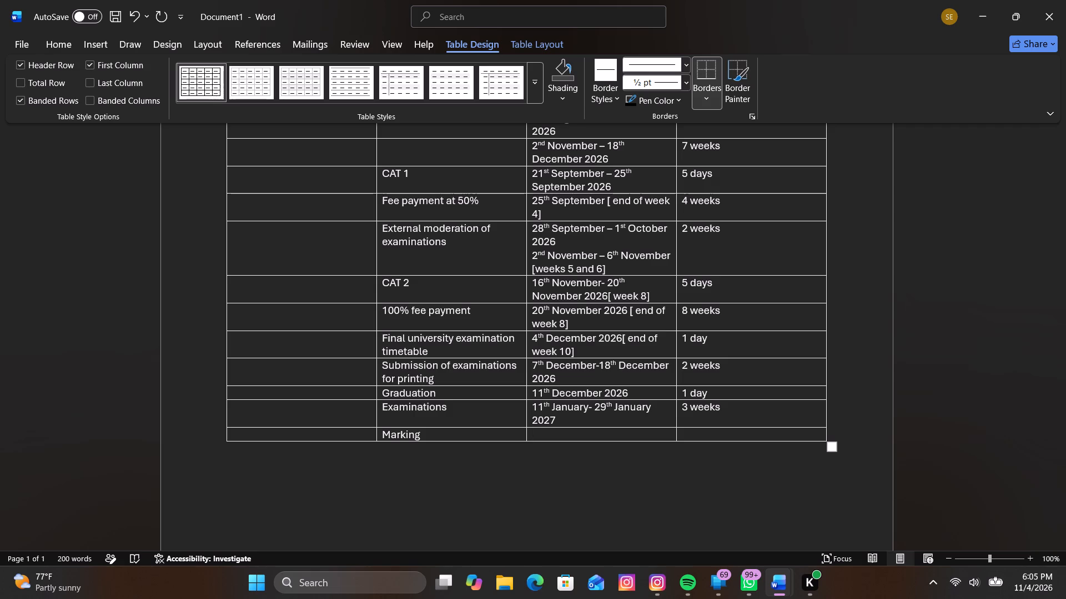
key(3)
text(rd)
key(space)
text(ua)
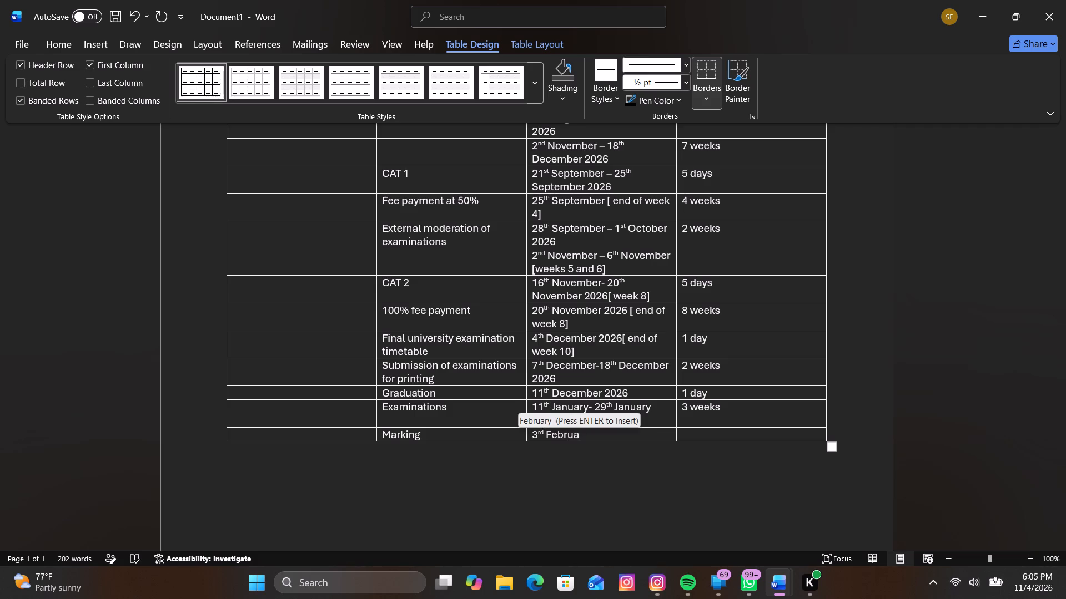
text(ry 20277)
key(BackSpace)
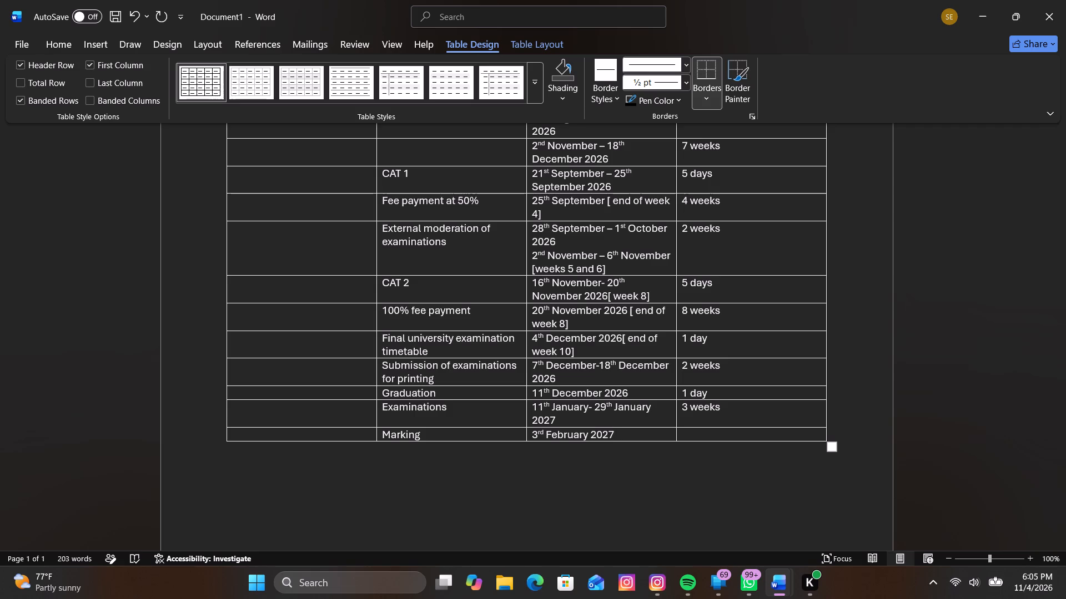
key(BackSpace)
key(BackSpace)
key(BackSpace)
key(BackSpace)
text(-)
key(space)
text(26th)
key(space)
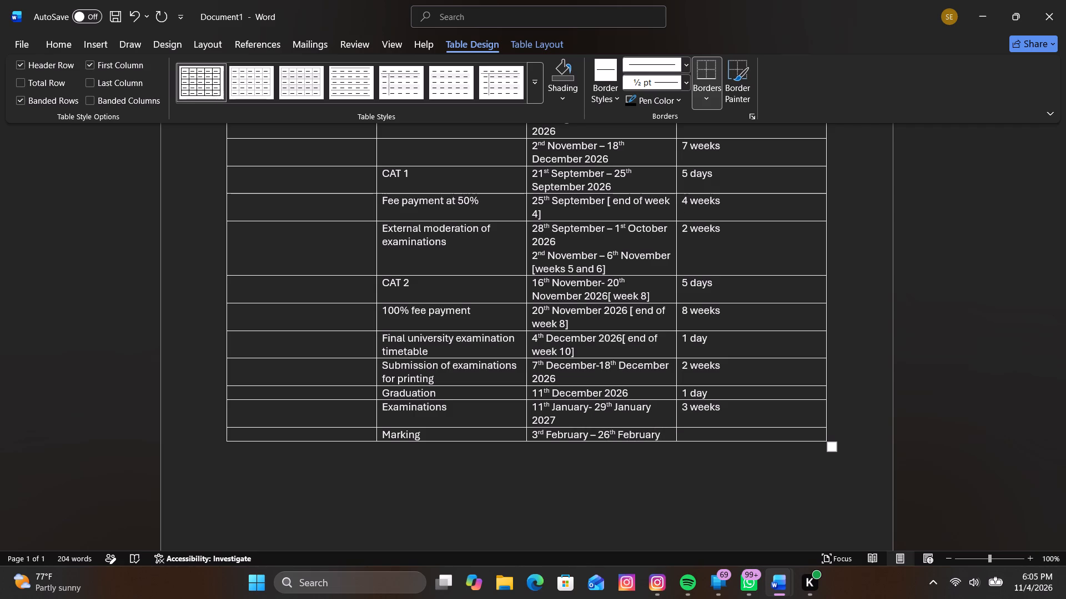
text(2027)
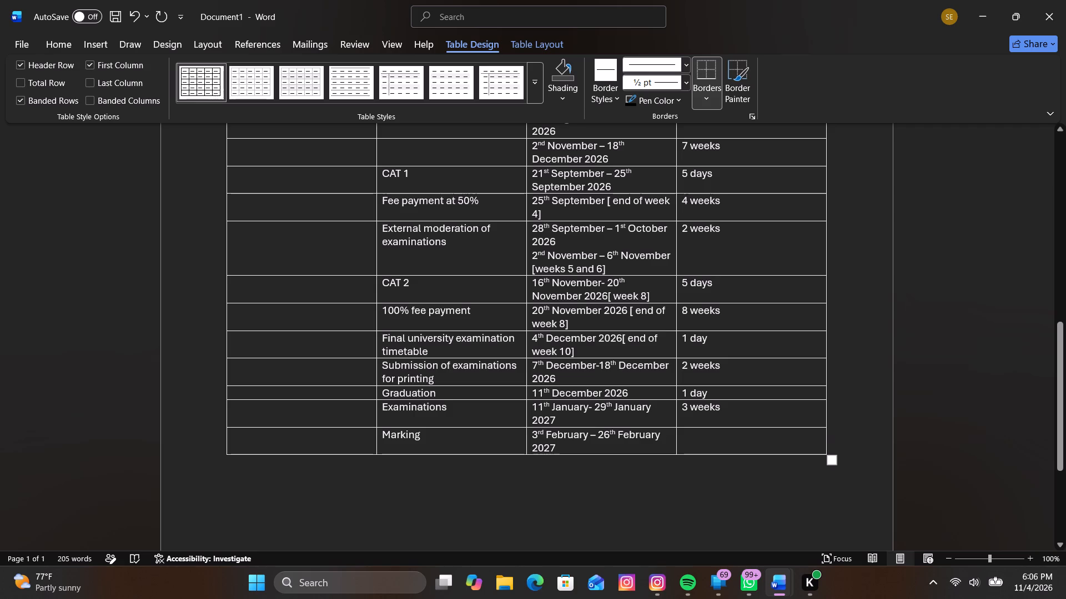
Enter "4 weeks" as the period in the Marking row.
click(715, 438)
text(4 weeks)
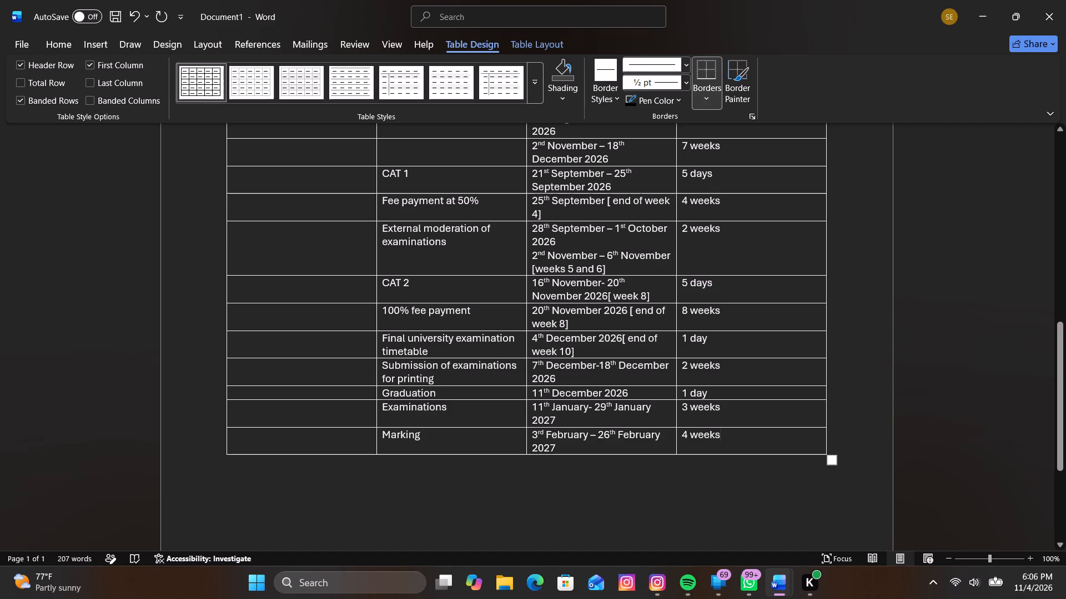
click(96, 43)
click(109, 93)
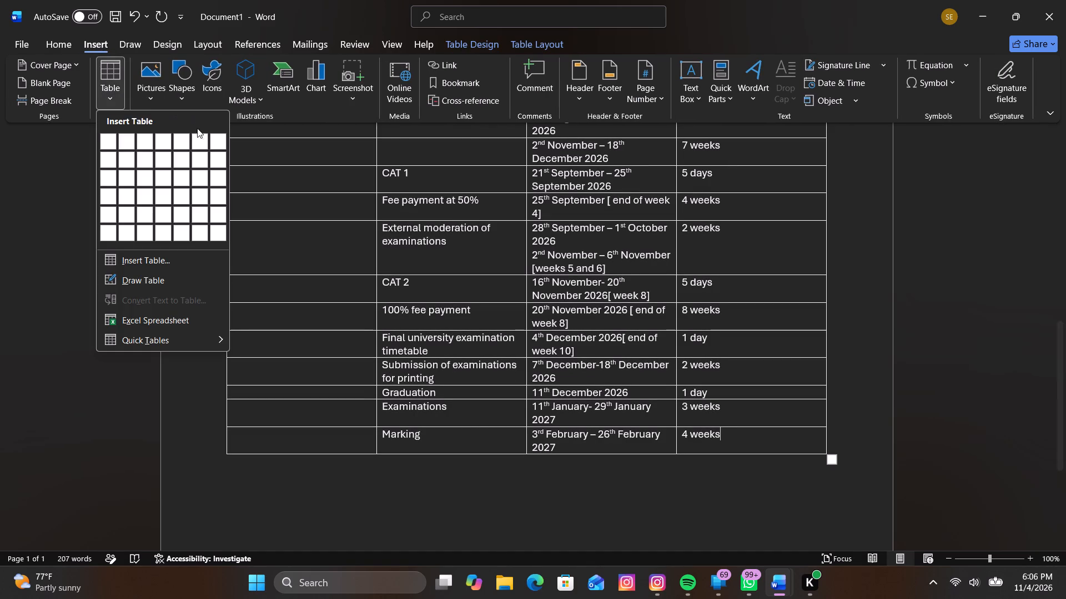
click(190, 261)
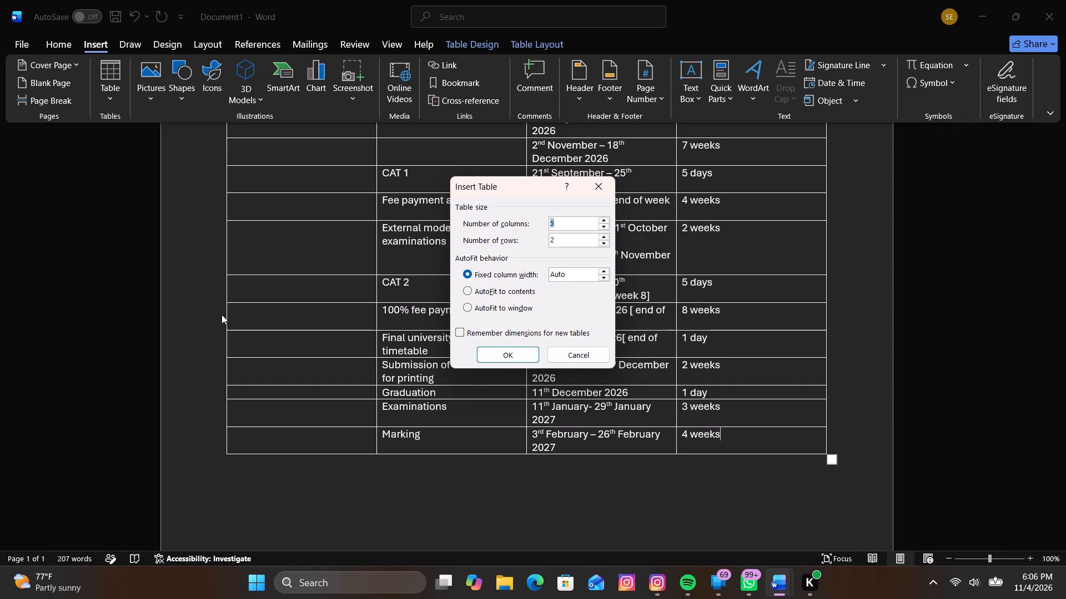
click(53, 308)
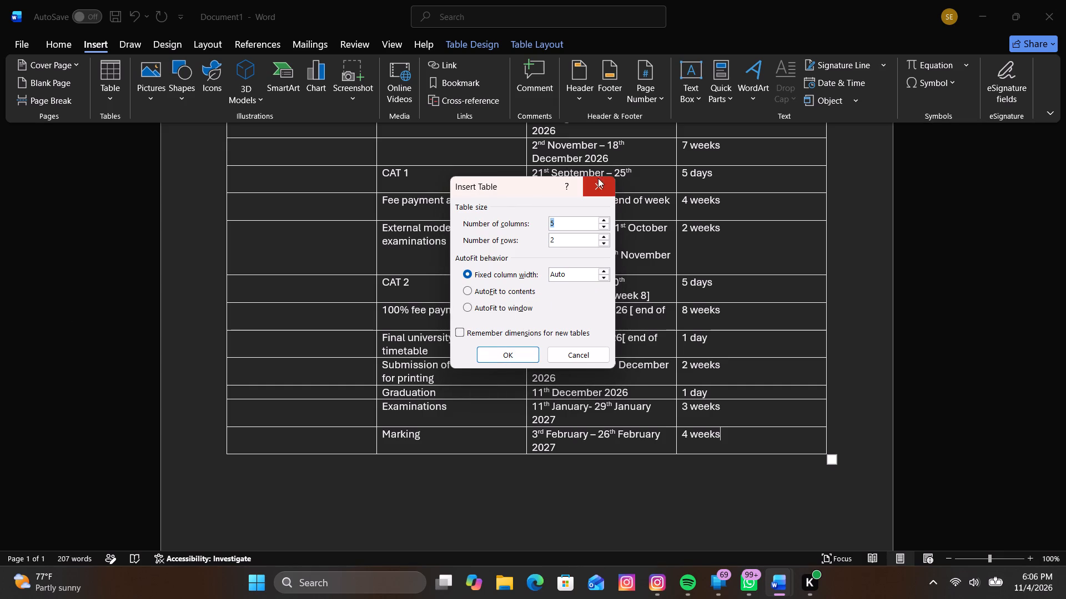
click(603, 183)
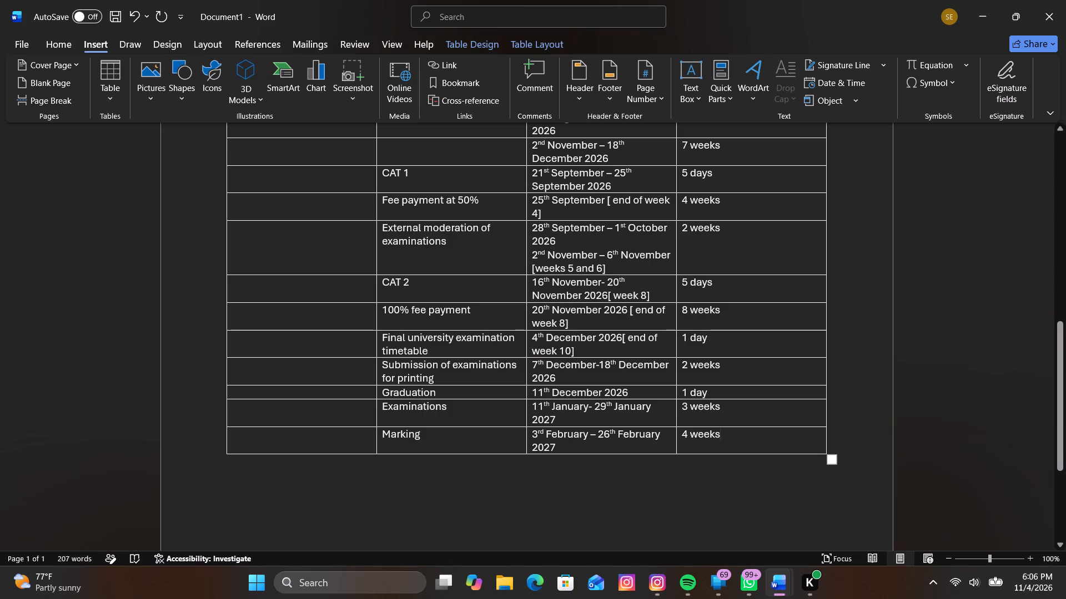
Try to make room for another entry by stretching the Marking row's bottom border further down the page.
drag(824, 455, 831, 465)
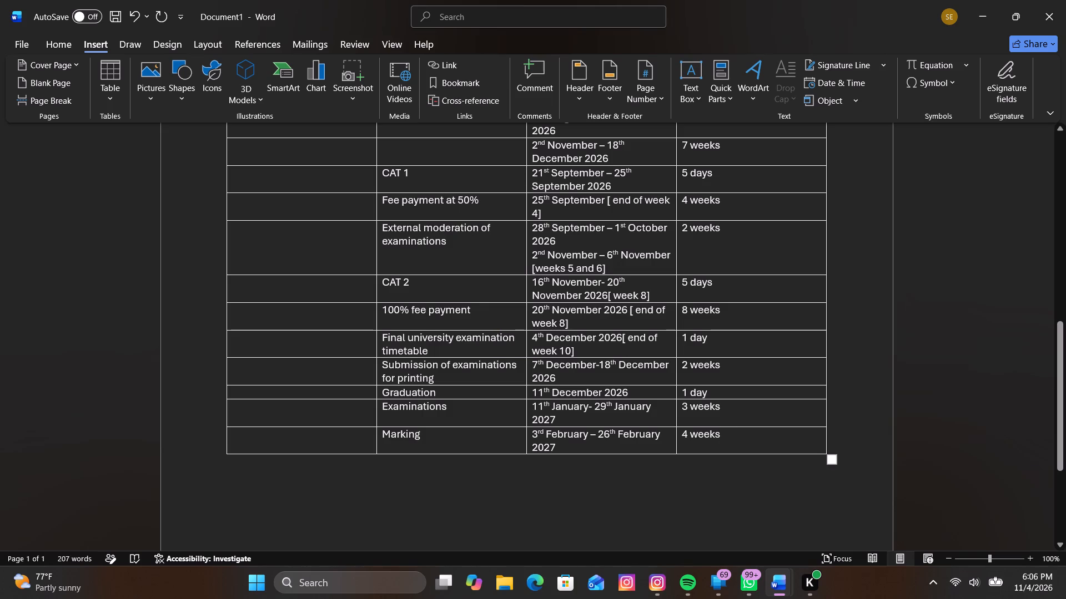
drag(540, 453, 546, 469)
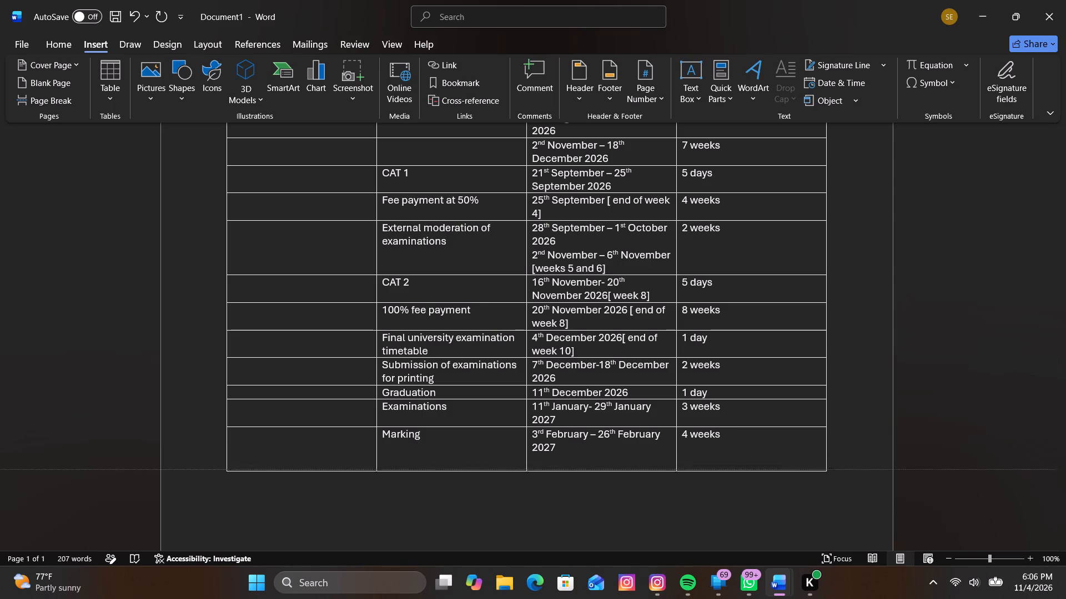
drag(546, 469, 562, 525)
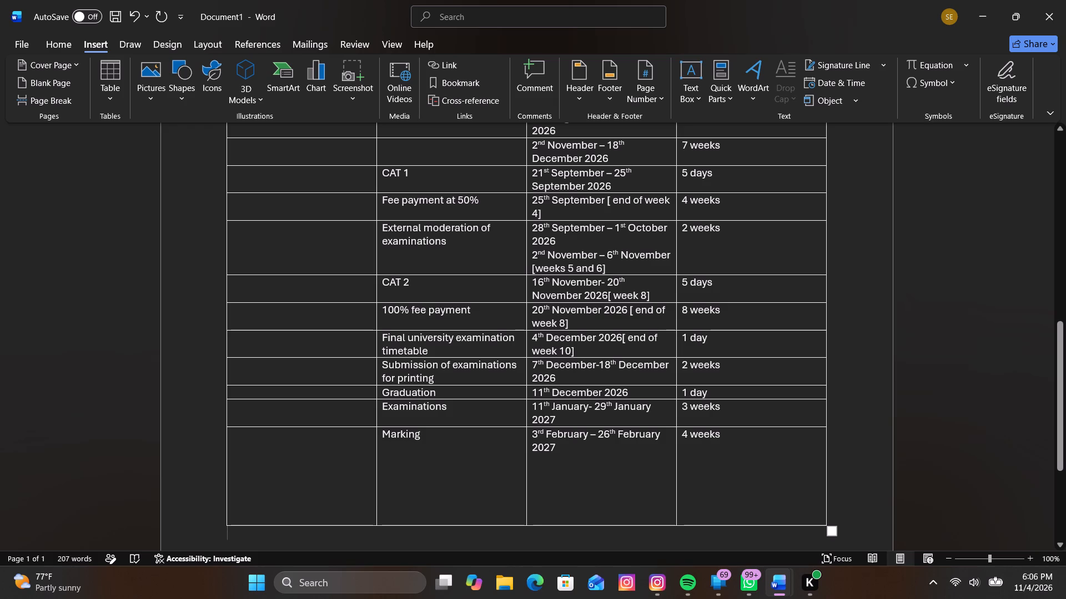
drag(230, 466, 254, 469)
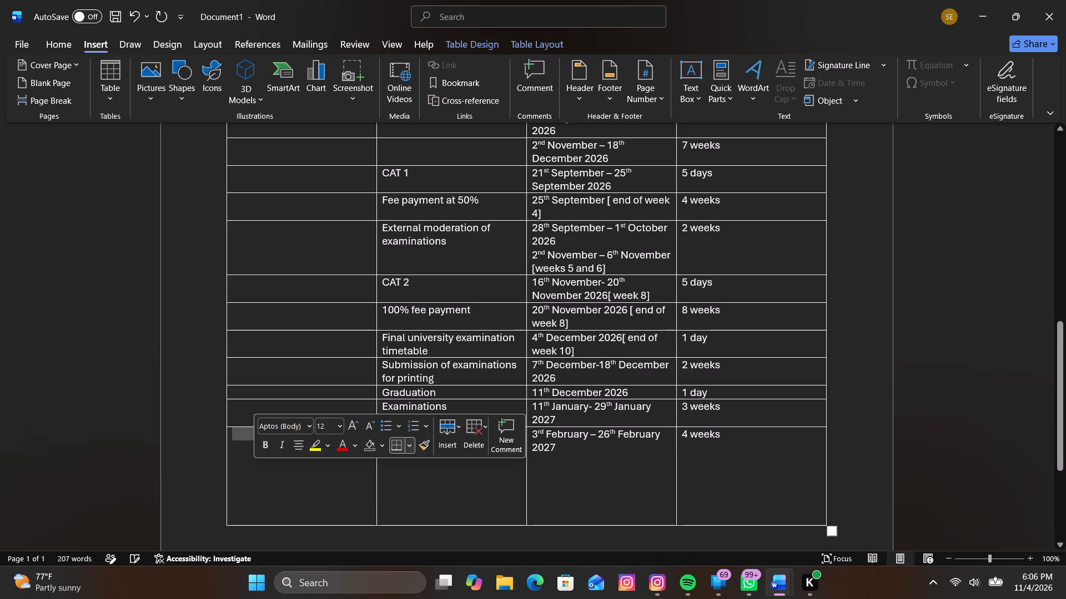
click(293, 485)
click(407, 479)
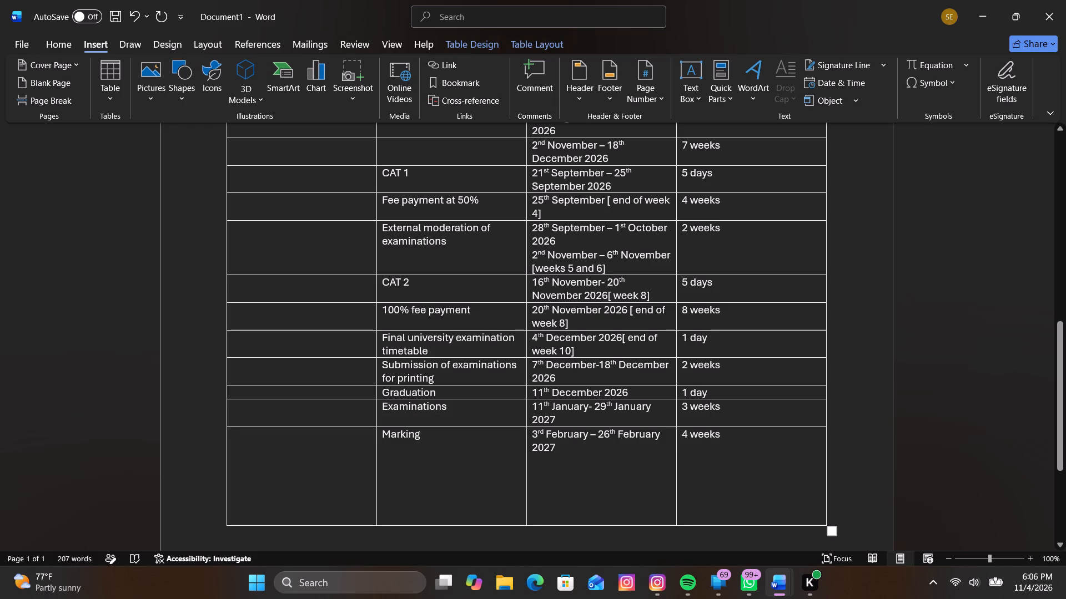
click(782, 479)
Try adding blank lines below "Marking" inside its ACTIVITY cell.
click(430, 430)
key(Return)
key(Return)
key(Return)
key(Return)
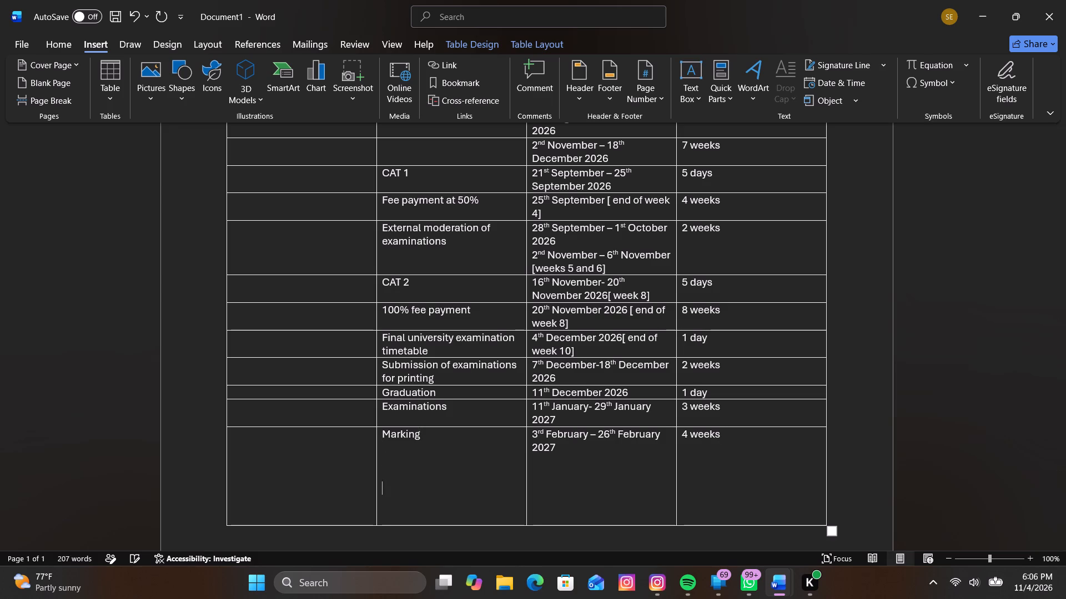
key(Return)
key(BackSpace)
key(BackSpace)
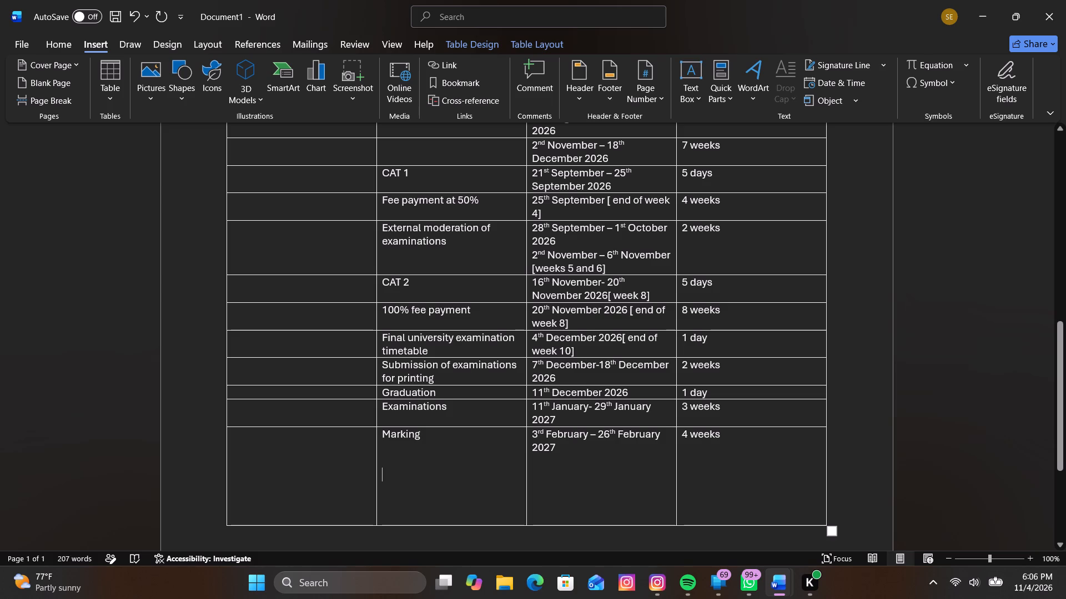
click(933, 581)
click(957, 515)
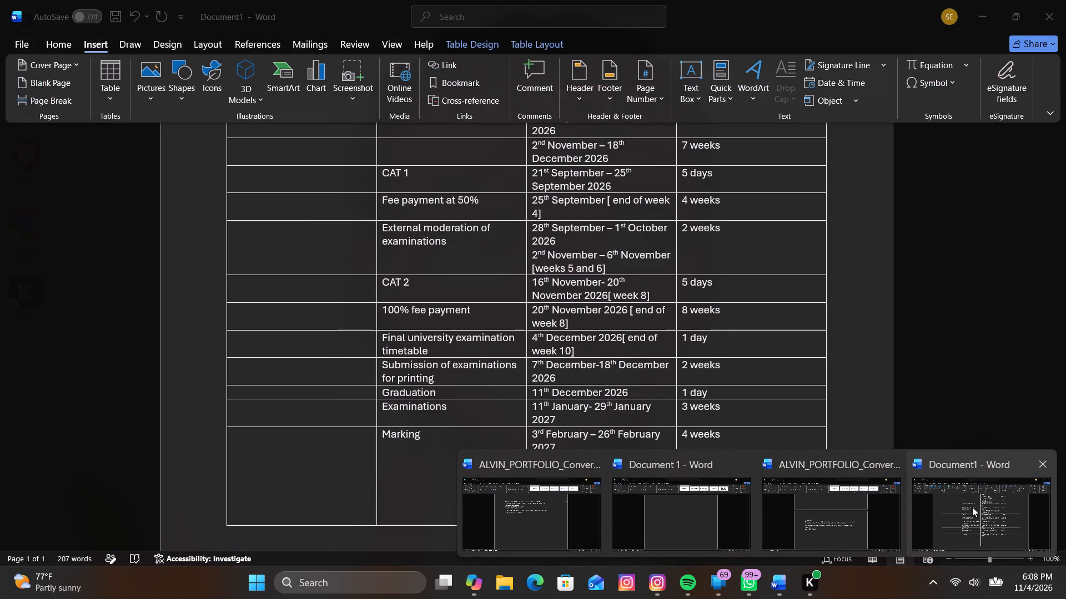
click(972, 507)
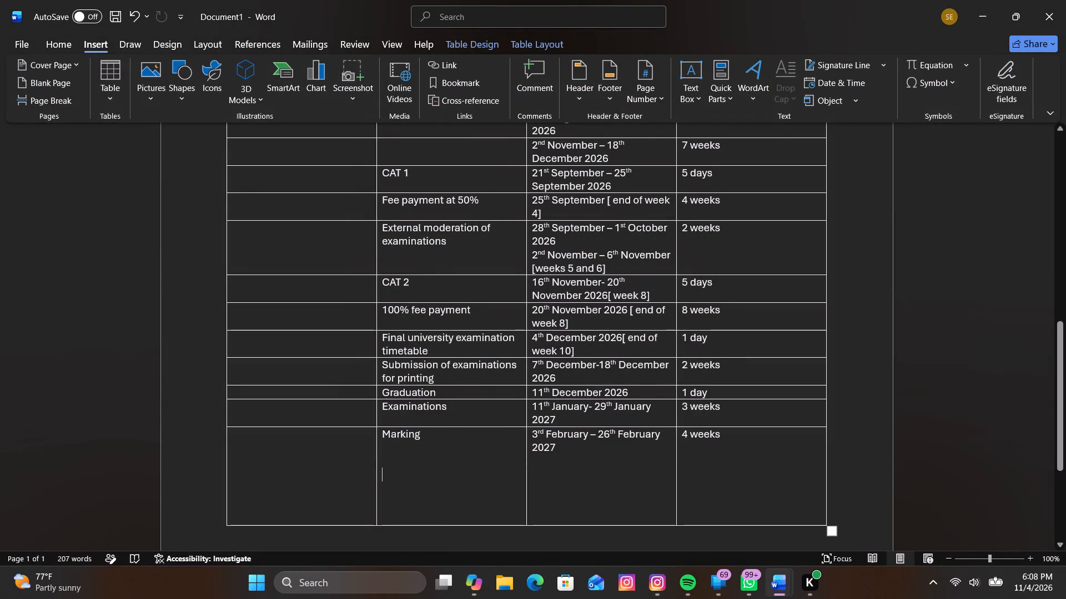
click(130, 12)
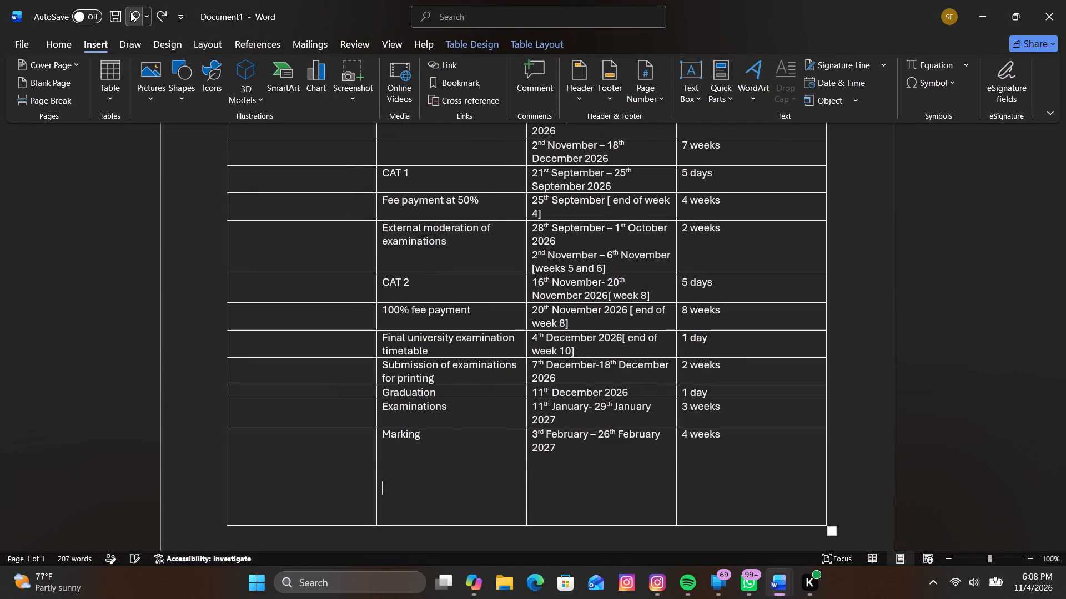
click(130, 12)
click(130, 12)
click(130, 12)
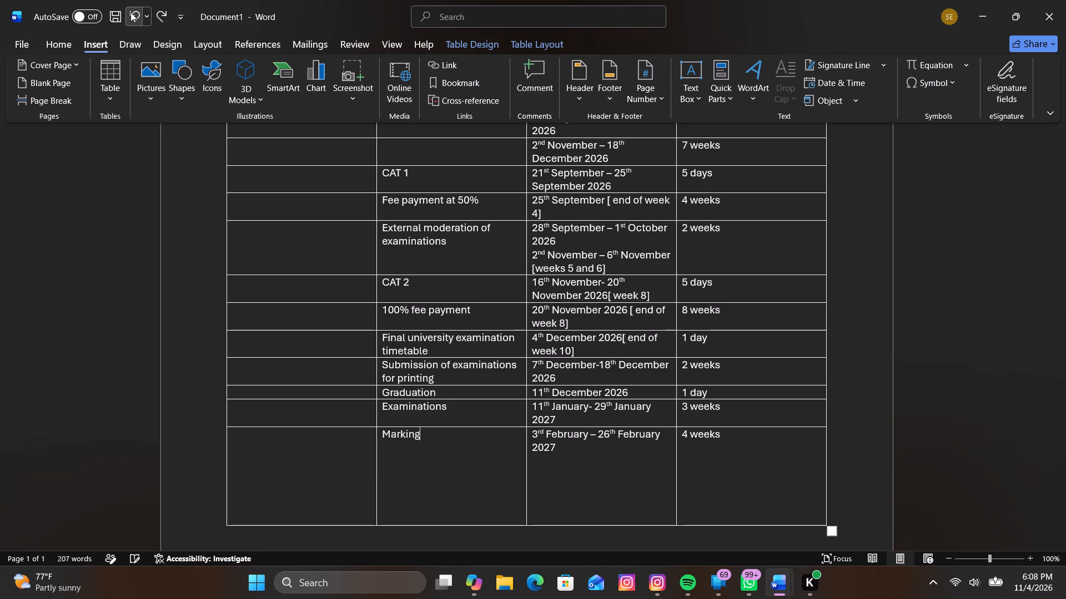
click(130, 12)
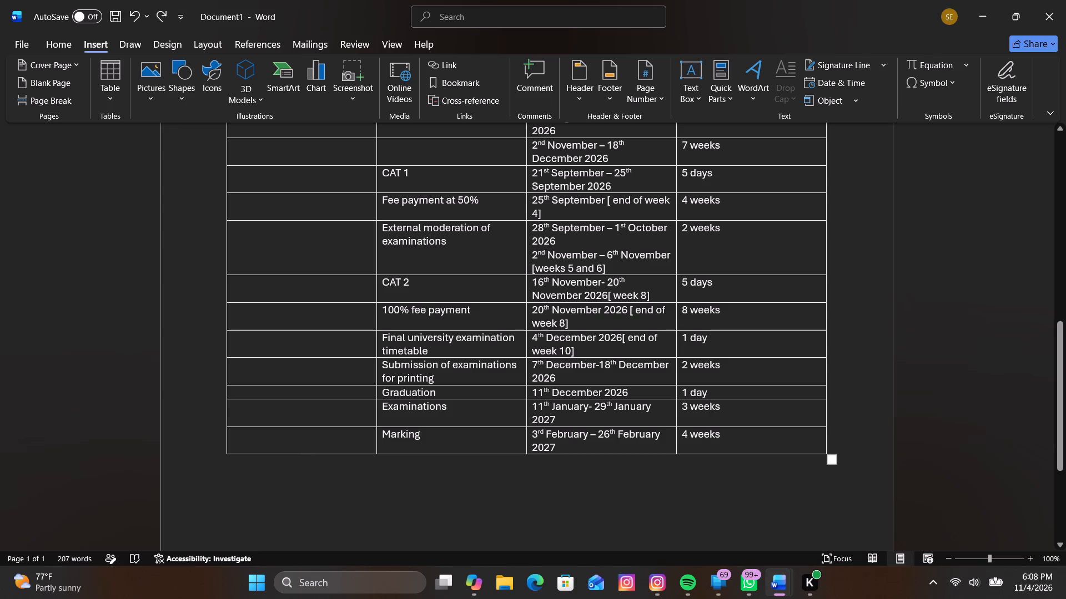
Insert a new table row below the Marking row.
right_click(747, 441)
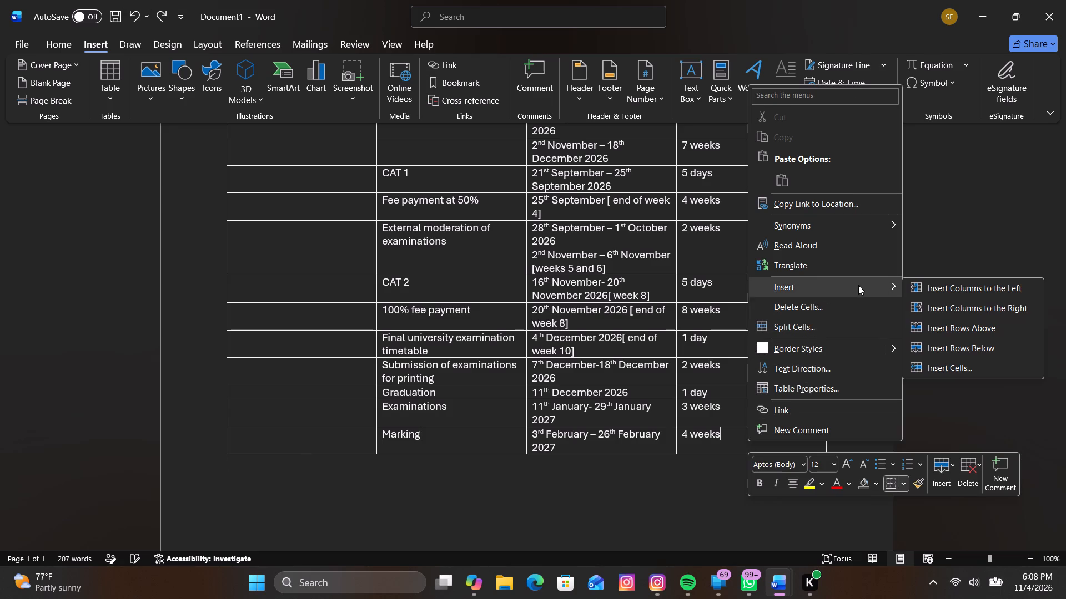
click(886, 283)
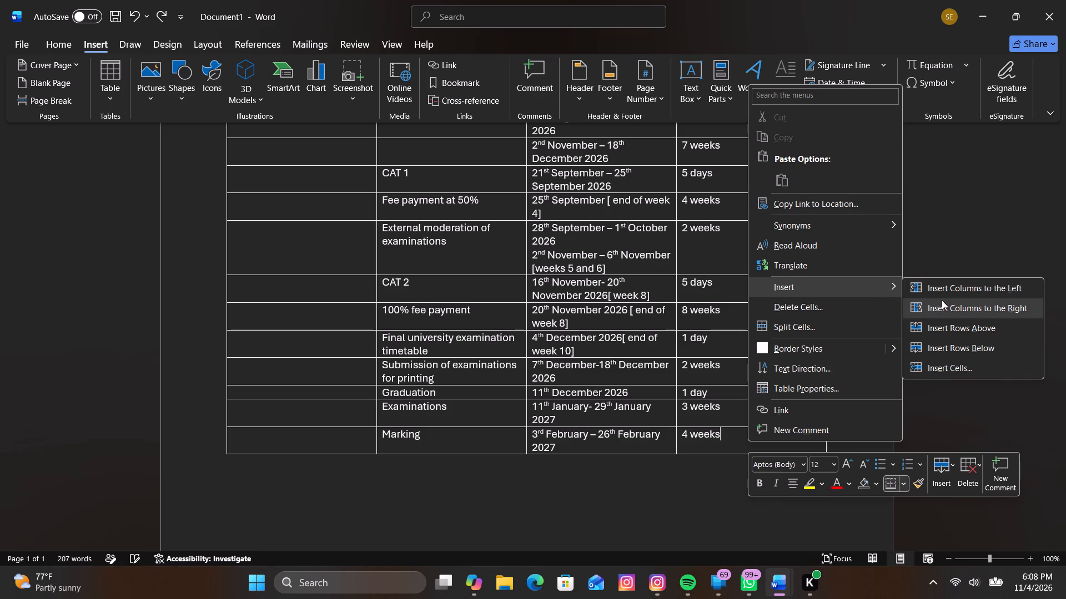
click(967, 348)
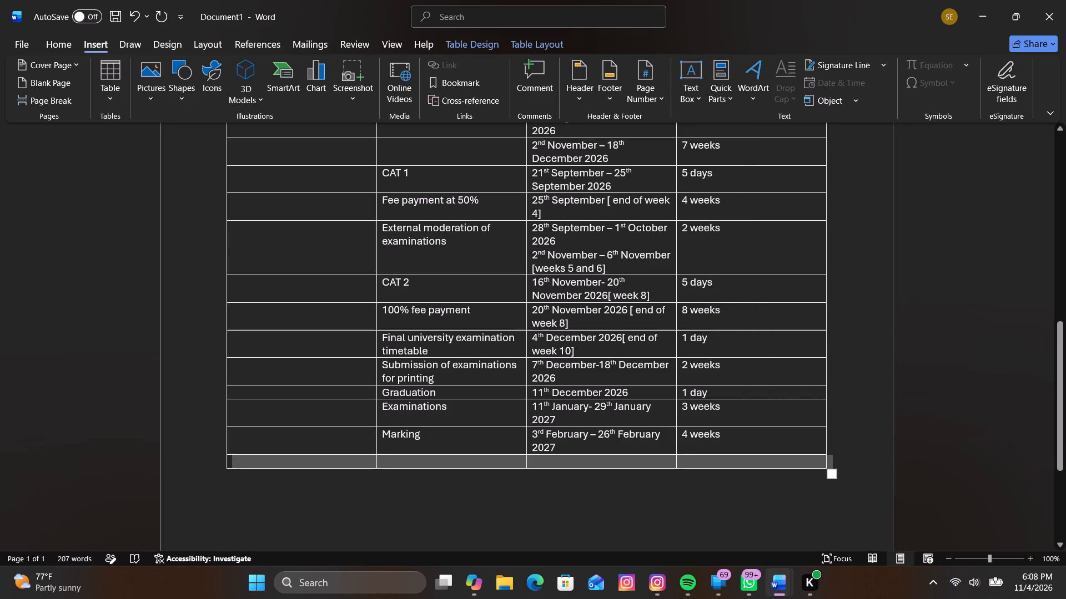
Enter "Internal examiners submission of records" in the ACTIVITY cell of the new row below Marking.
click(460, 459)
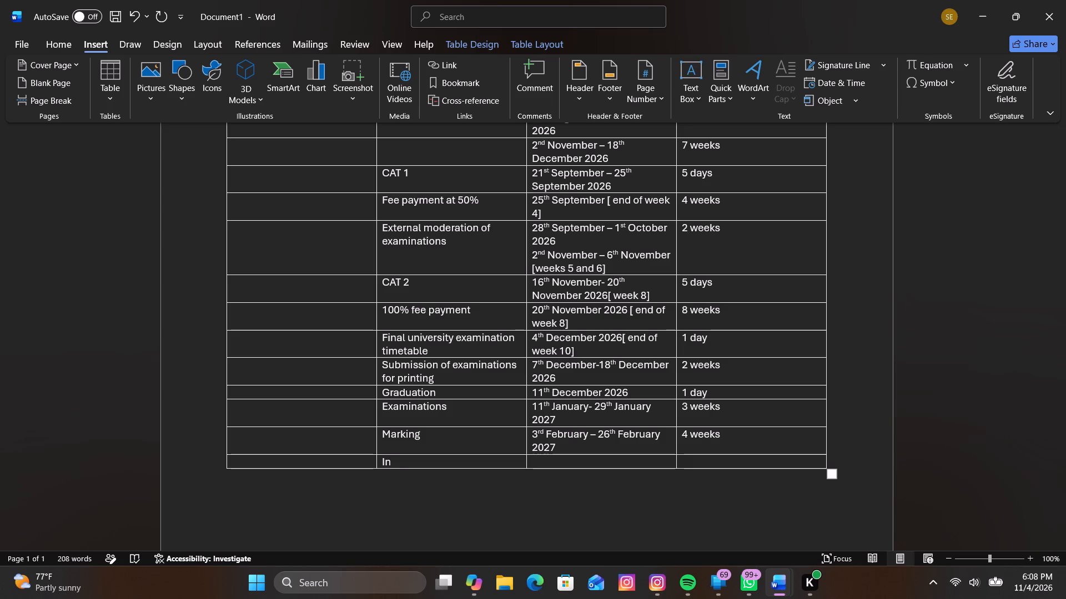
text(ternal)
key(space)
text(examiners)
key(space)
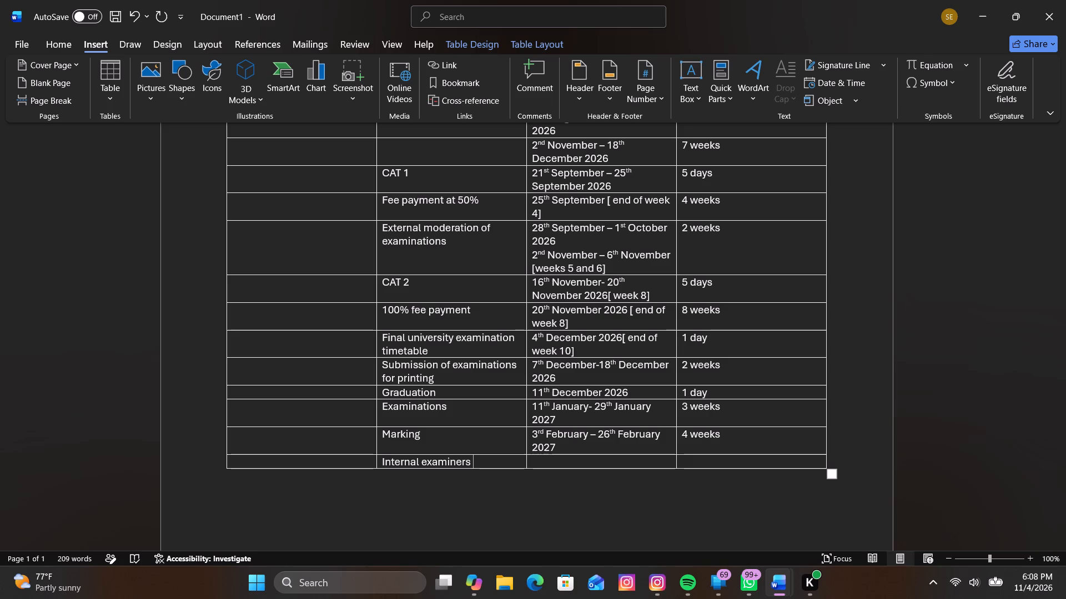
text(submission of records)
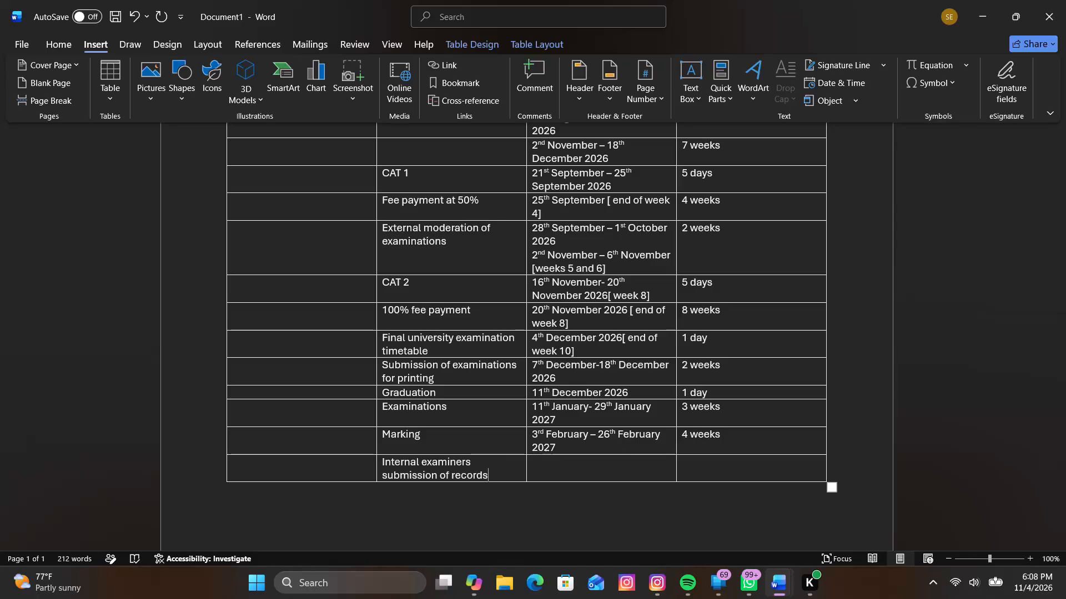
Add a second line, "Departmental board of examiners and uploading of marks in the ERP", to the ACTIVITY cell of the last table row.
key(Return)
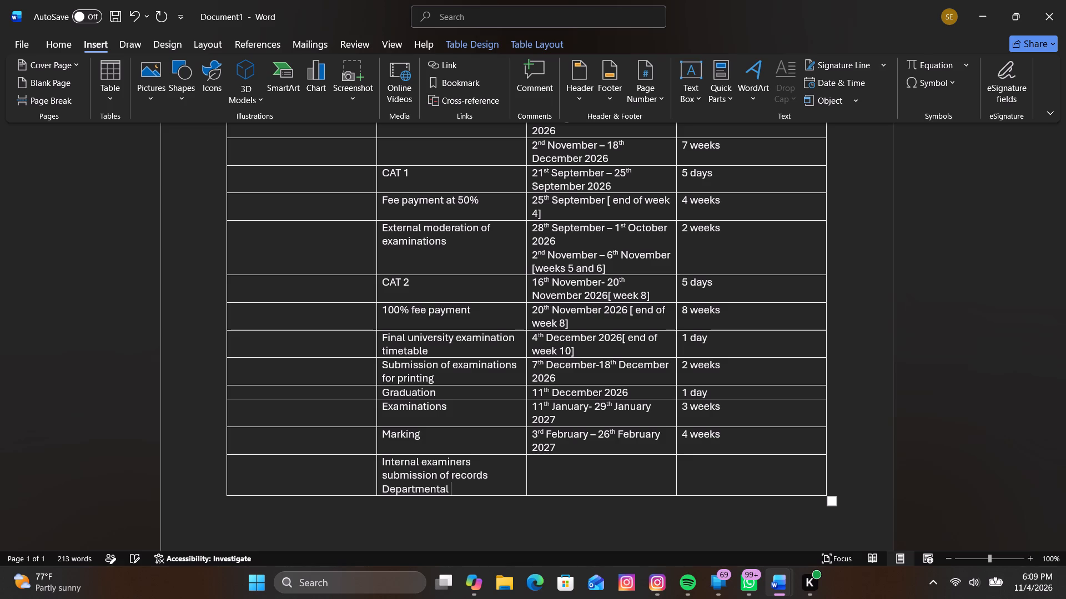
text(board of e)
text(xami)
text(ners)
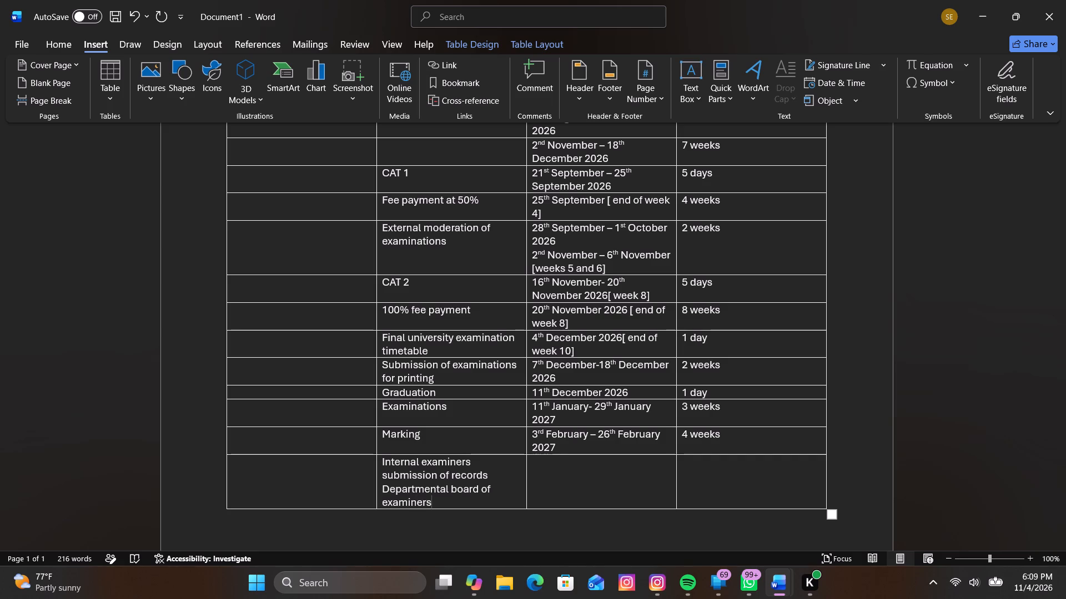
key(space)
key(a)
text(nd)
key(space)
text(uploadin)
text(g)
key(space)
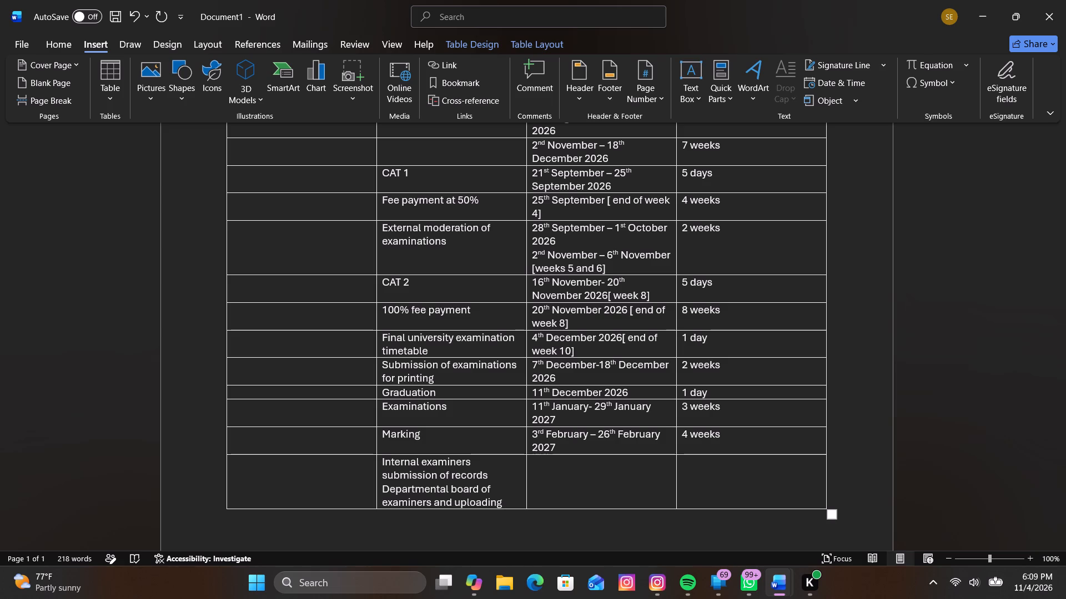
text(of mar)
text(ks)
key(space)
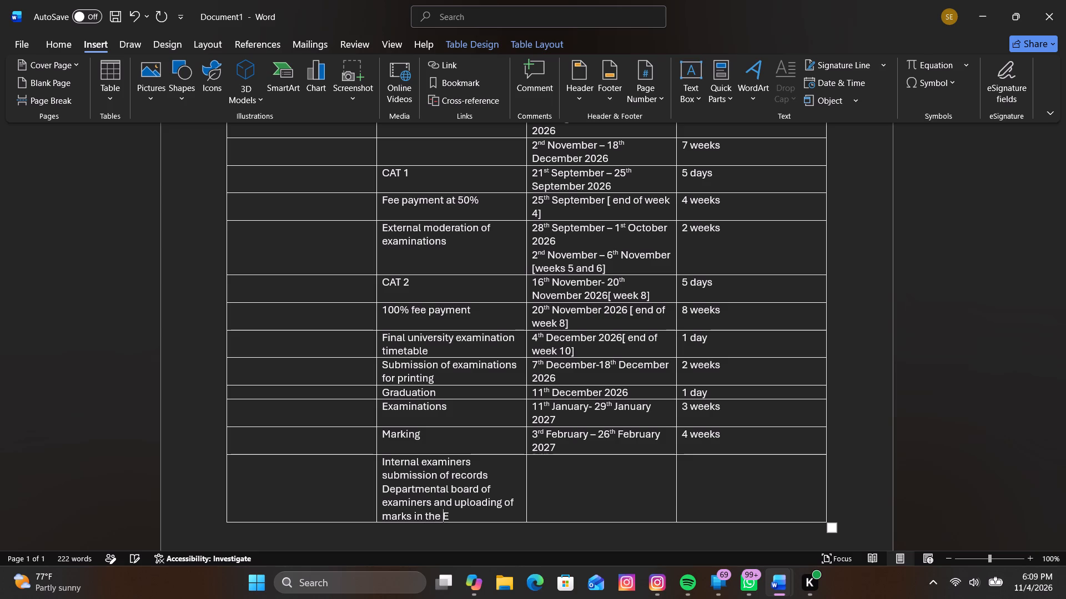
key(p)
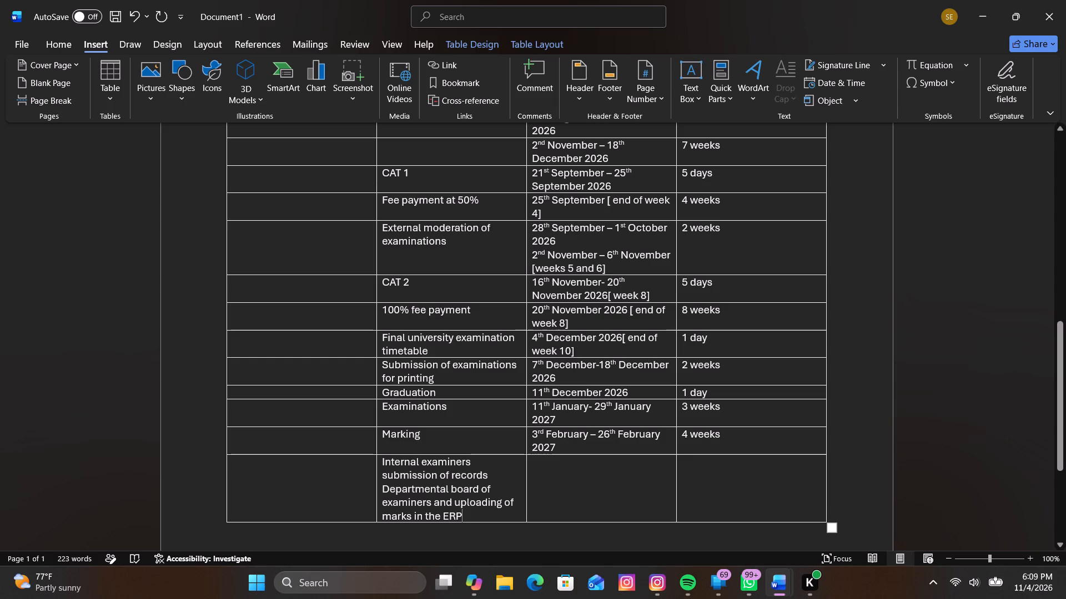
Enter "1st – 5th March 2027" in the DATES cell of the internal examiners row.
click(552, 471)
key(1)
text(st)
key(space)
text(-)
key(space)
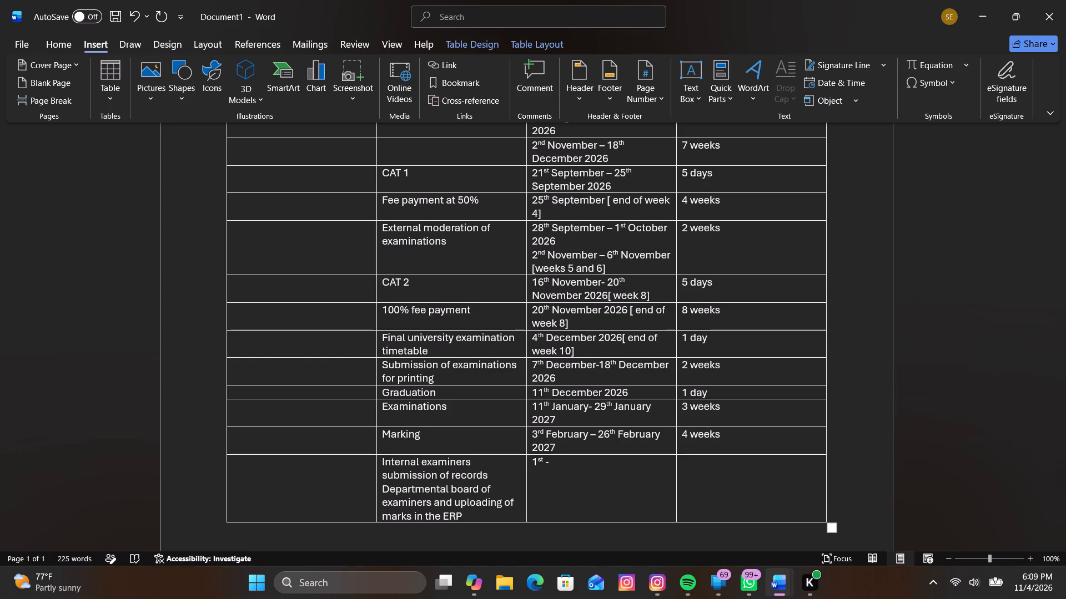
text(5th)
key(space)
text(arch)
key(space)
text(2027)
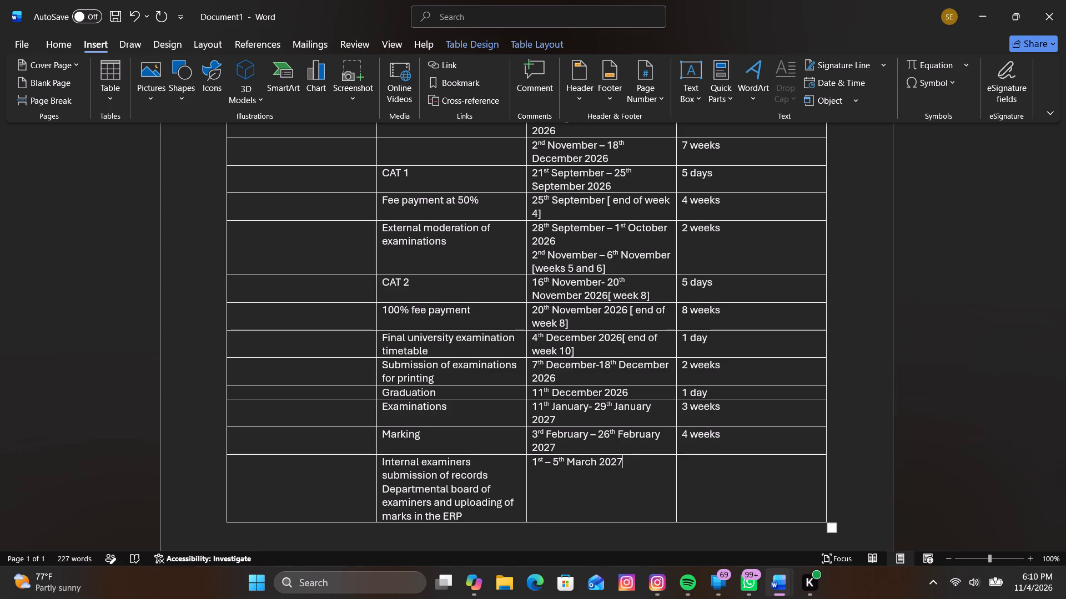
Enter "5 days" in the PERIOD cell of the internal examiners row.
click(716, 482)
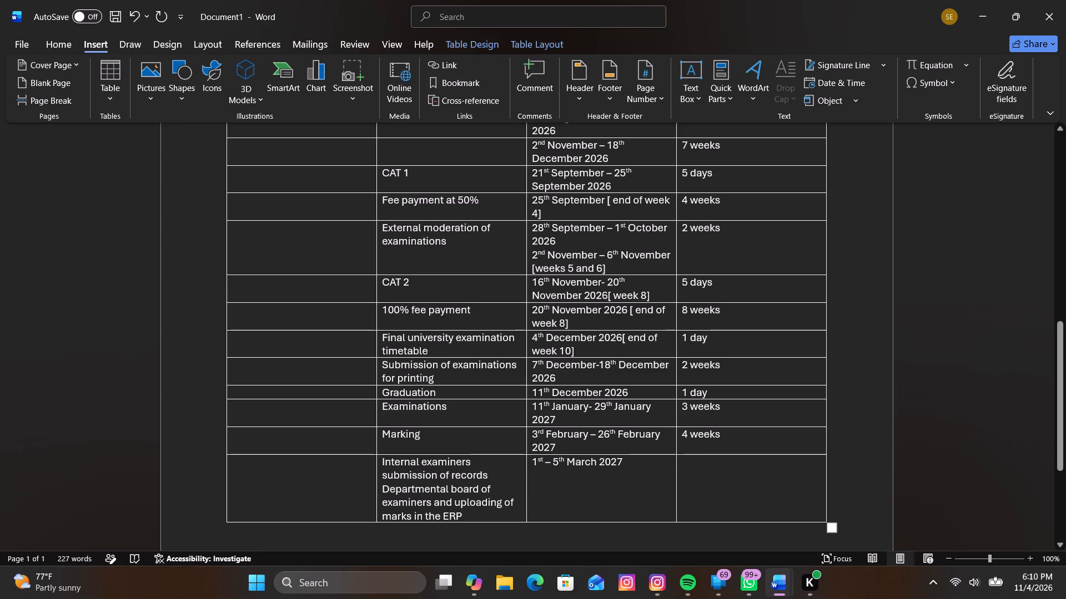
text(5 days)
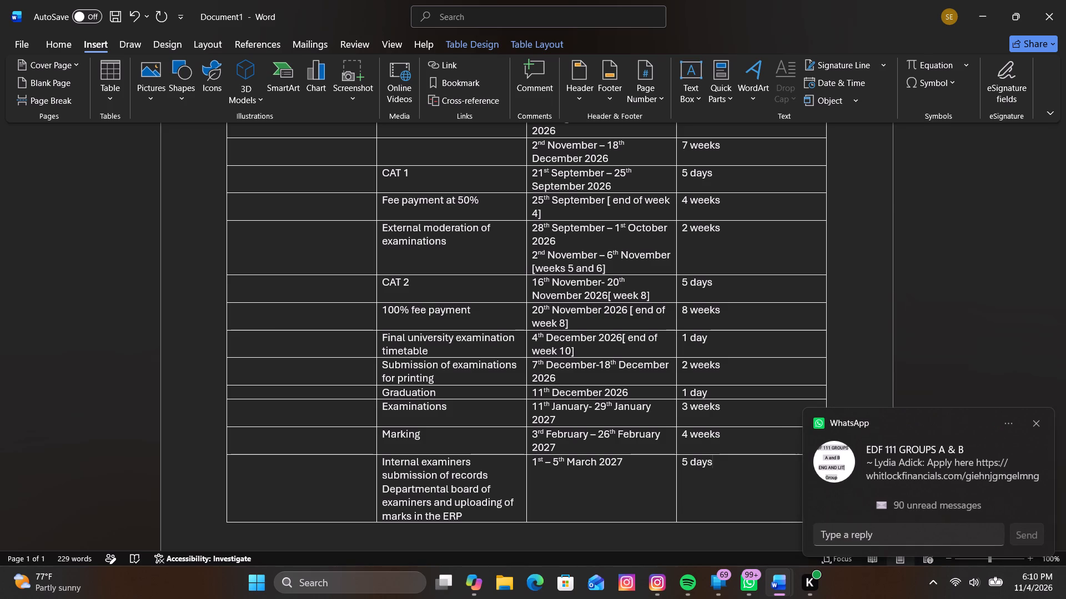
Review the whole document, from the logo and headings through to the last row of the semester dates table.
scroll(723, 470, up, 2)
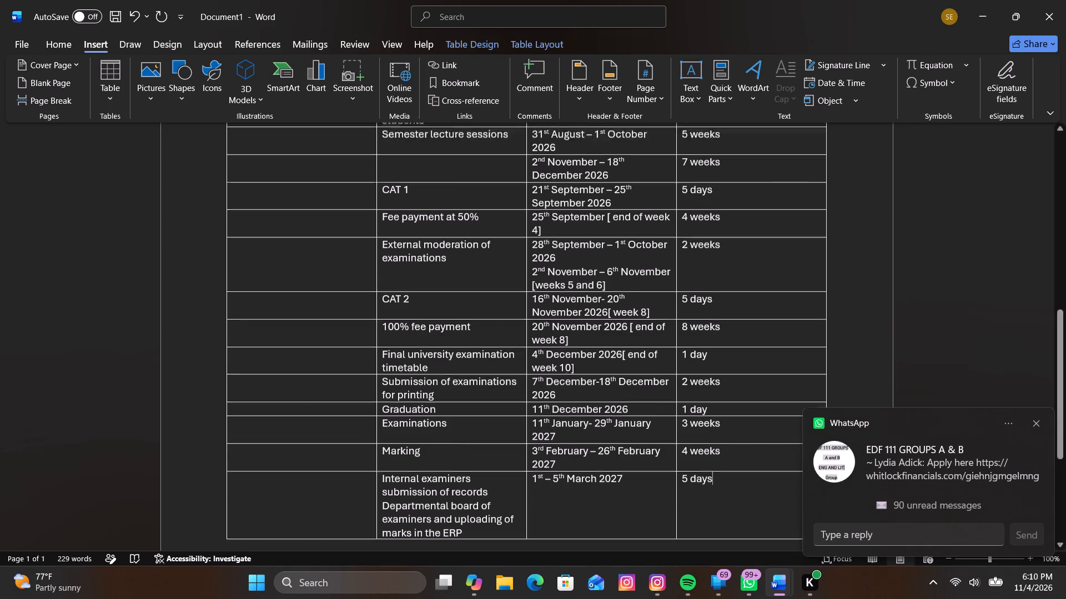
scroll(723, 470, up, 2)
scroll(723, 470, down, 3)
scroll(723, 470, up, 10)
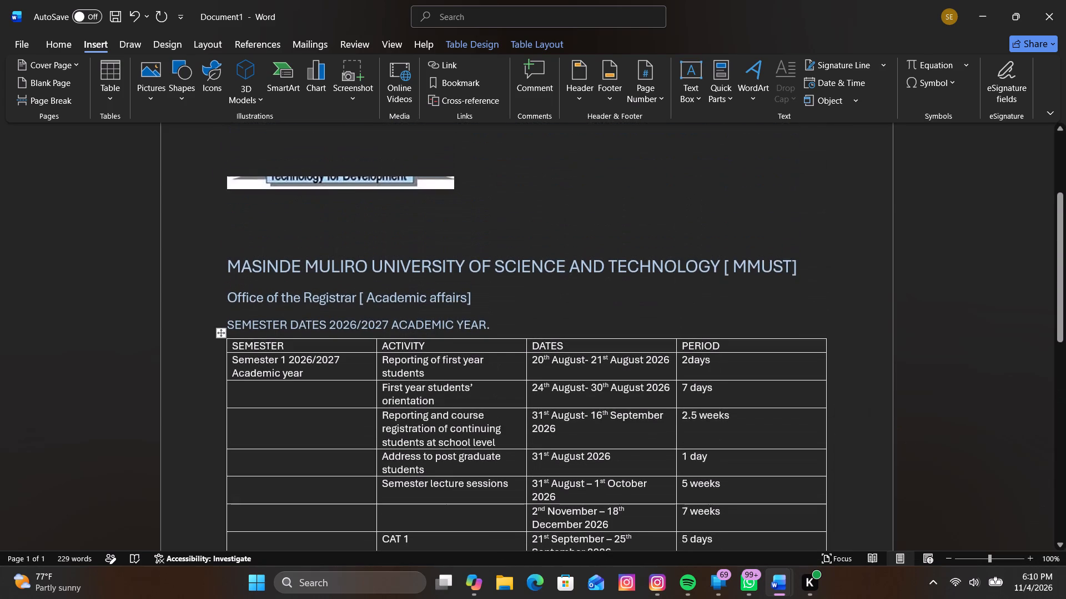
scroll(723, 470, up, 8)
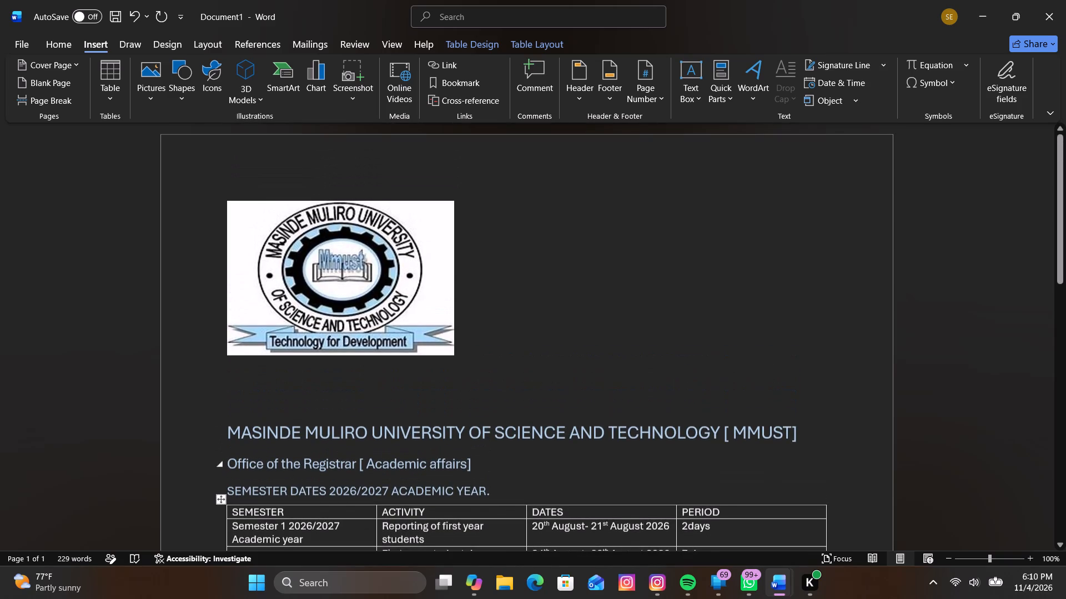
scroll(723, 470, up, 3)
scroll(723, 470, down, 7)
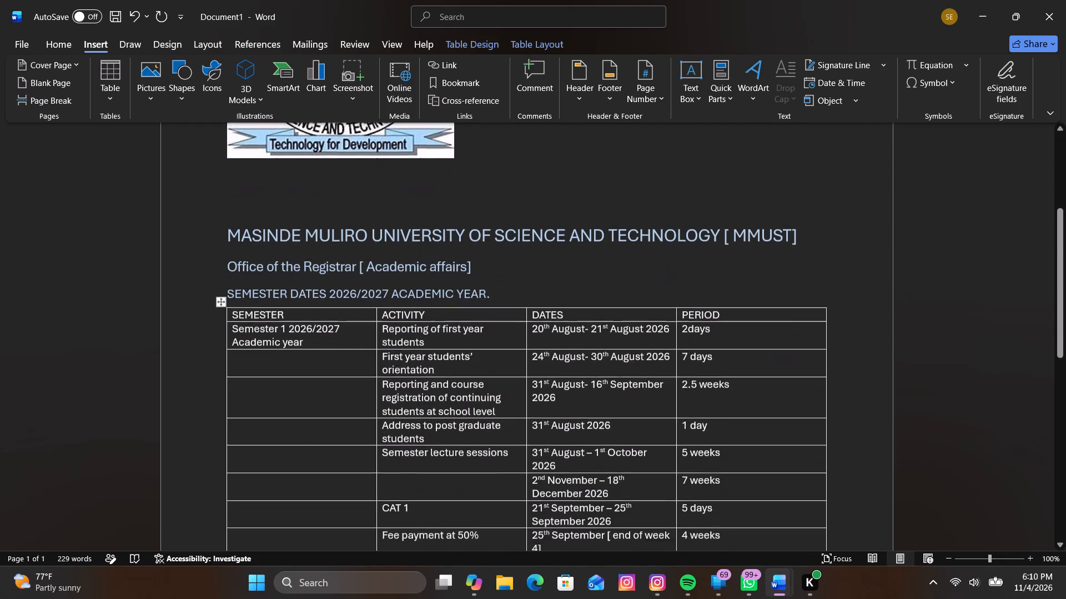
scroll(723, 470, down, 12)
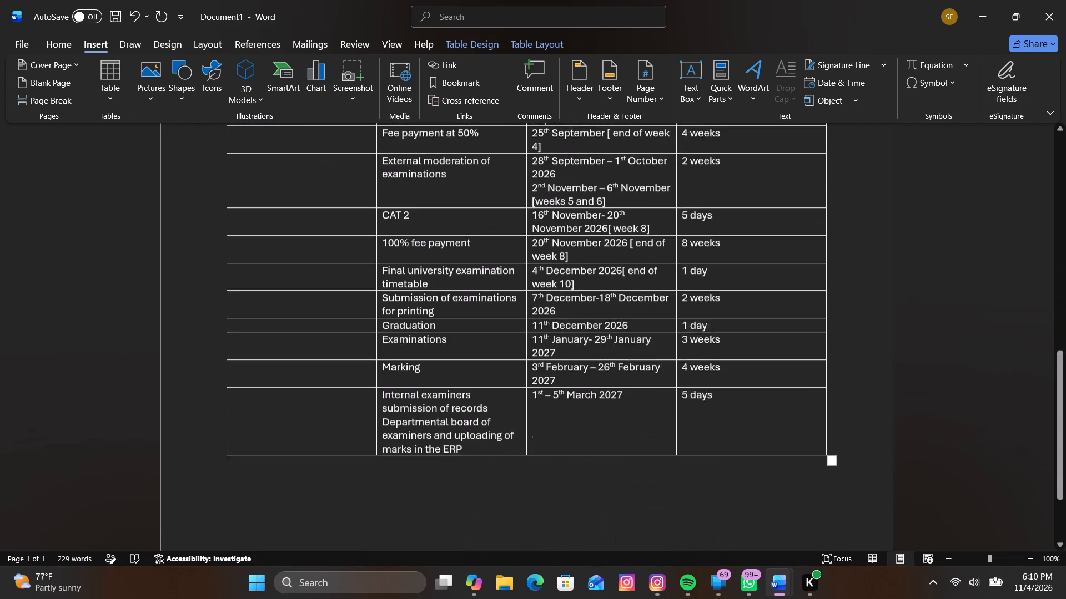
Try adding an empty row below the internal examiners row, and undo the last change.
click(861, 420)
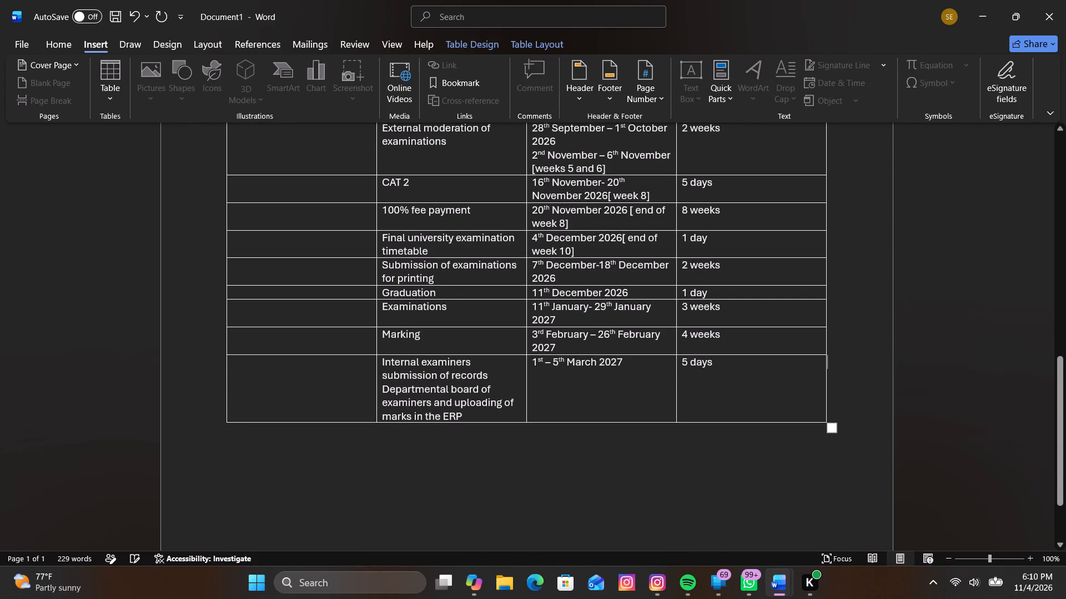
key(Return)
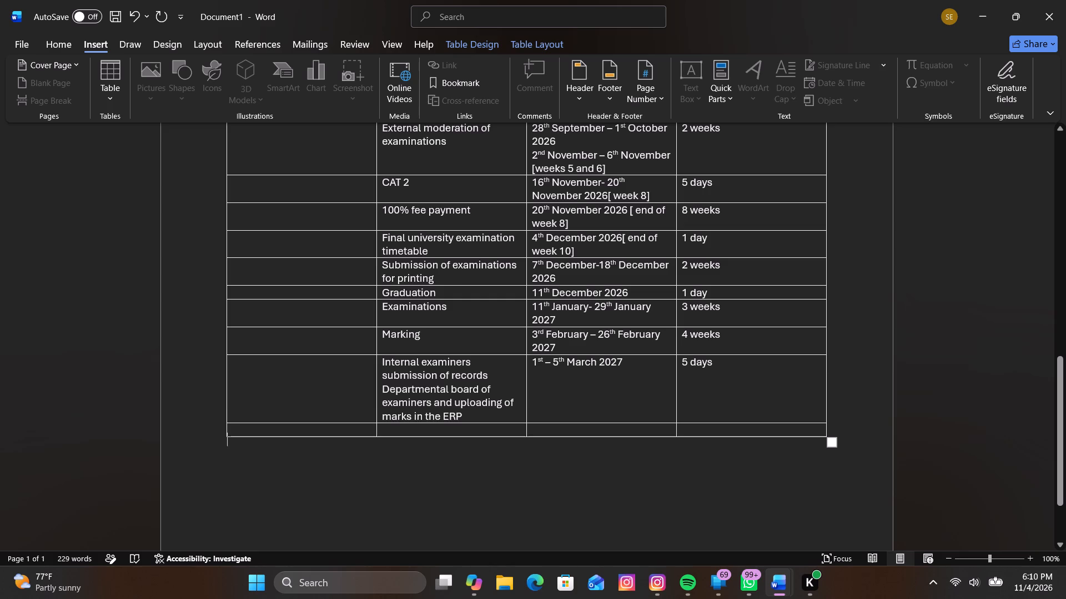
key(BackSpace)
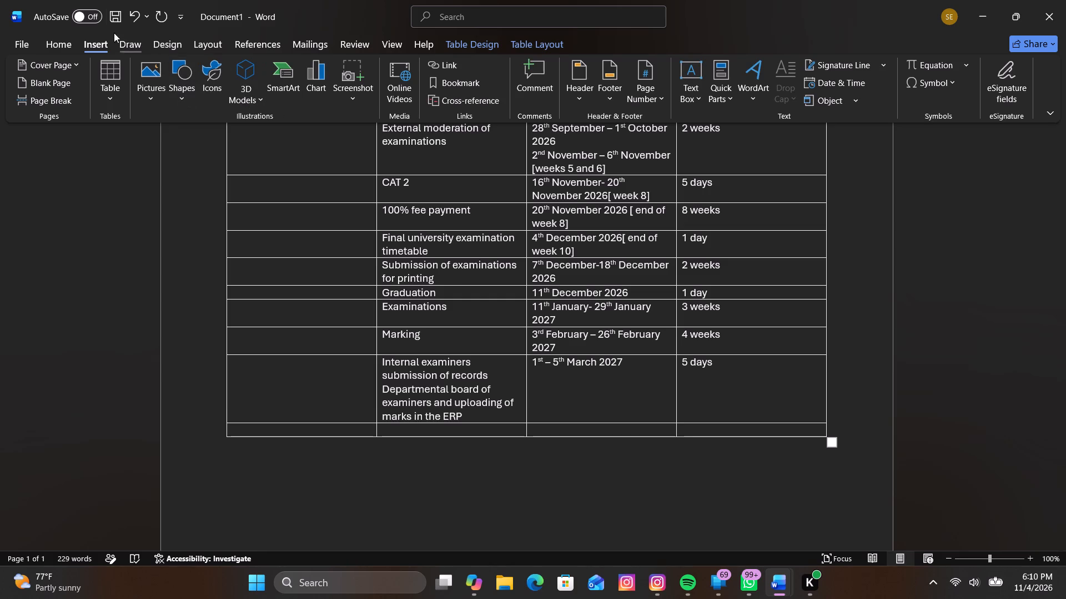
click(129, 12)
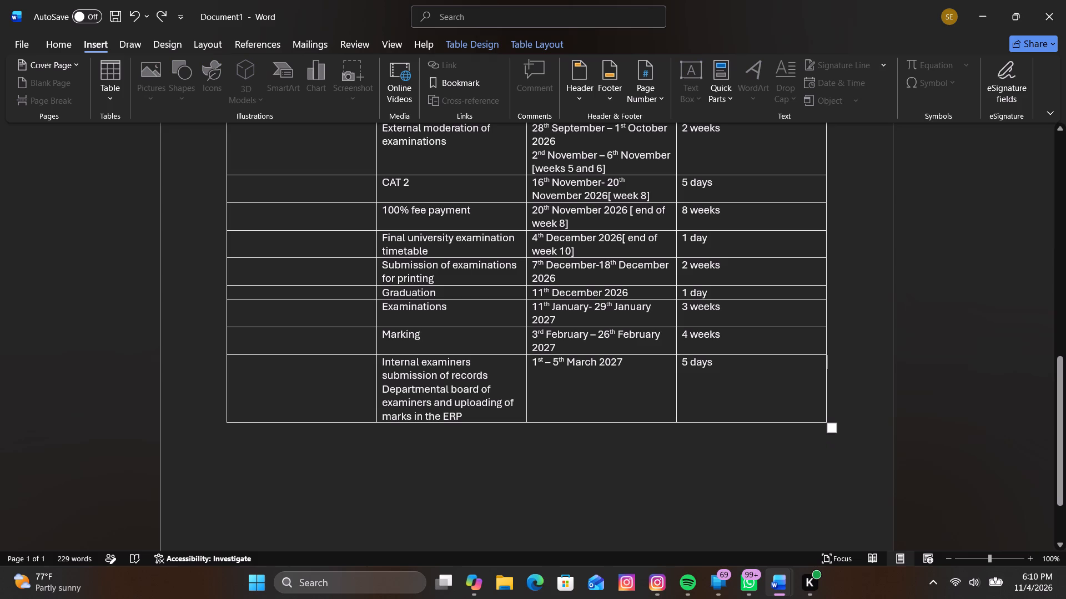
Apply the Heading 2 style to the empty line below the semester dates table, leaving the line blank.
click(836, 429)
click(806, 454)
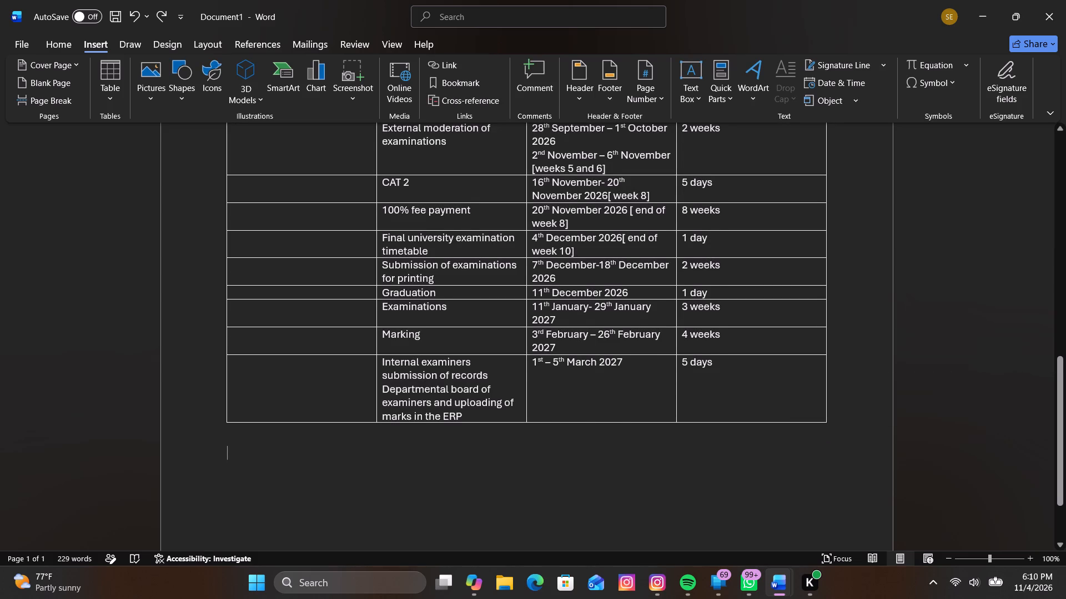
scroll(736, 463, up, 18)
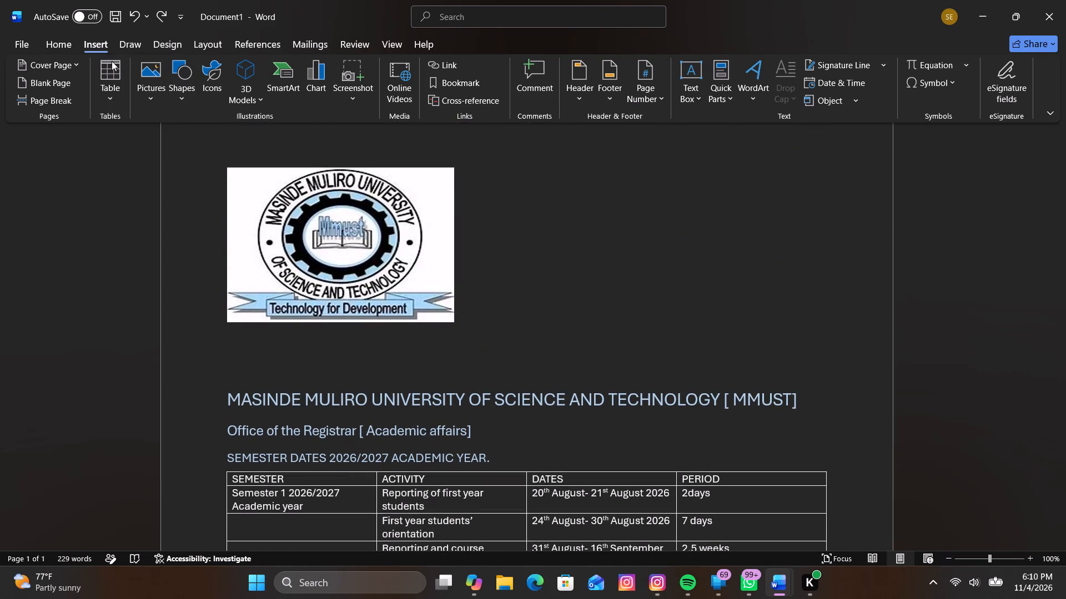
click(66, 43)
scroll(724, 453, down, 16)
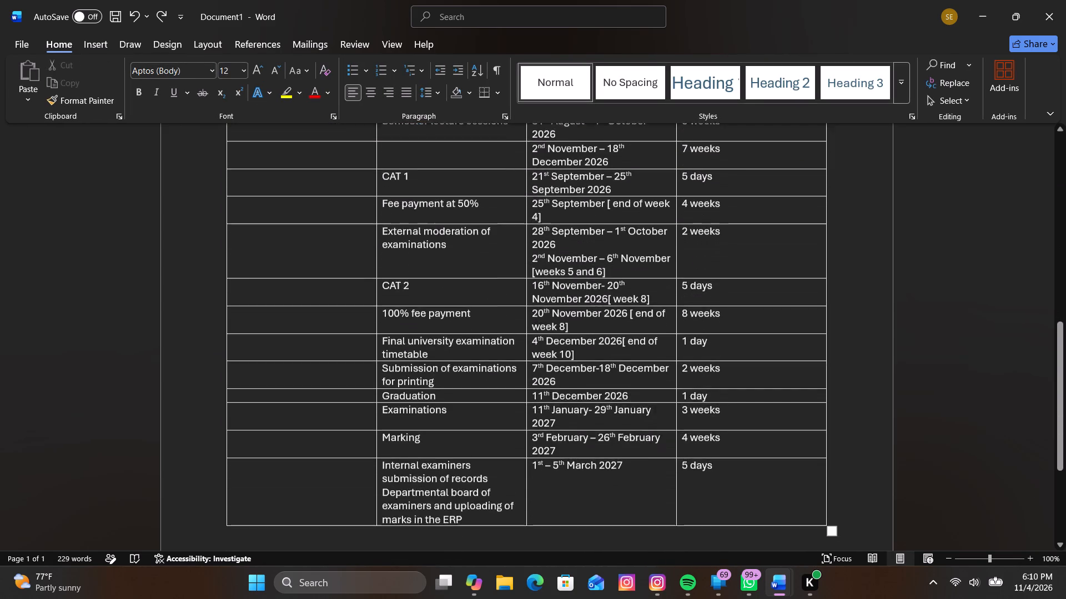
scroll(724, 453, down, 6)
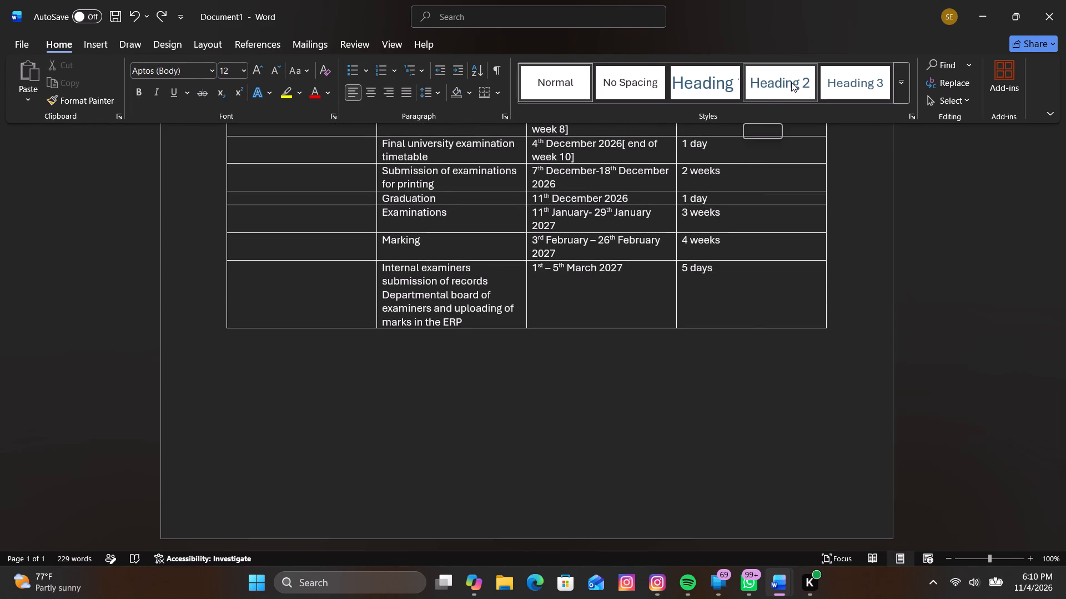
click(791, 82)
key(space)
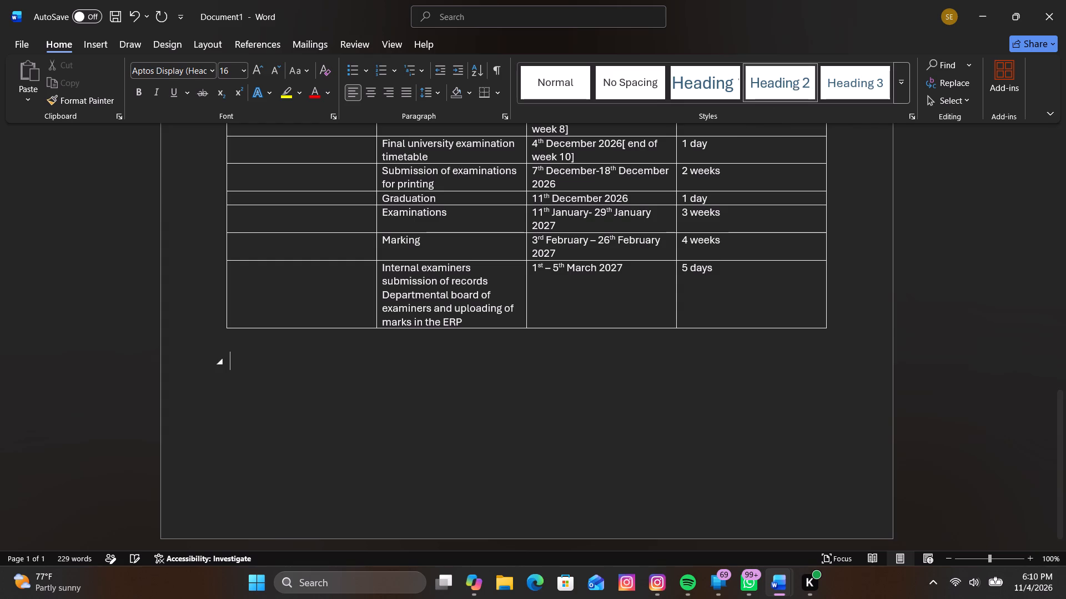
key(space)
key(BackSpace)
key(BackSpace)
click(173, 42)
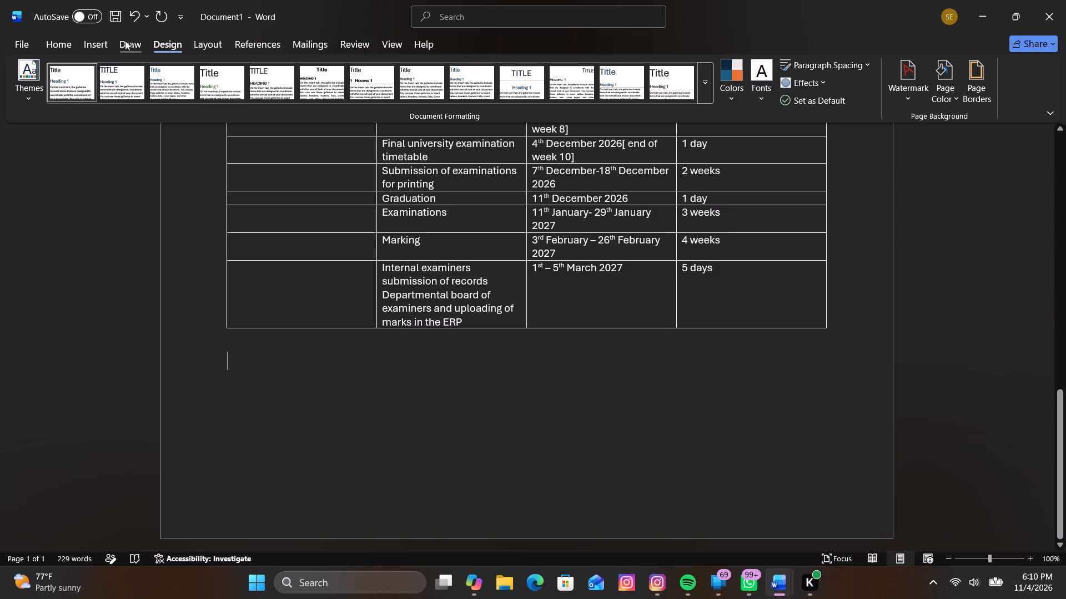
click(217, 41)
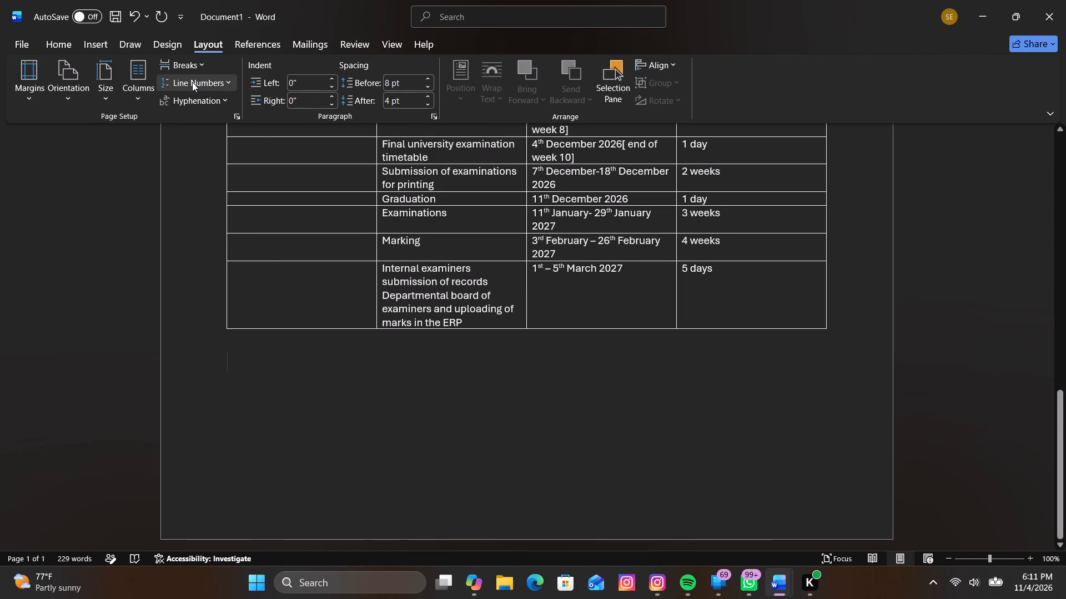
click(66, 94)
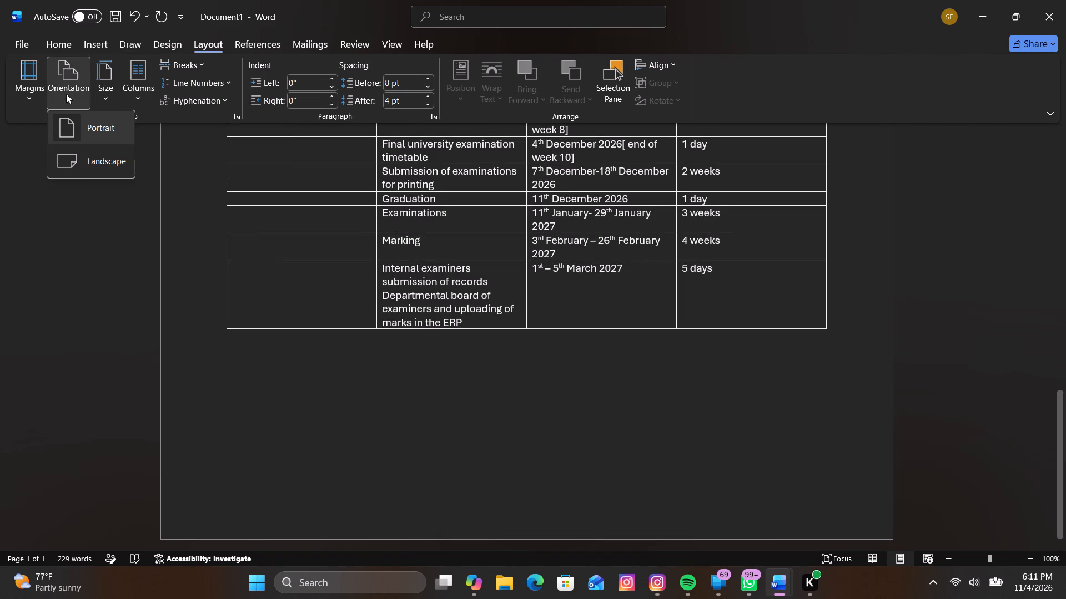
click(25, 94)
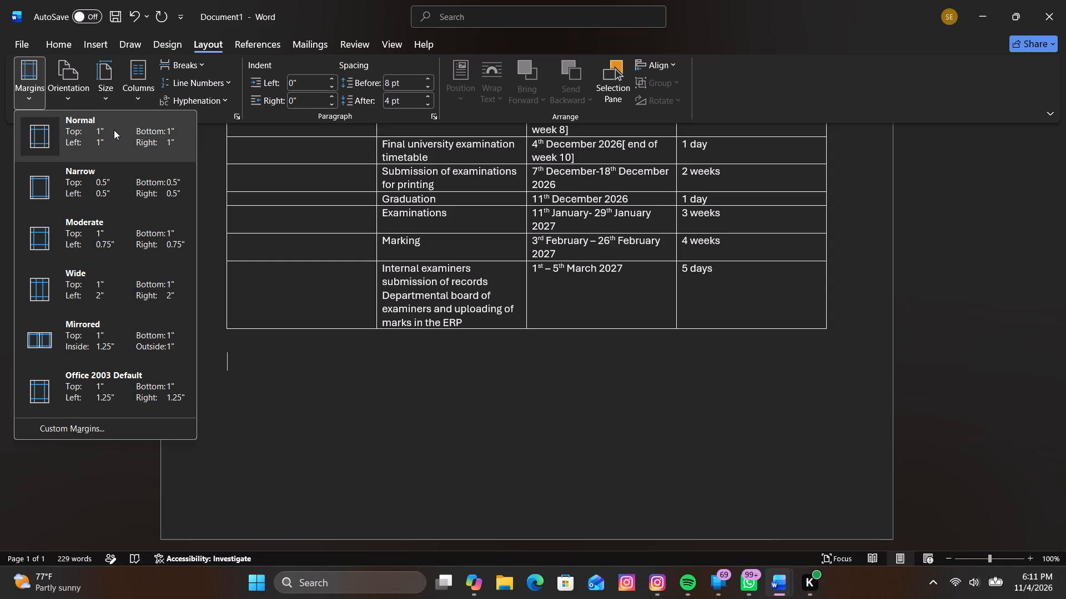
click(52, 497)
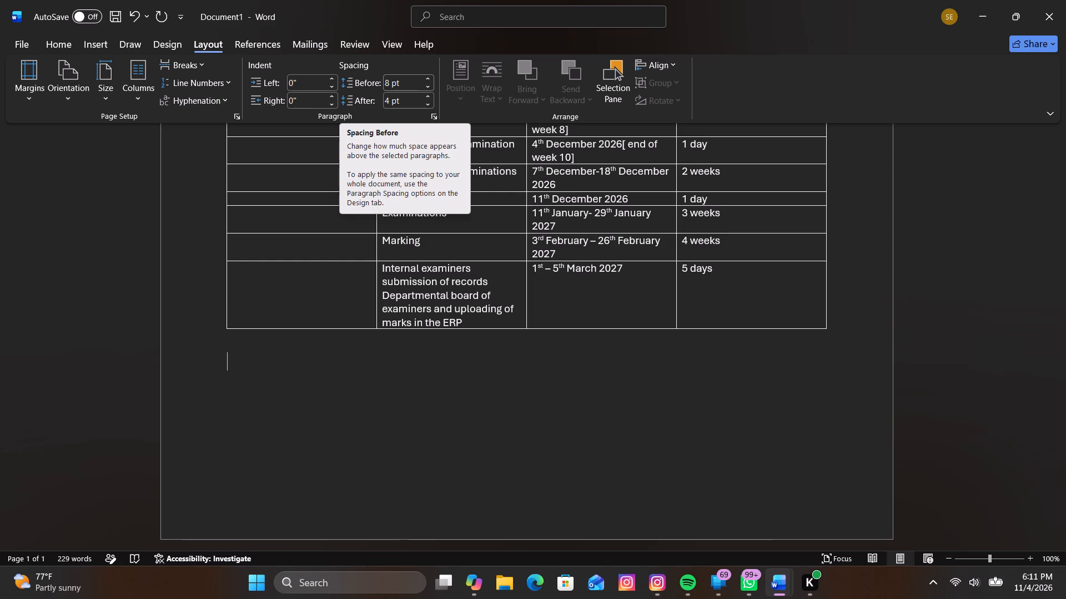
Enter the centred heading "SEMESTER II 2026/2027 ACADEMIC YEAR" on the empty line below the table, followed by a new line.
click(64, 41)
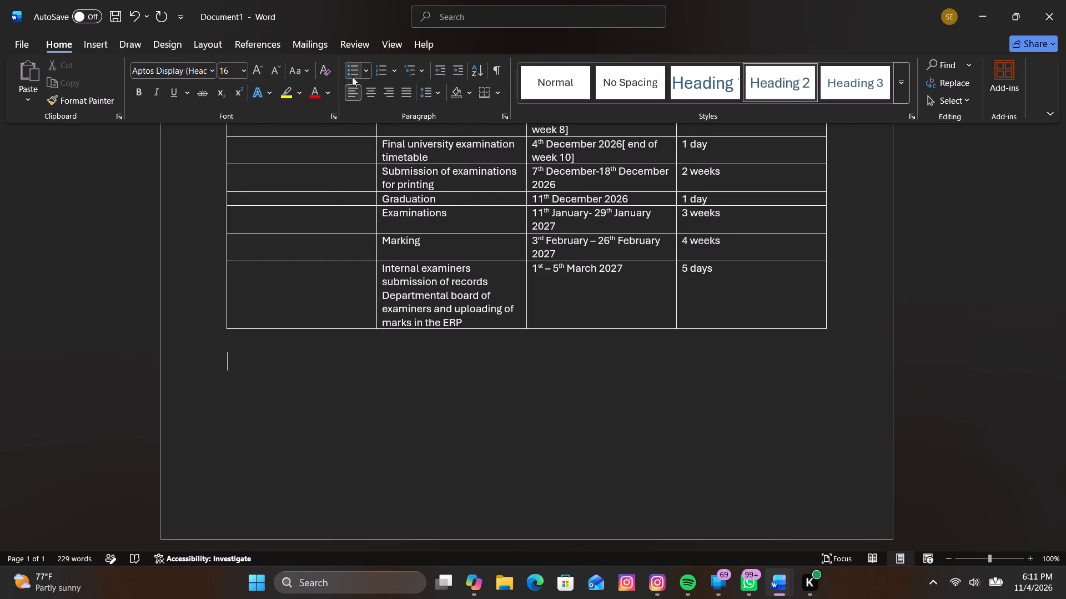
click(368, 90)
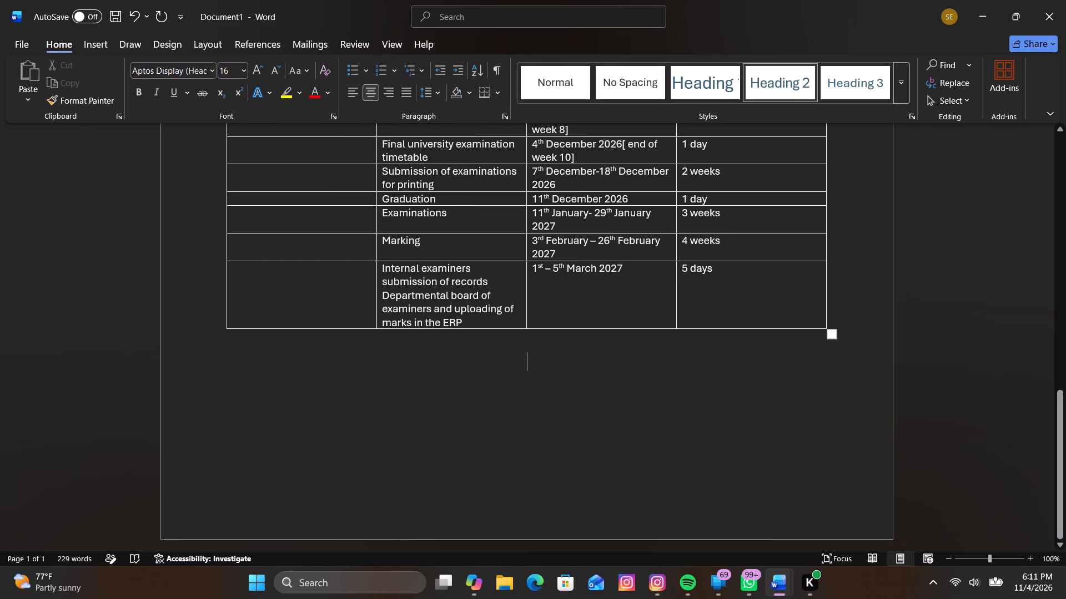
text(se)
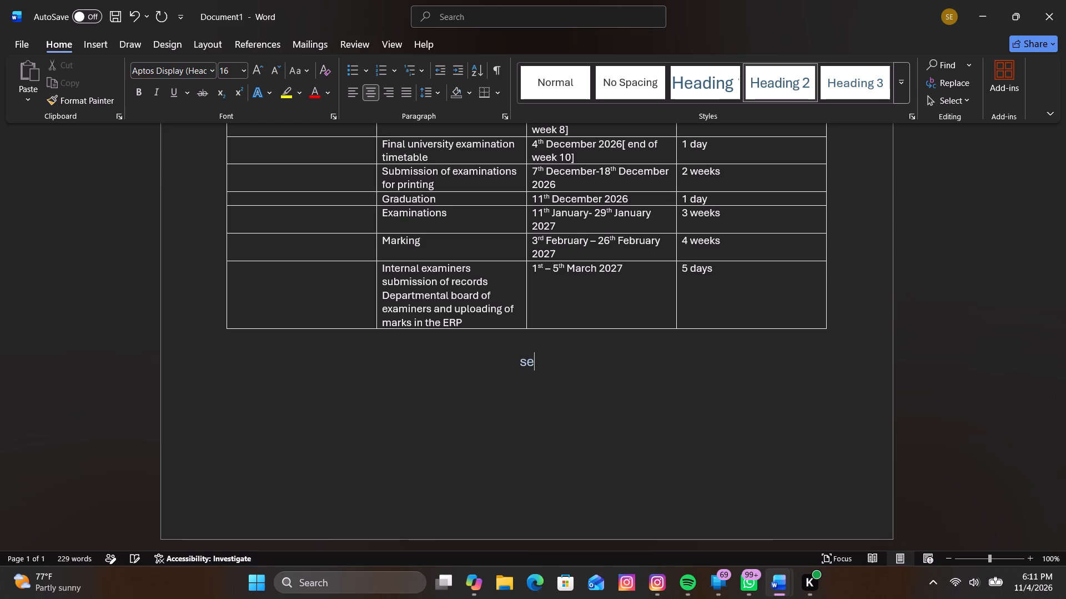
key(BackSpace)
key(BackSpace)
key(e)
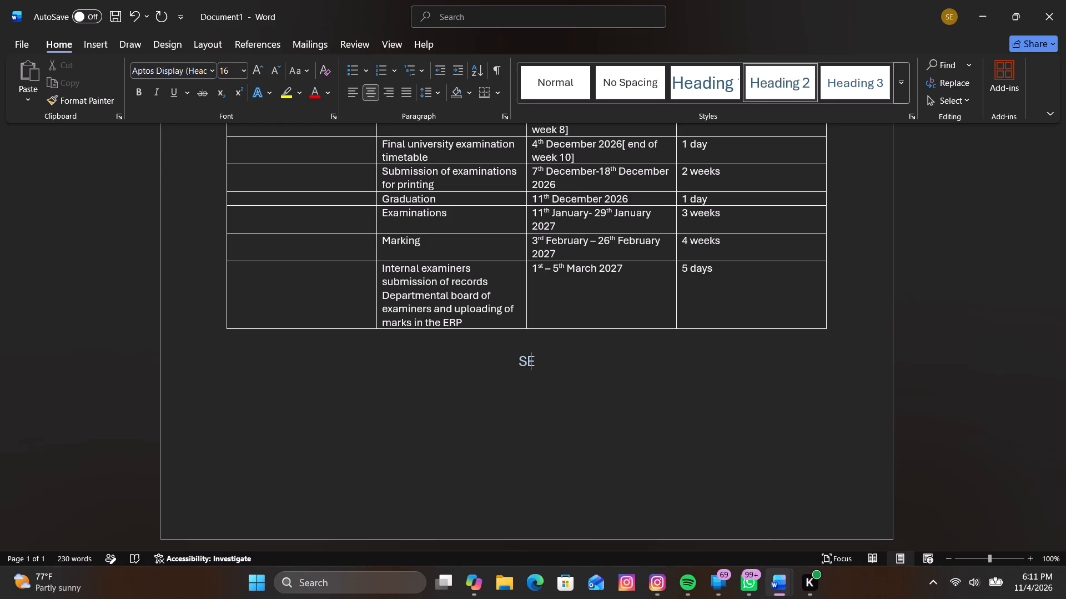
text(MESTER)
key(space)
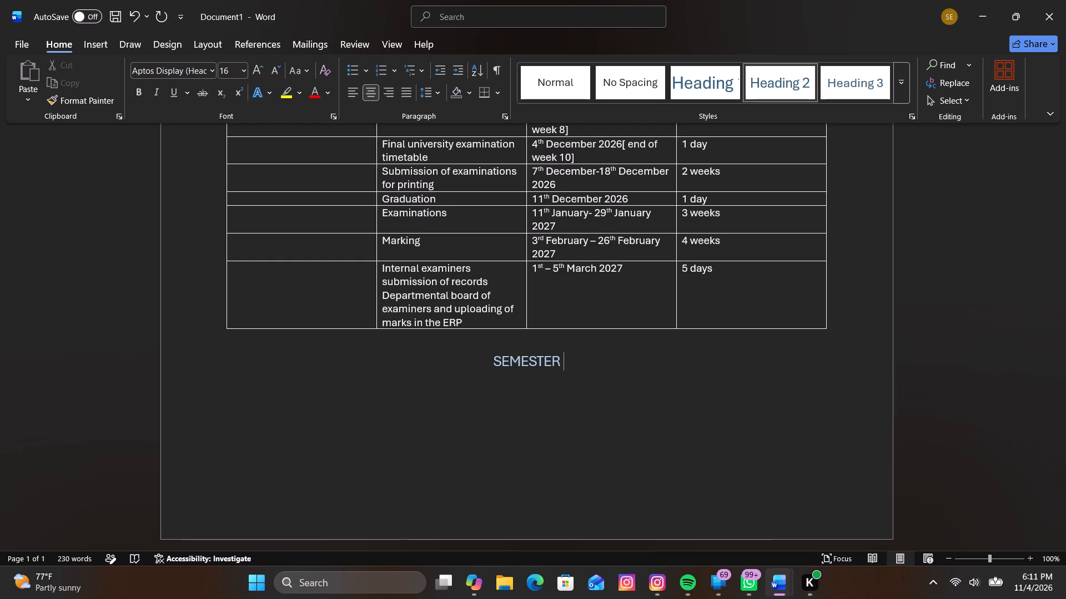
text(II)
key(space)
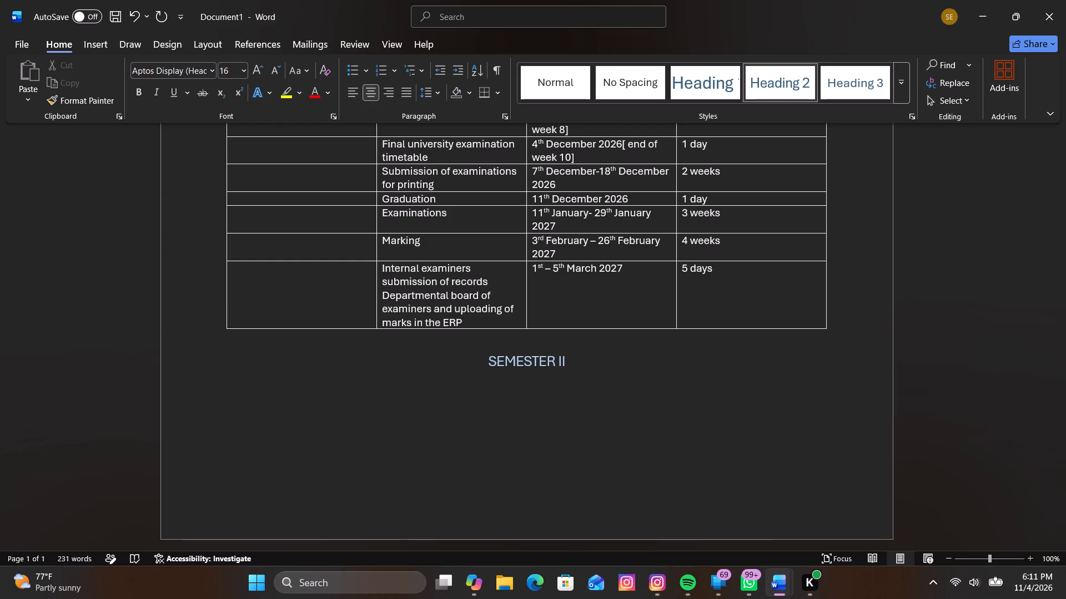
text(202)
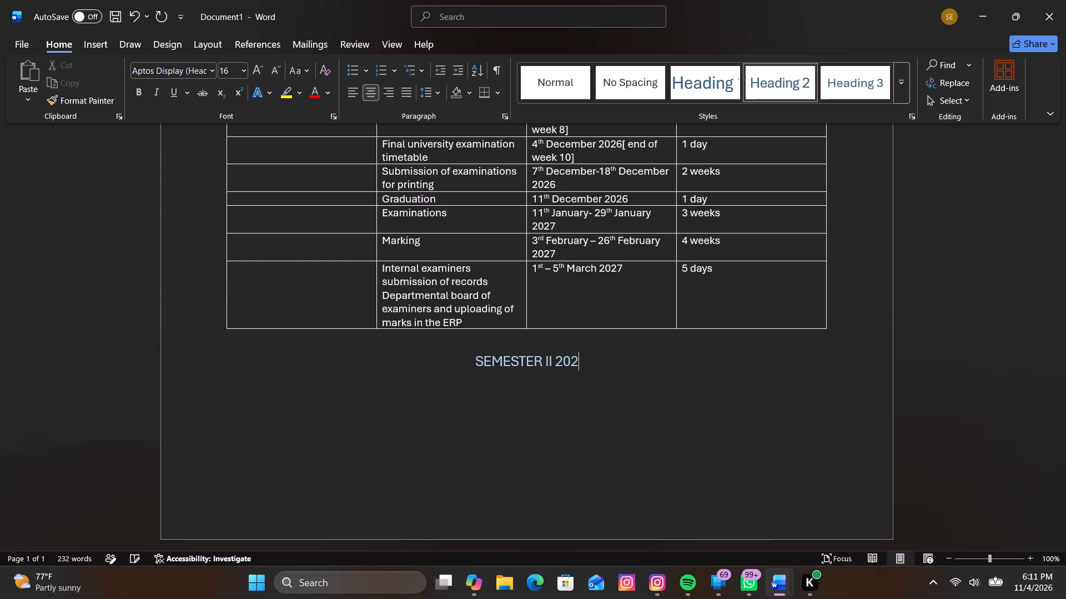
key(6)
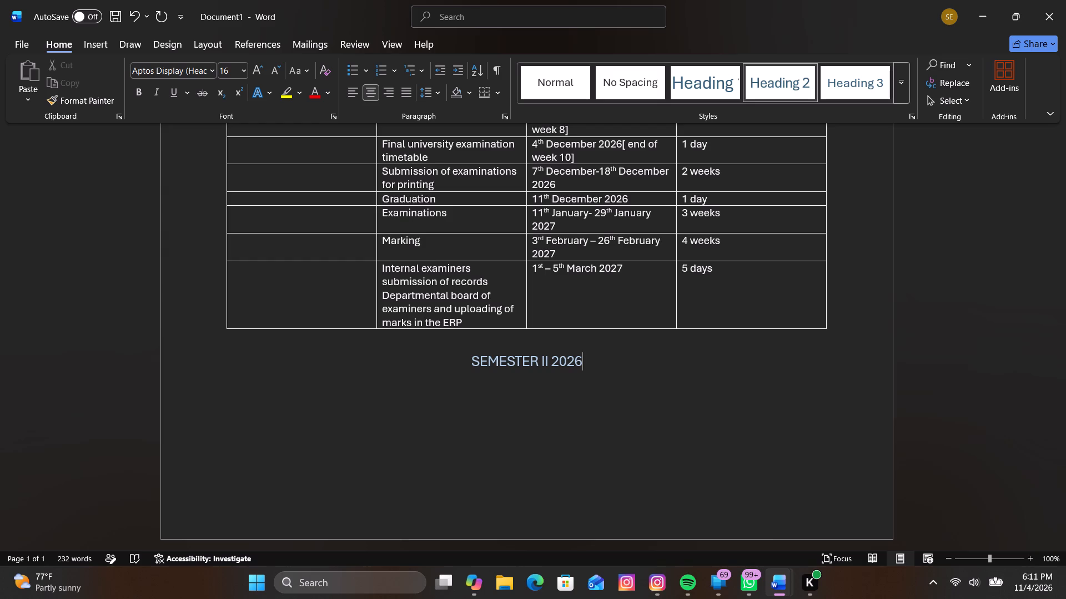
key(slash)
text(202)
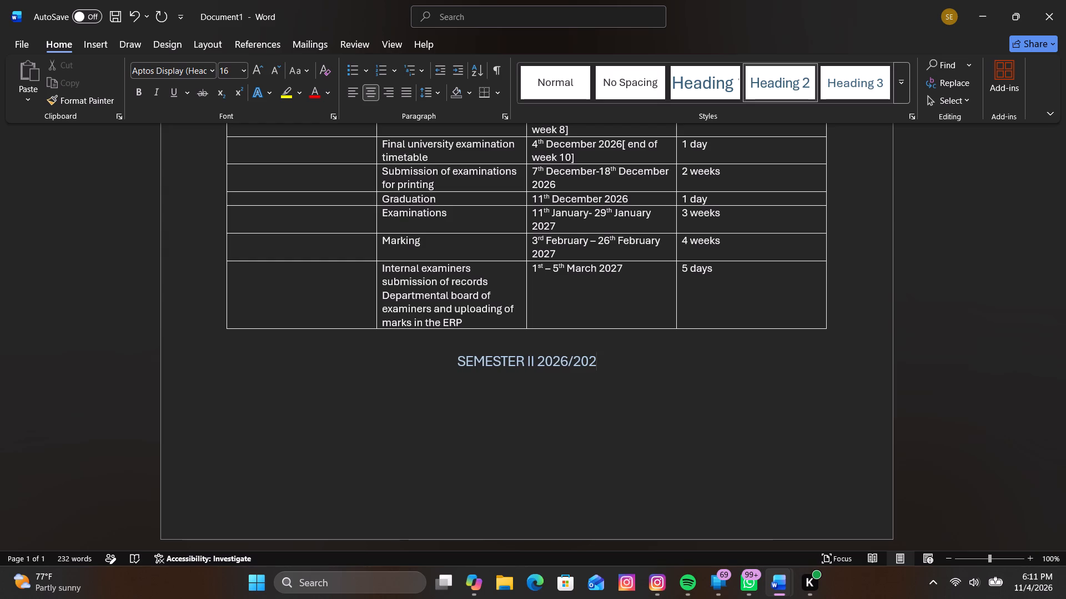
key(7)
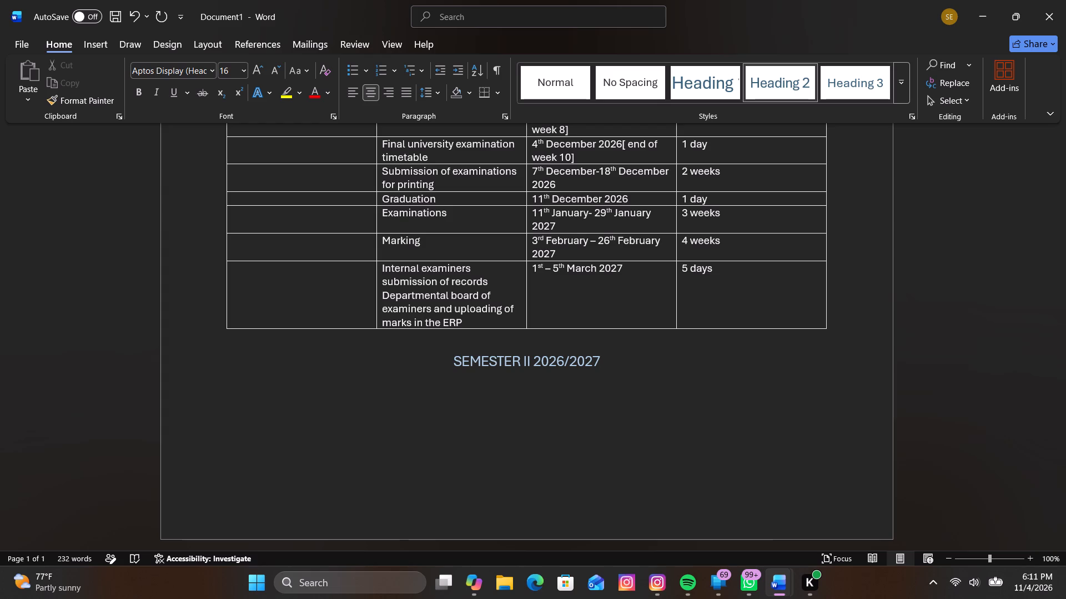
key(space)
text(ACA)
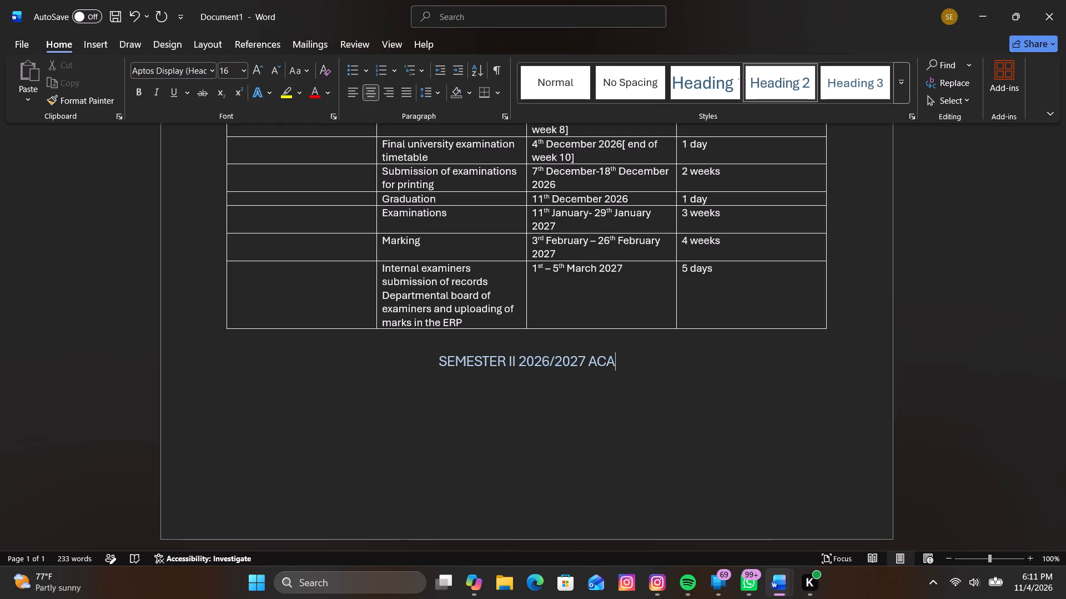
text(DE)
text(MIC)
key(space)
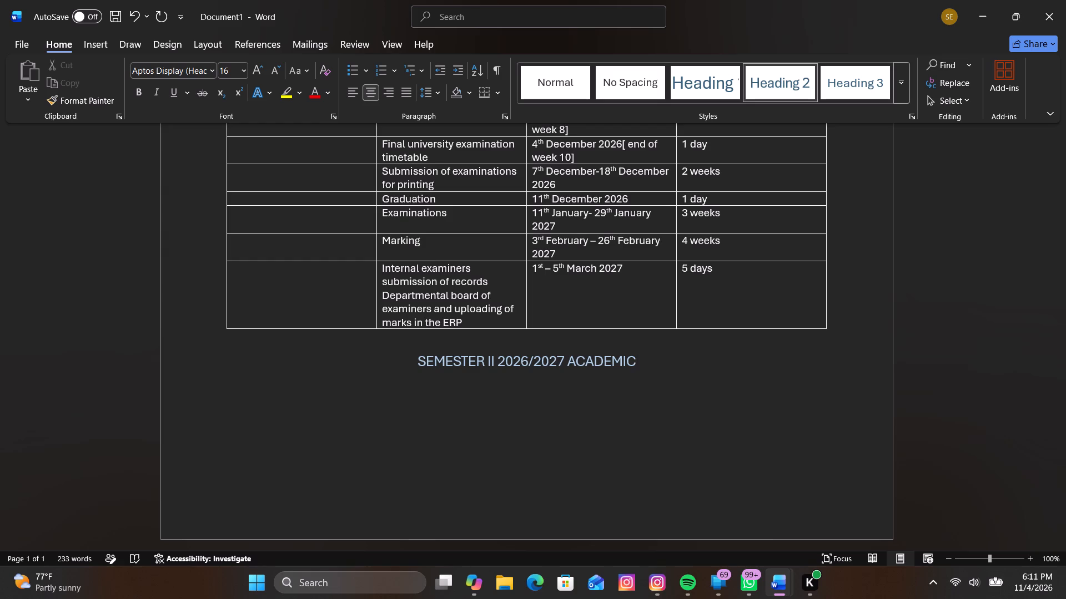
text(YEAR)
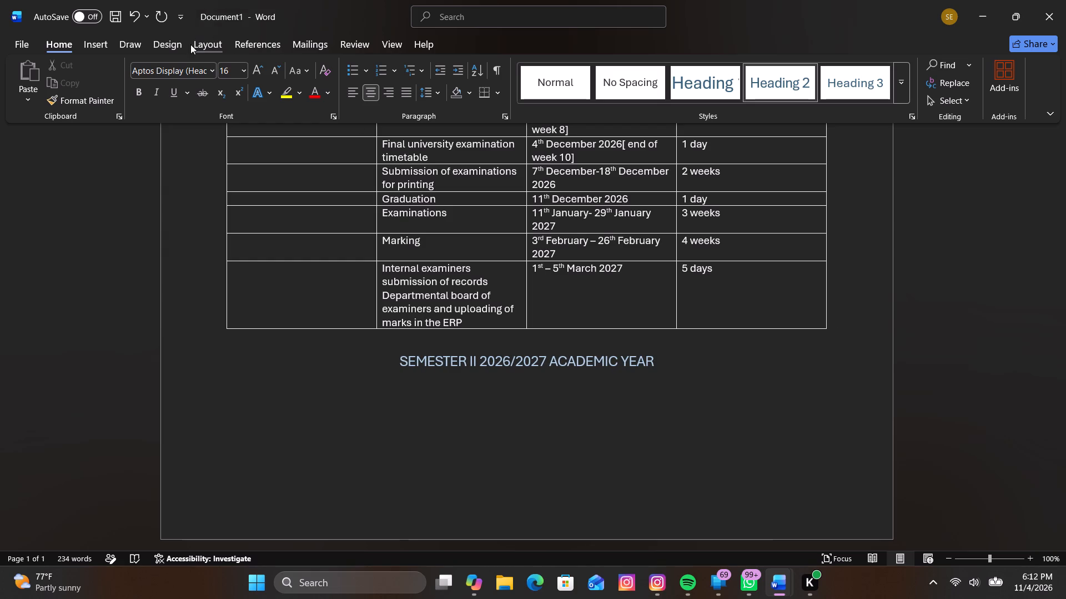
click(355, 92)
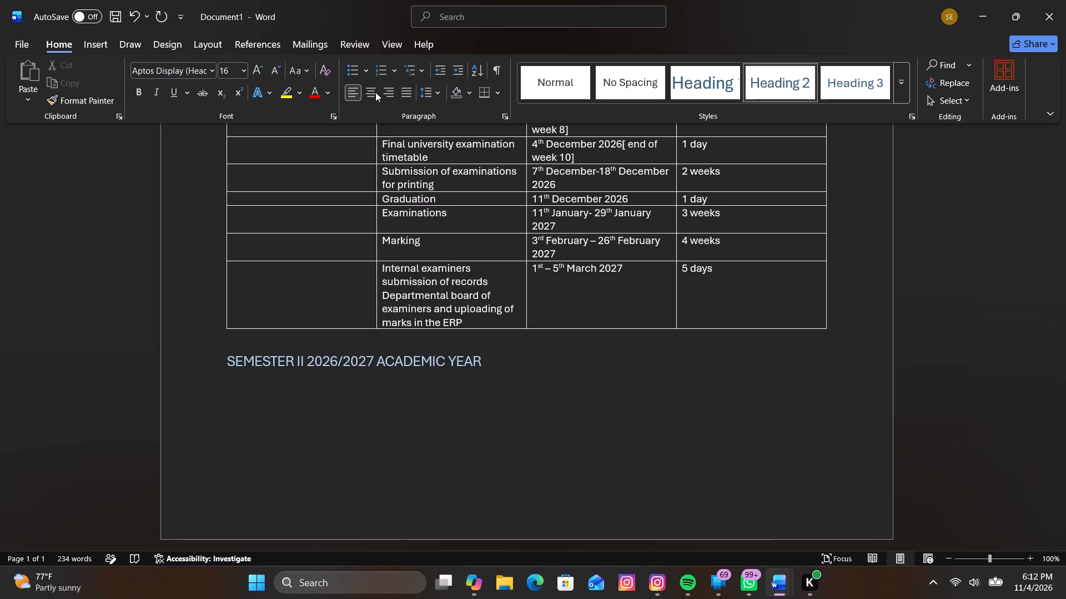
click(375, 92)
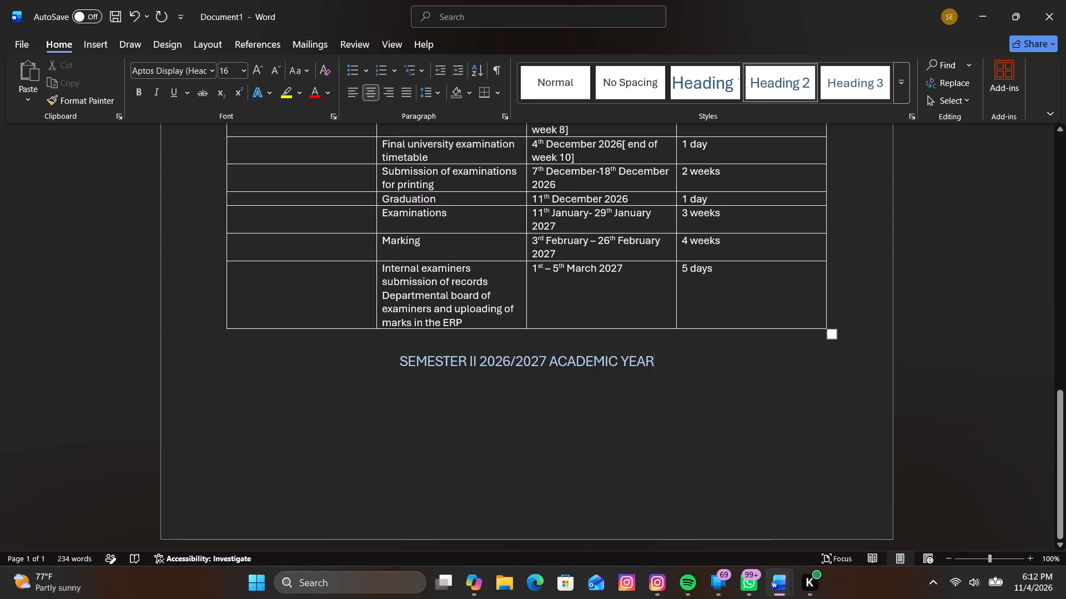
key(Return)
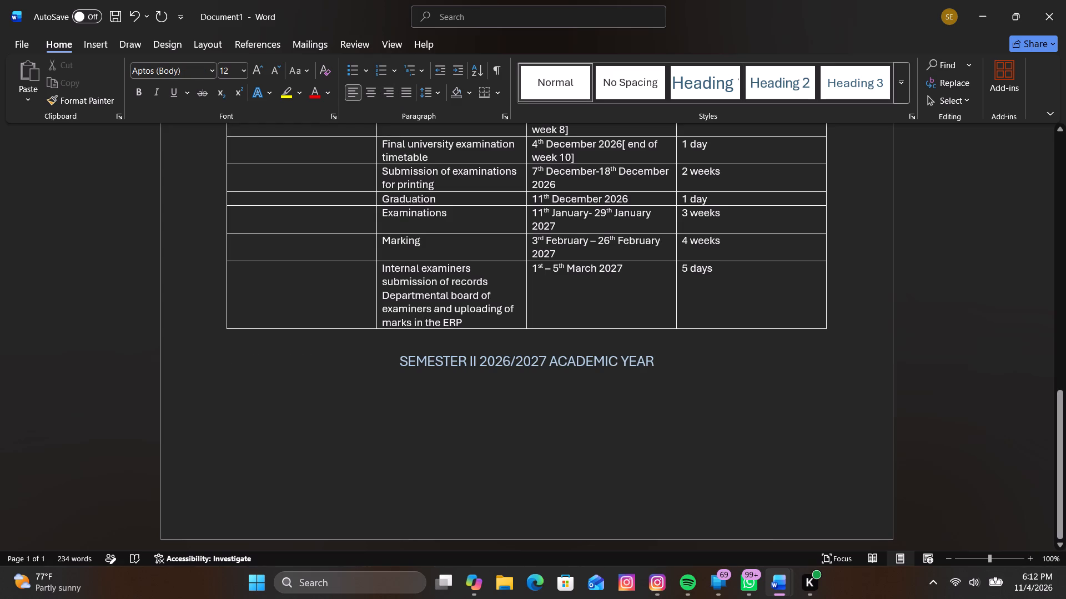
Insert blank lines before the SEMESTER II heading to push it onto the second page.
scroll(572, 464, down, 11)
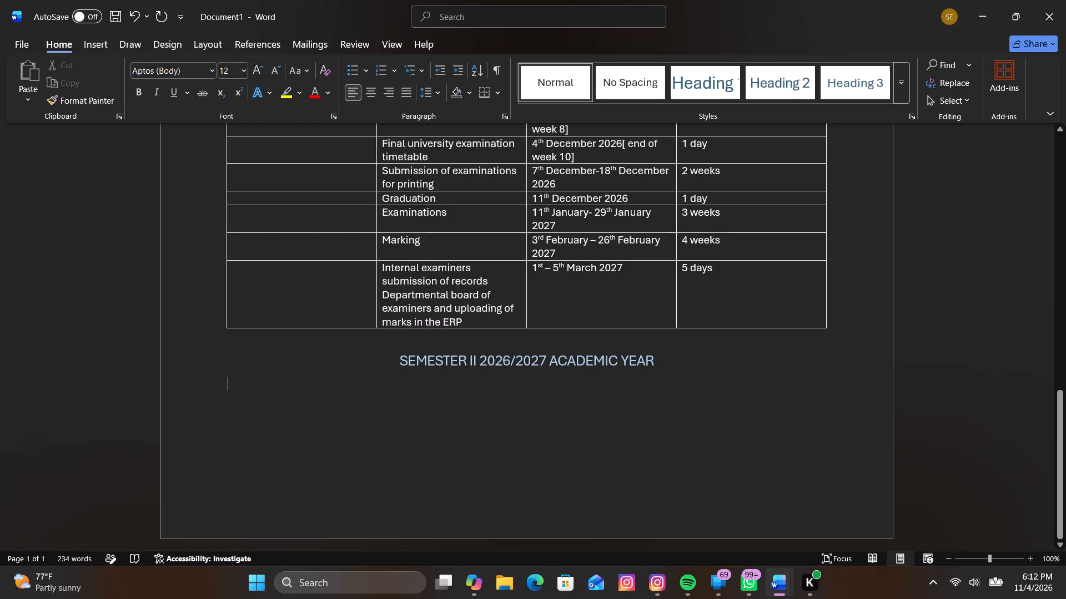
click(394, 353)
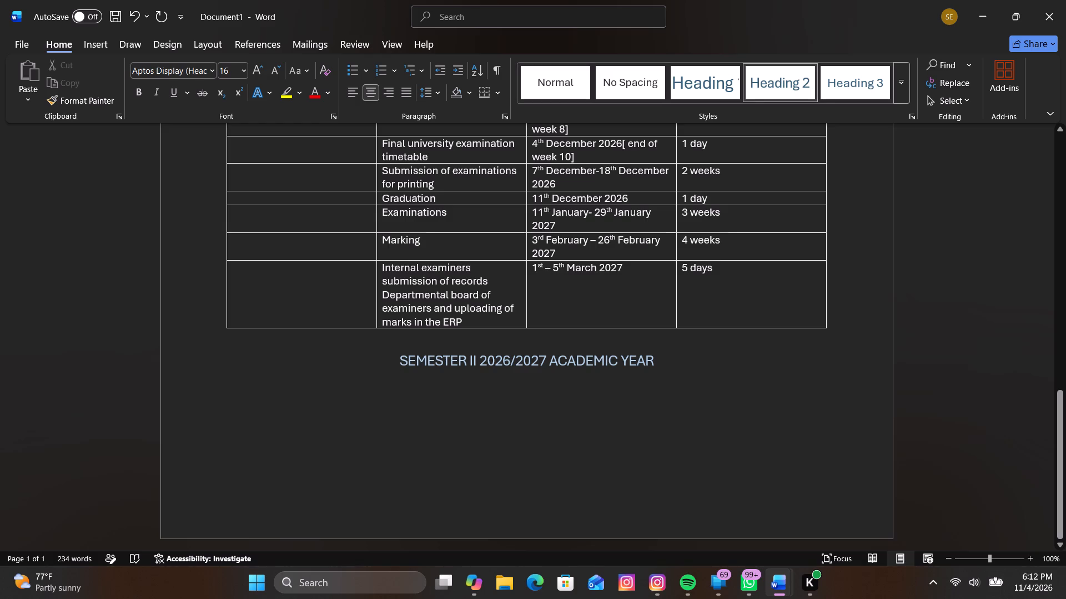
key(Return)
key(Return)
key(Return)
key(Return)
key(Return)
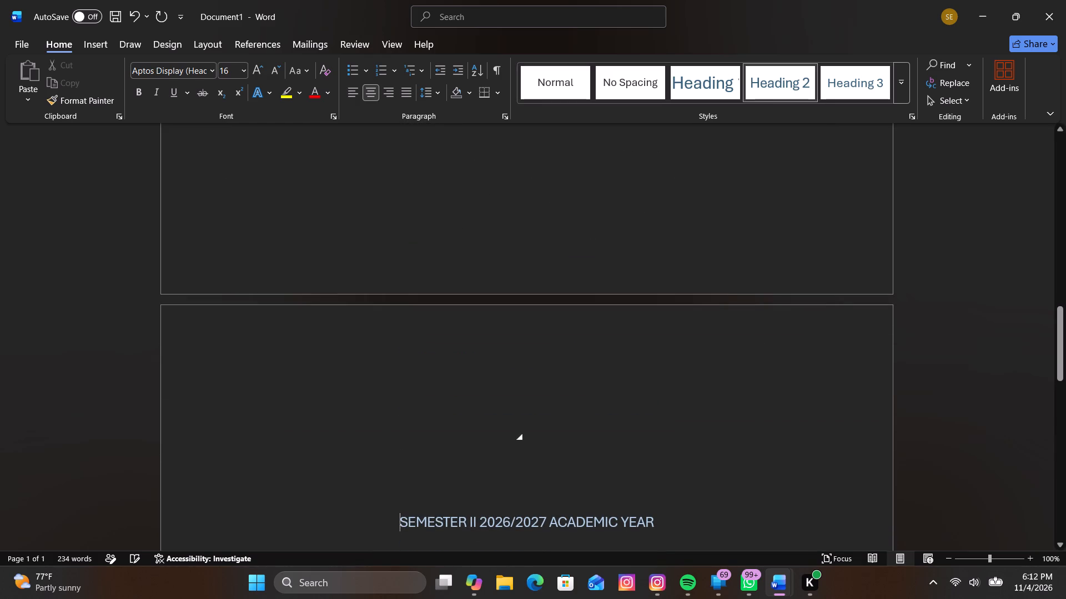
key(BackSpace)
key(BackSpace)
key(BackSpace)
key(BackSpace)
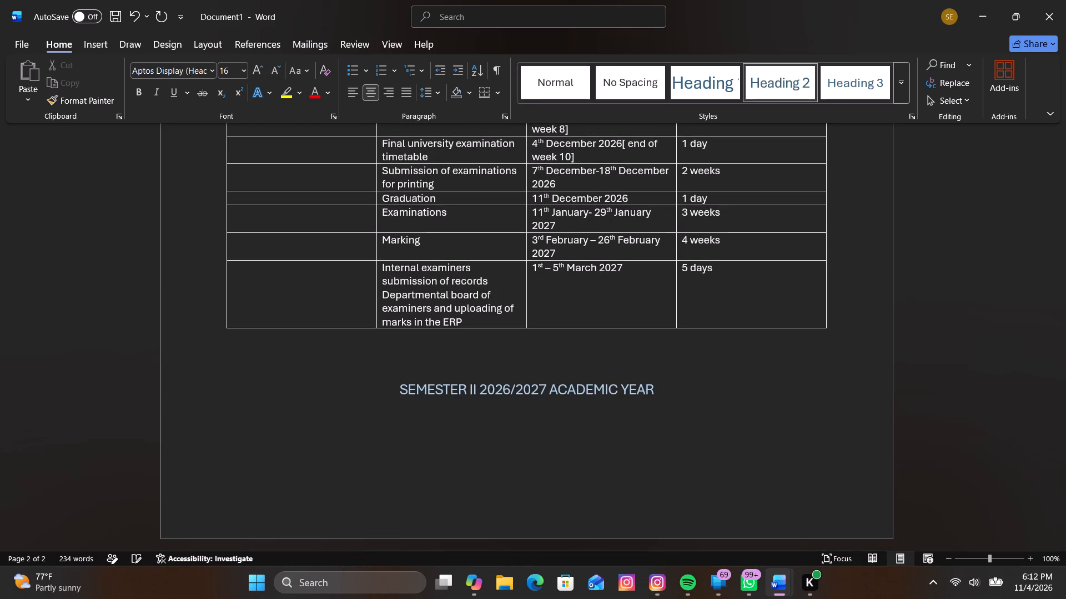
key(Return)
key(Return)
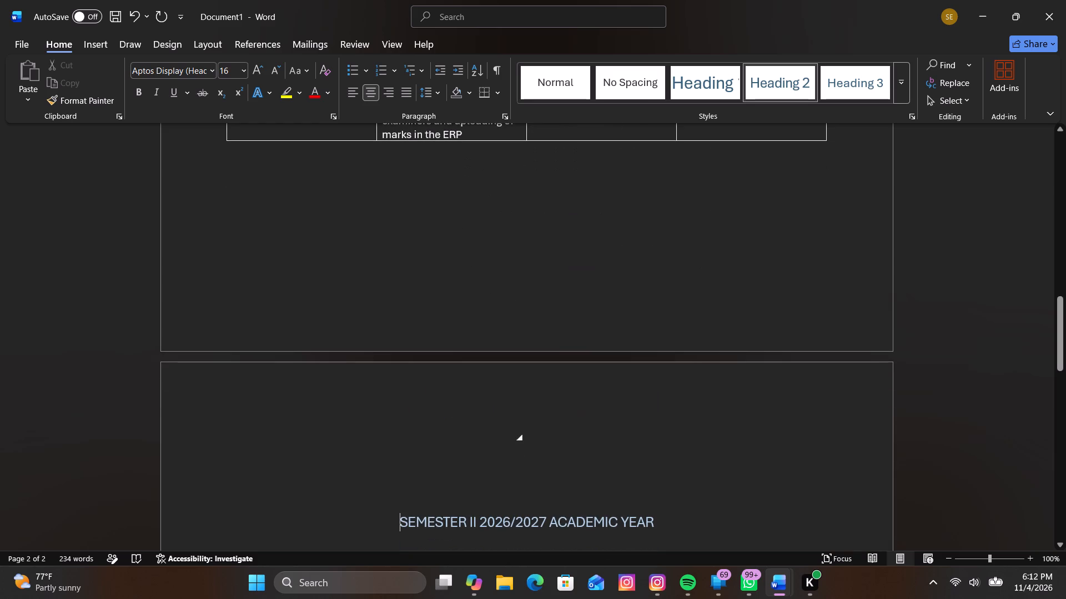
scroll(581, 429, down, 9)
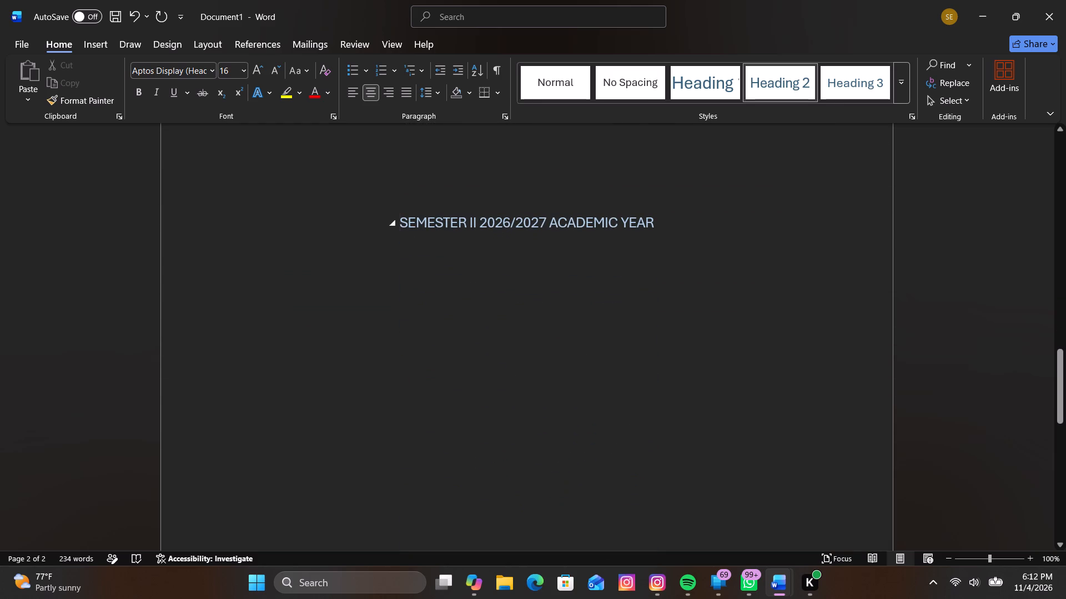
Add two blank lines directly below the SEMESTER II heading on the second page.
click(672, 222)
scroll(685, 241, up, 12)
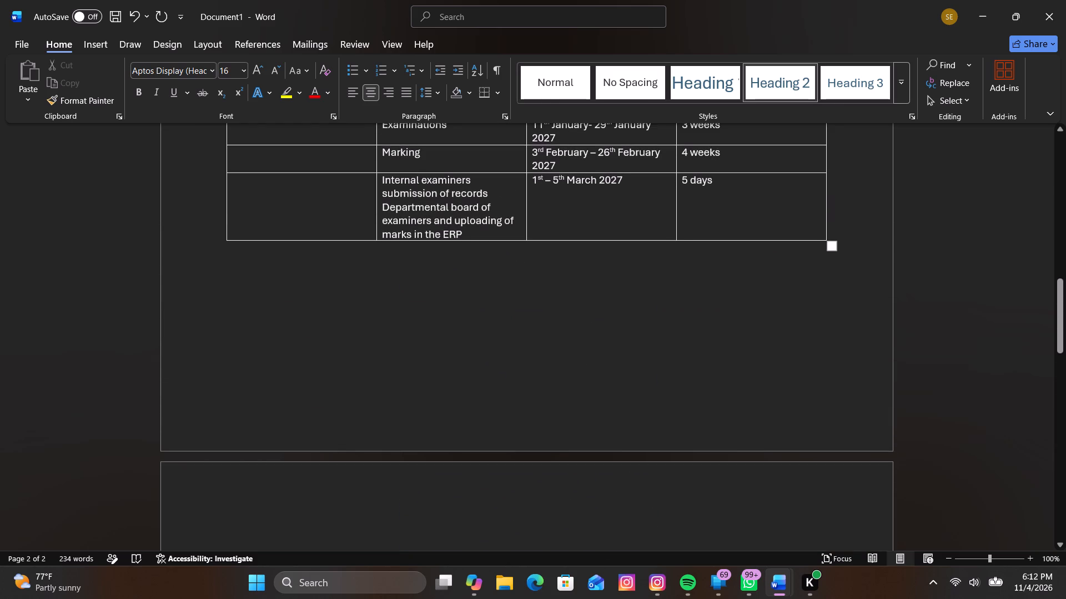
scroll(685, 241, down, 9)
key(Return)
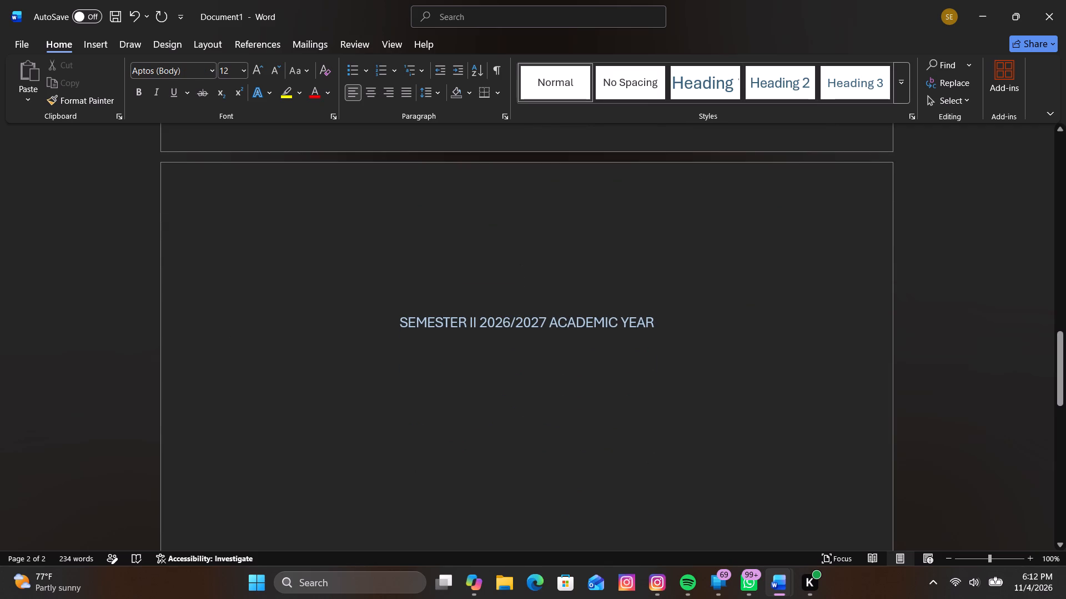
key(Return)
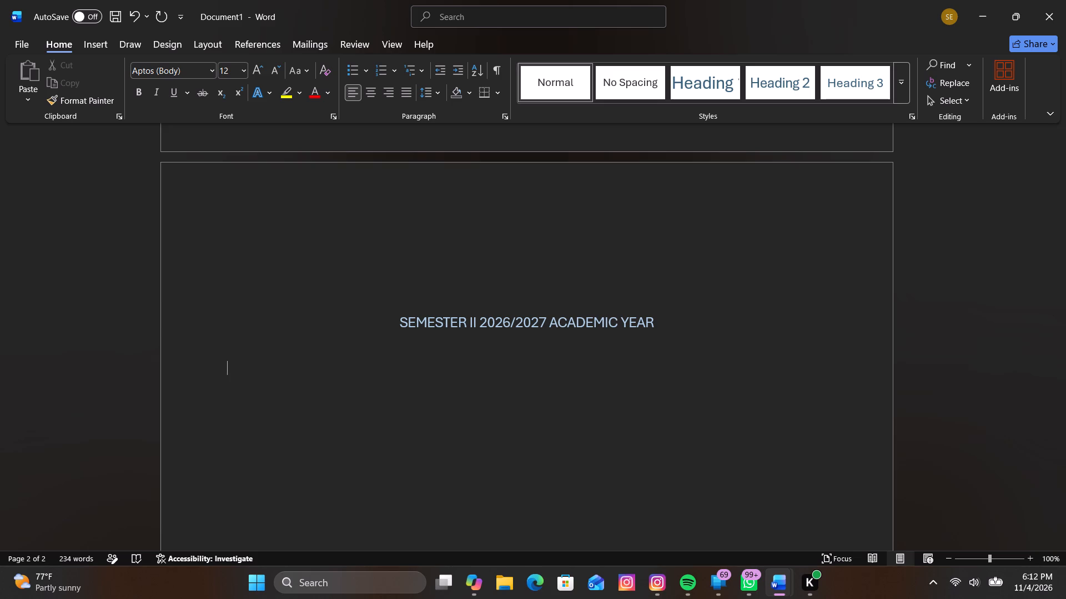
Insert a table with 4 columns and 14 rows below the SEMESTER II heading on the second page.
click(92, 42)
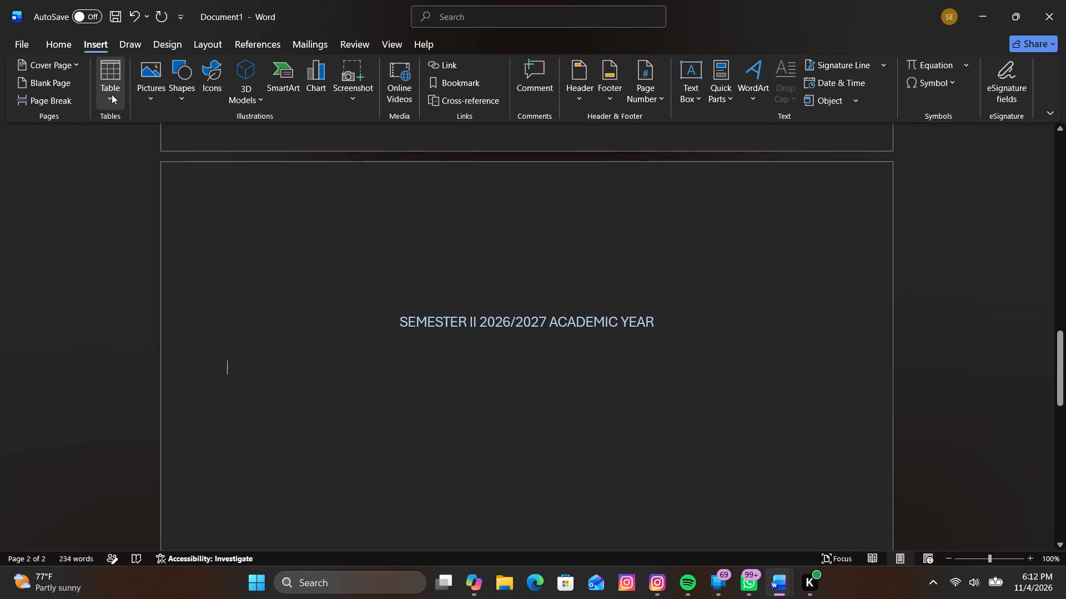
click(112, 94)
click(177, 258)
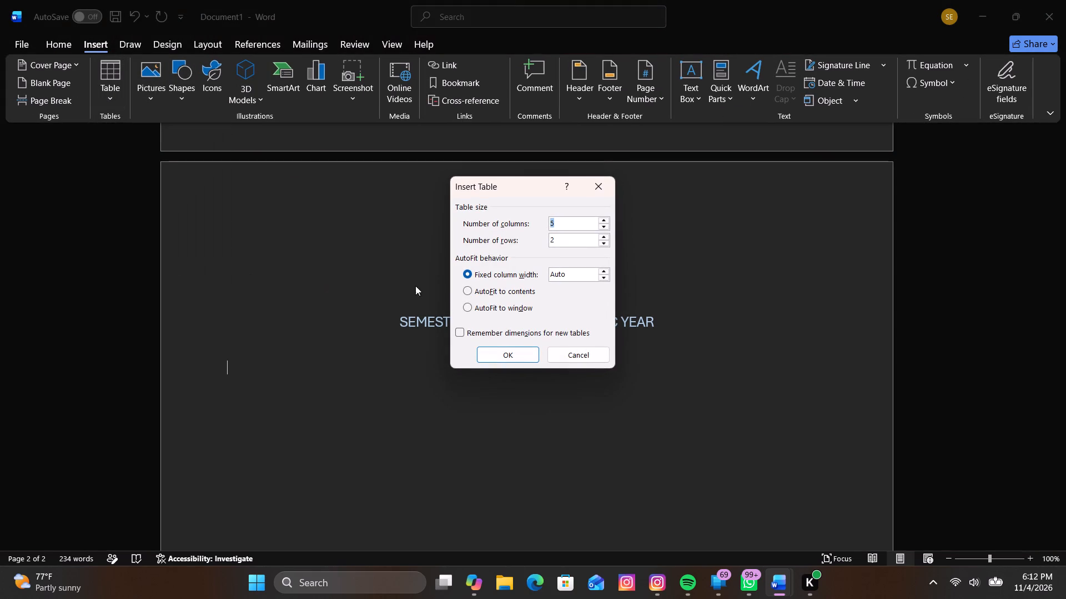
click(605, 225)
triple_click(604, 235)
triple_click(604, 235)
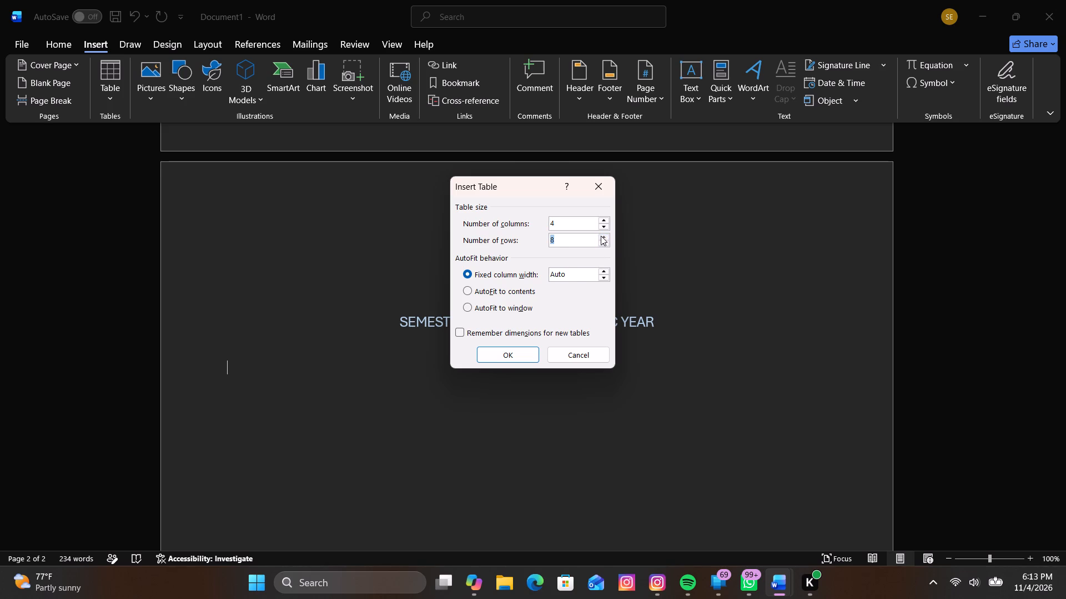
click(600, 236)
triple_click(600, 236)
triple_click(600, 236)
click(512, 354)
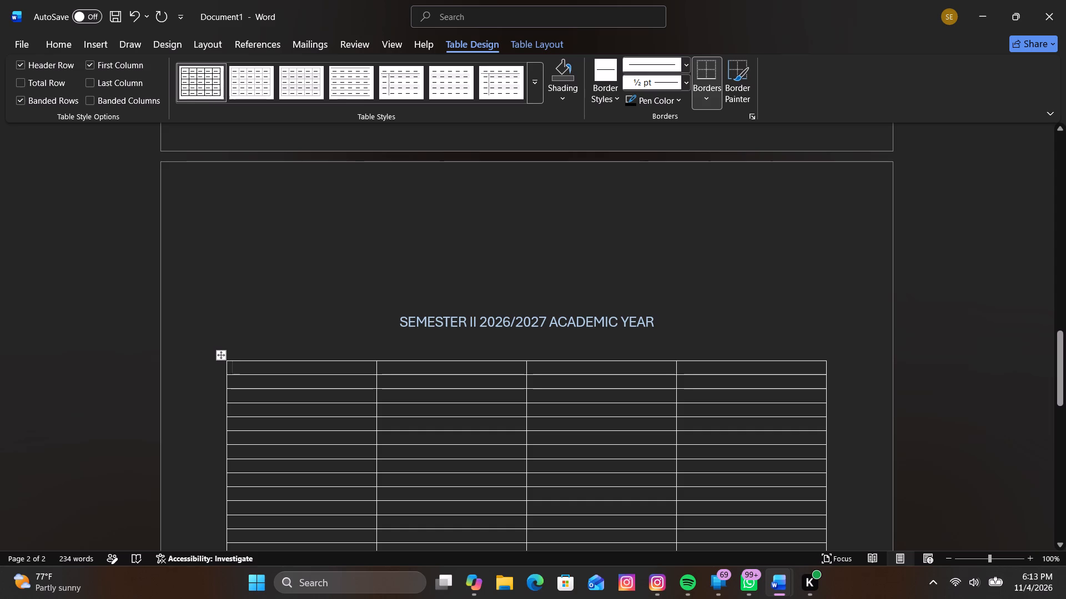
Enter "Semester 2 2026/2027 Academic year" in the first cell of the new table's first row.
click(298, 368)
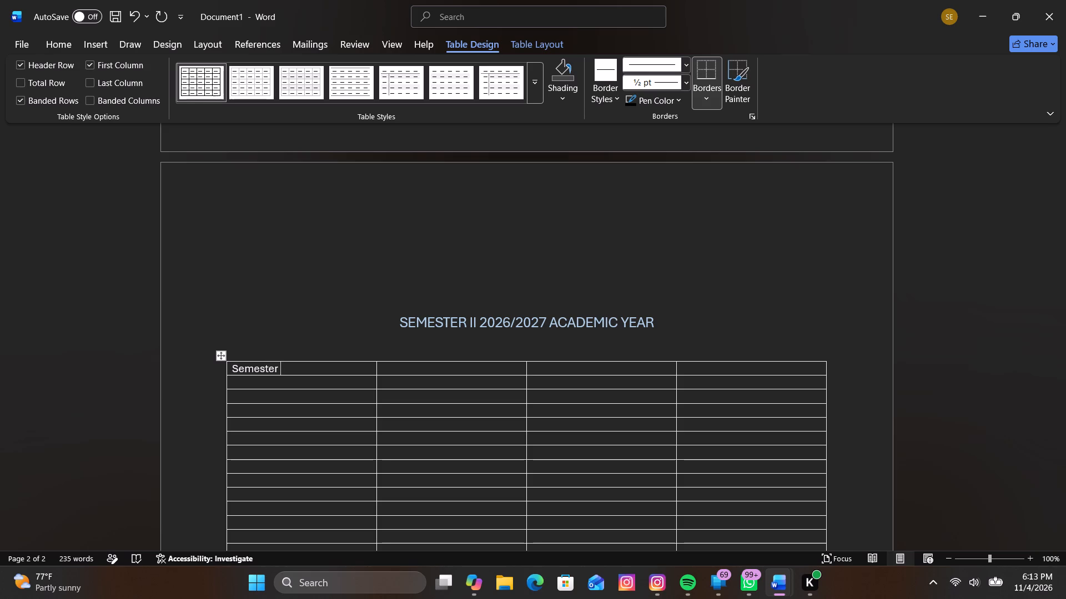
text(2)
key(space)
text(202)
key(6)
text(/2027)
key(space)
text(cademic)
key(space)
text(year)
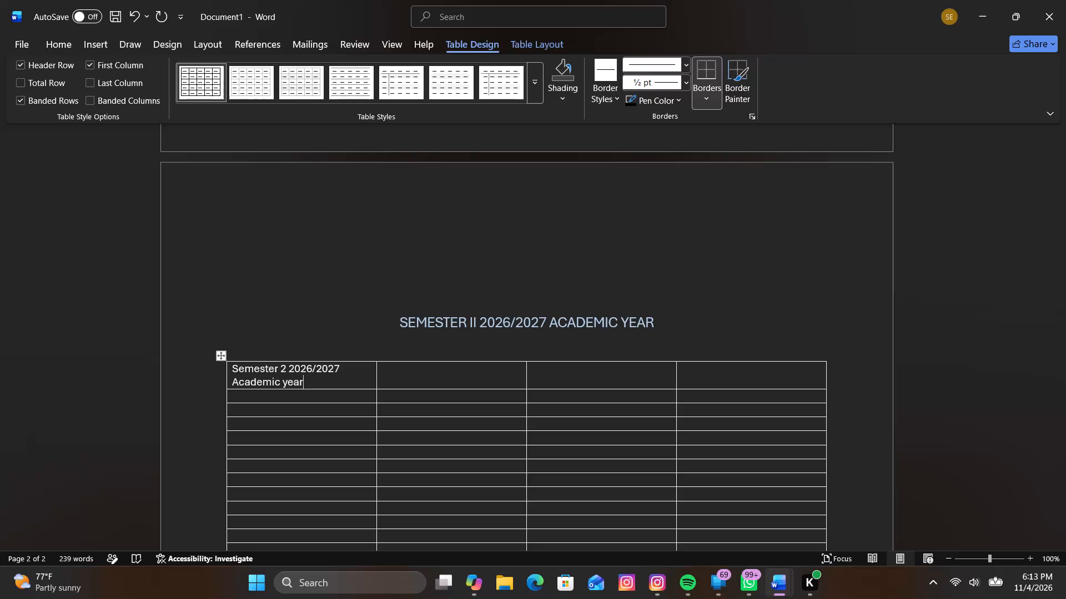
Enter the activity "Reporting and course registration" in the second column of the first row.
click(450, 377)
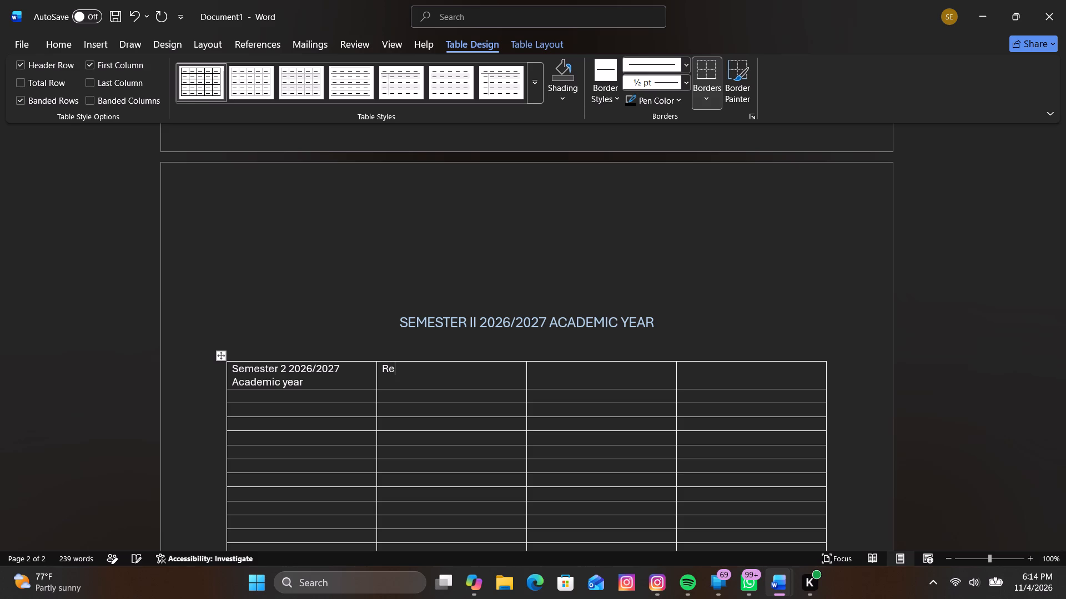
text(rting)
key(space)
text(and course)
key(space)
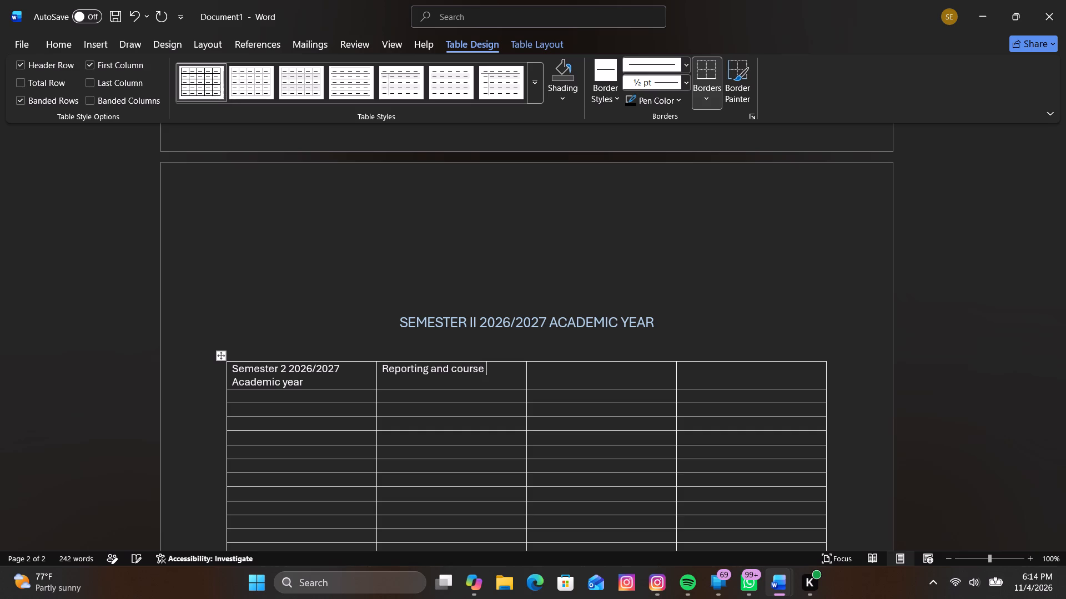
text(re)
text(gistration)
Complete the Reporting and course registration row with the dates "1st – 12th February 2027" and the period "2 weeks".
click(559, 375)
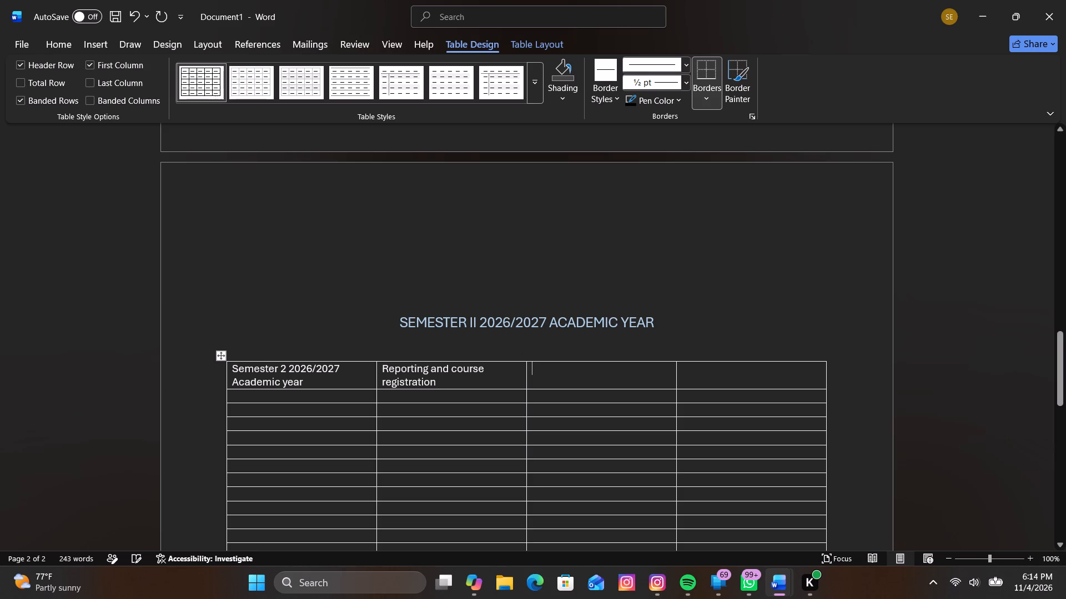
key(1)
text(st)
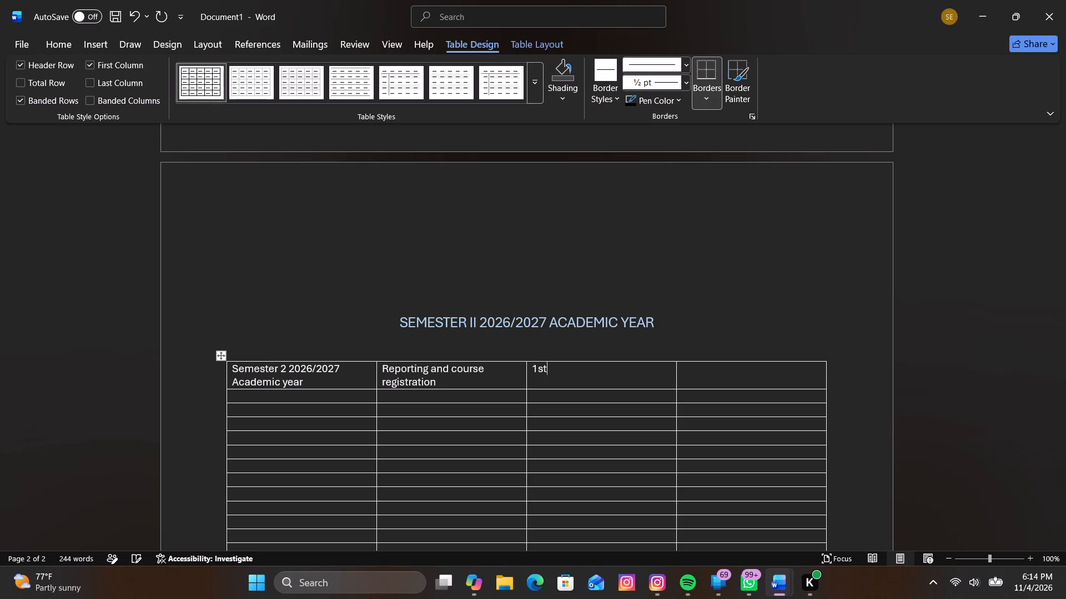
key(space)
text(-)
key(space)
text(12)
text(th)
key(space)
key(space)
text(202)
key(7)
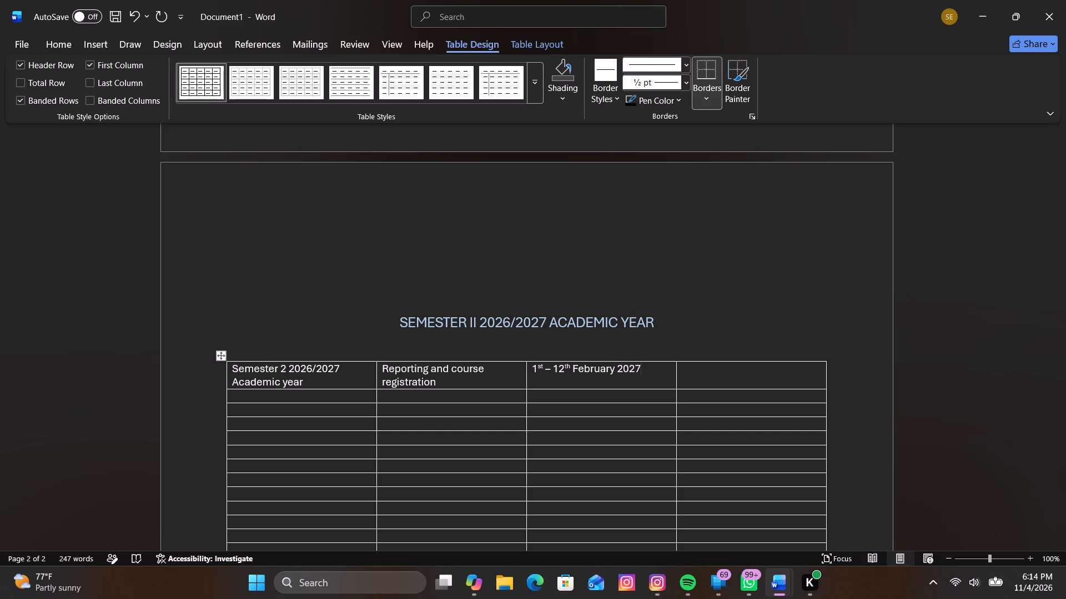
click(738, 375)
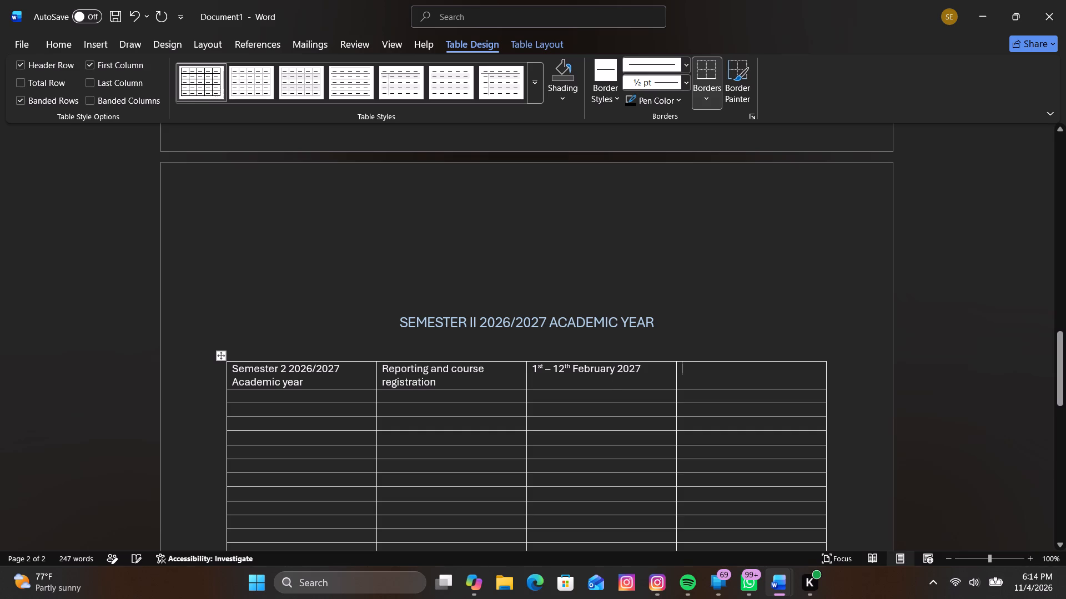
text(2 weeks)
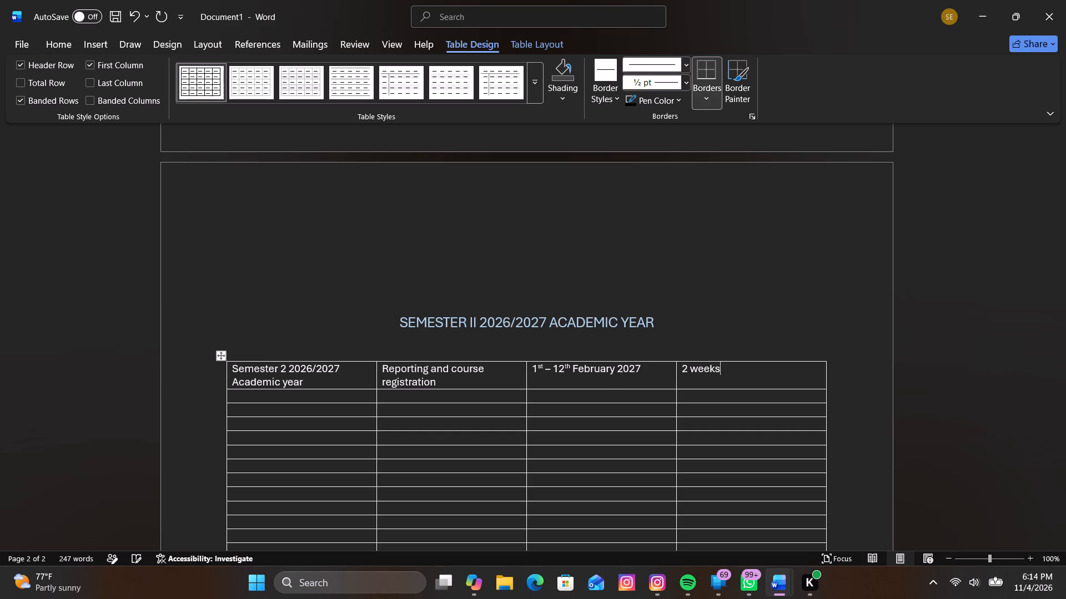
Add the activity "Lectures" in the second row with the dates "1st February – 26th April 2027".
click(404, 396)
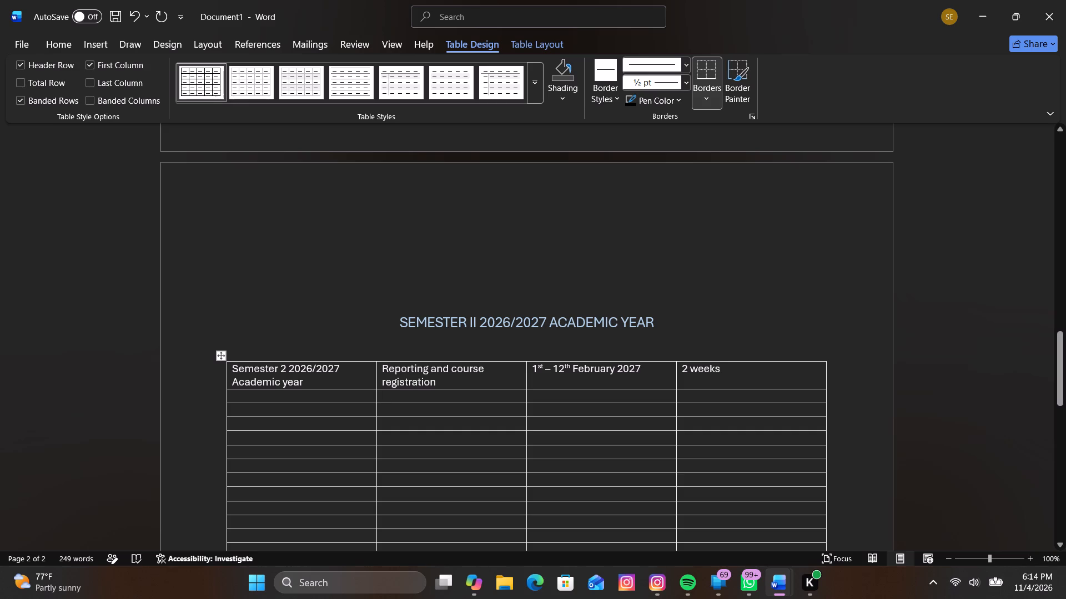
text(ectures)
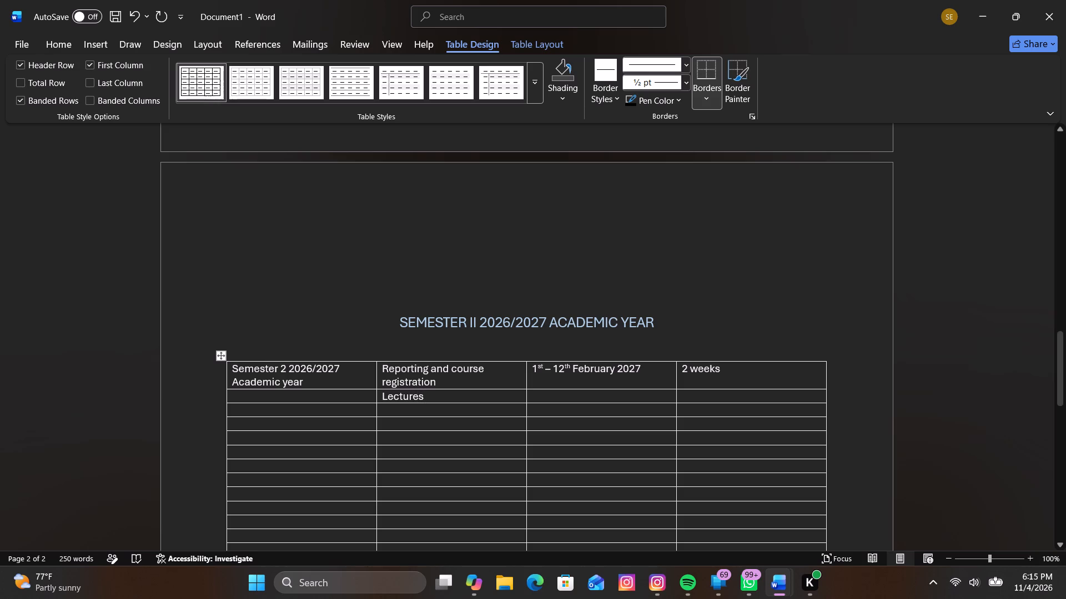
click(565, 399)
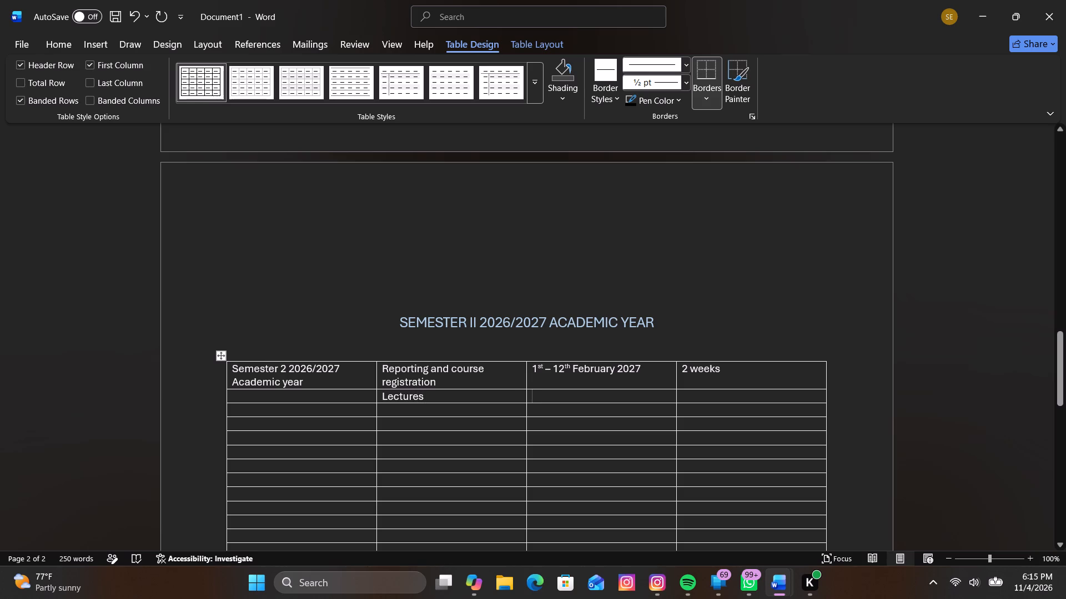
text(1)
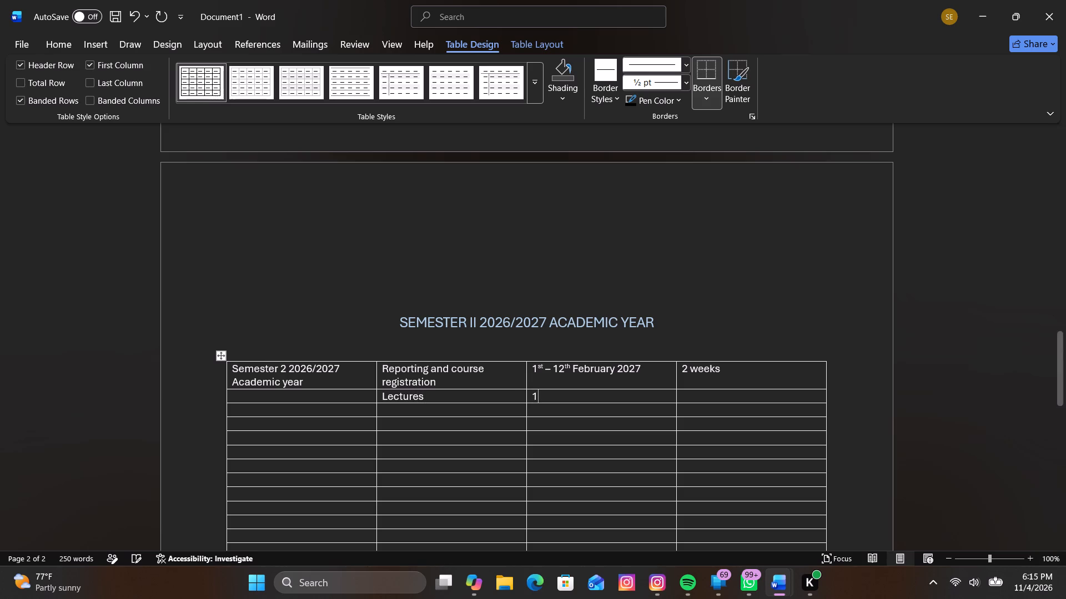
key(space)
key(BackSpace)
text(st)
key(space)
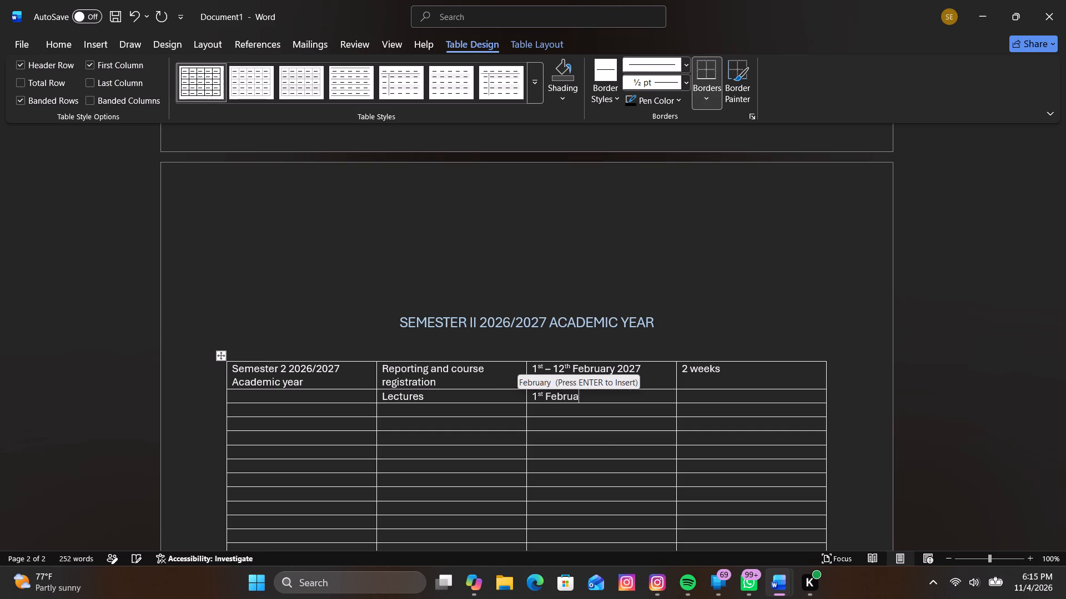
text(ry)
key(space)
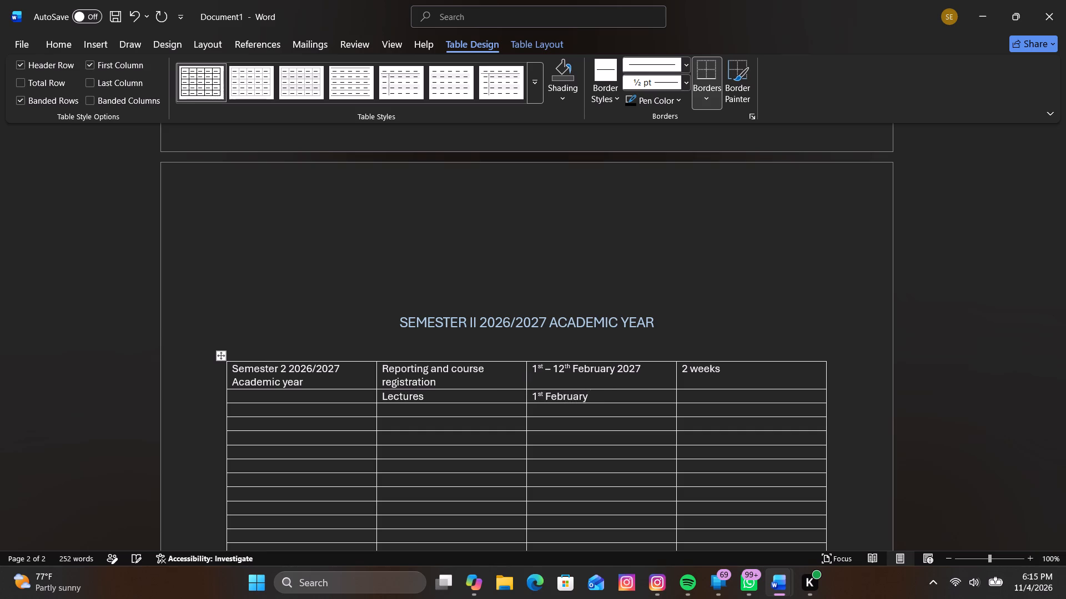
text(-)
key(space)
text(26th)
key(space)
key(a)
text(ril)
key(space)
text(2027)
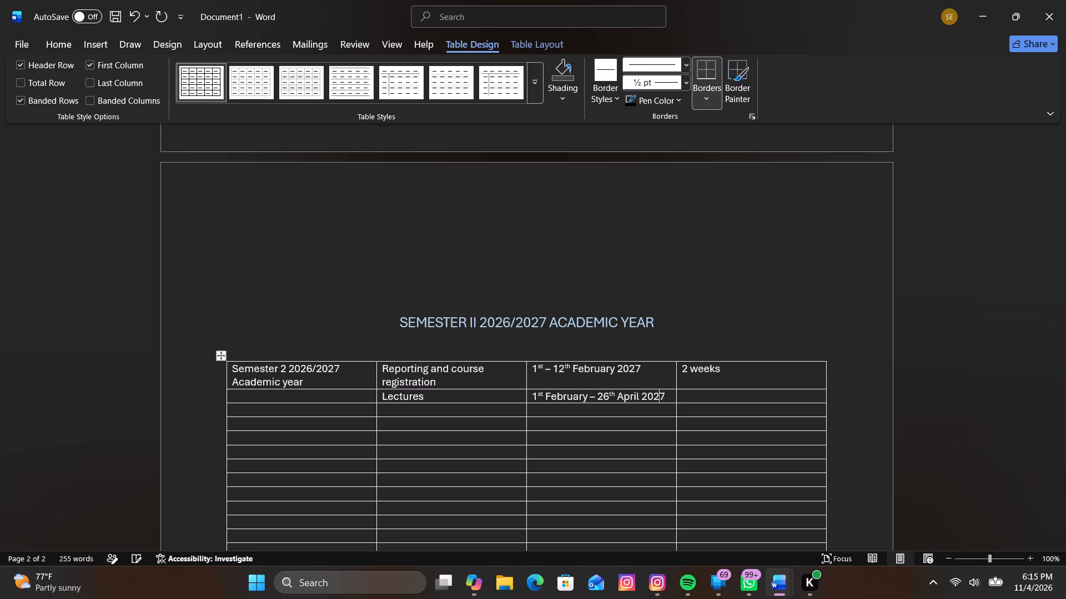
Enter the period "11 weeks" in the last column of the Lectures row.
click(706, 398)
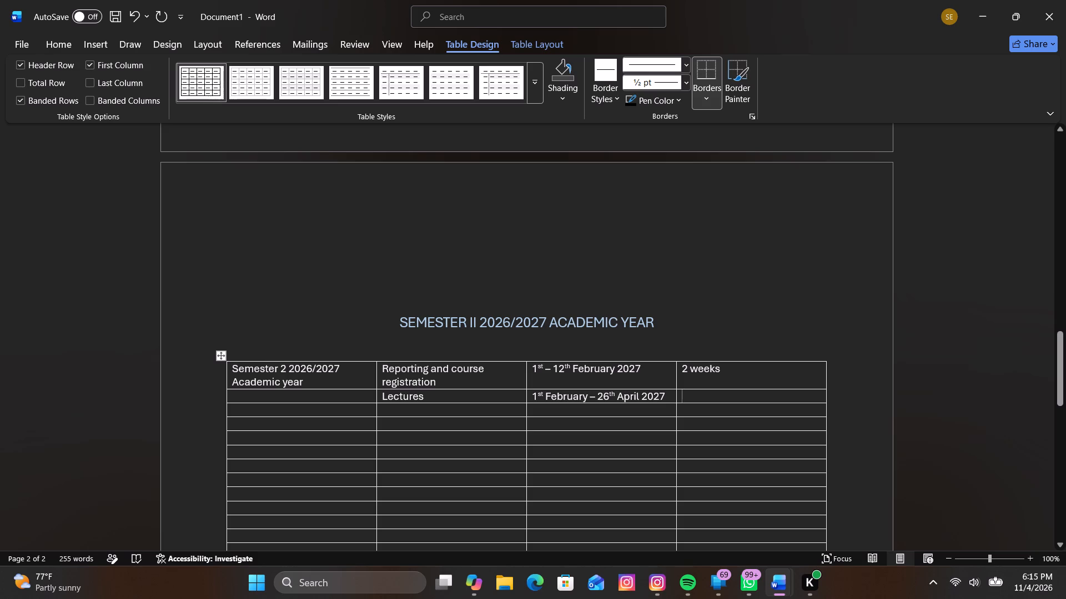
text(11)
key(space)
text(weeks)
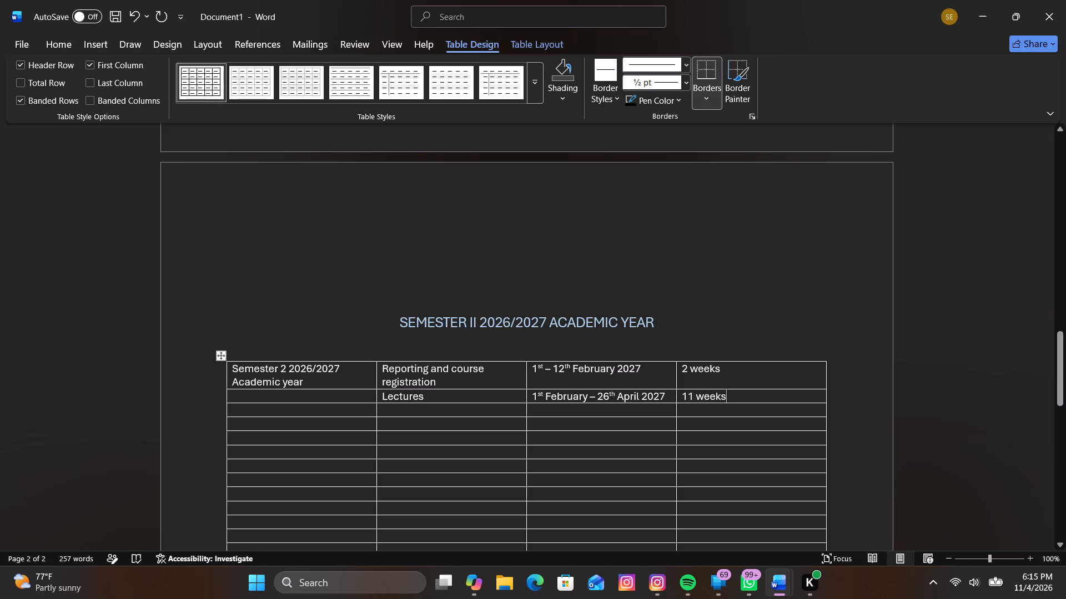
Add the activity "CAT 1" in the second column of the third row.
click(466, 407)
text(CAT)
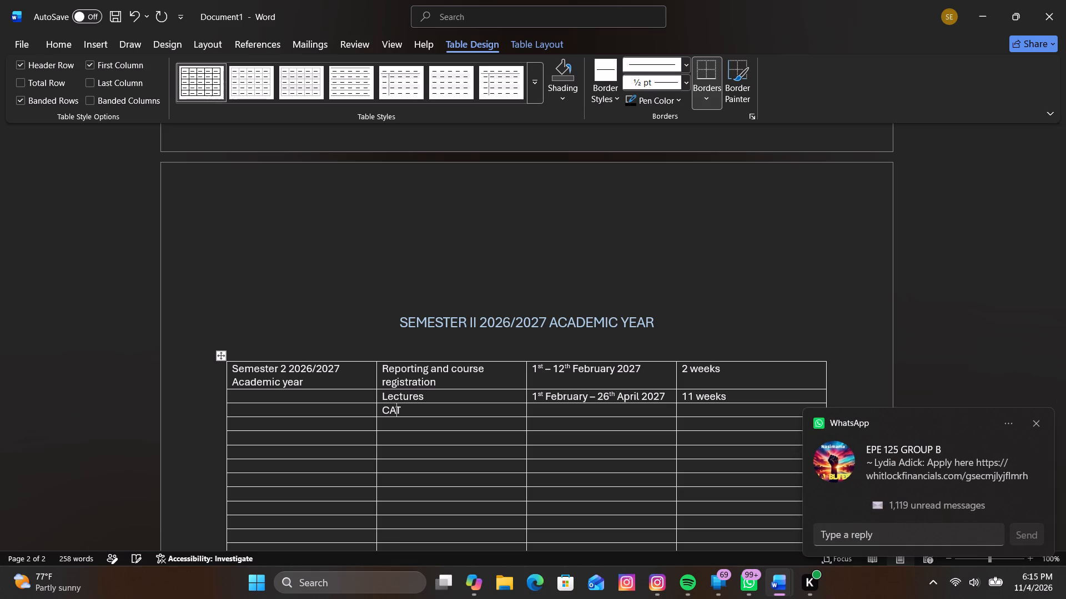
key(space)
key(1)
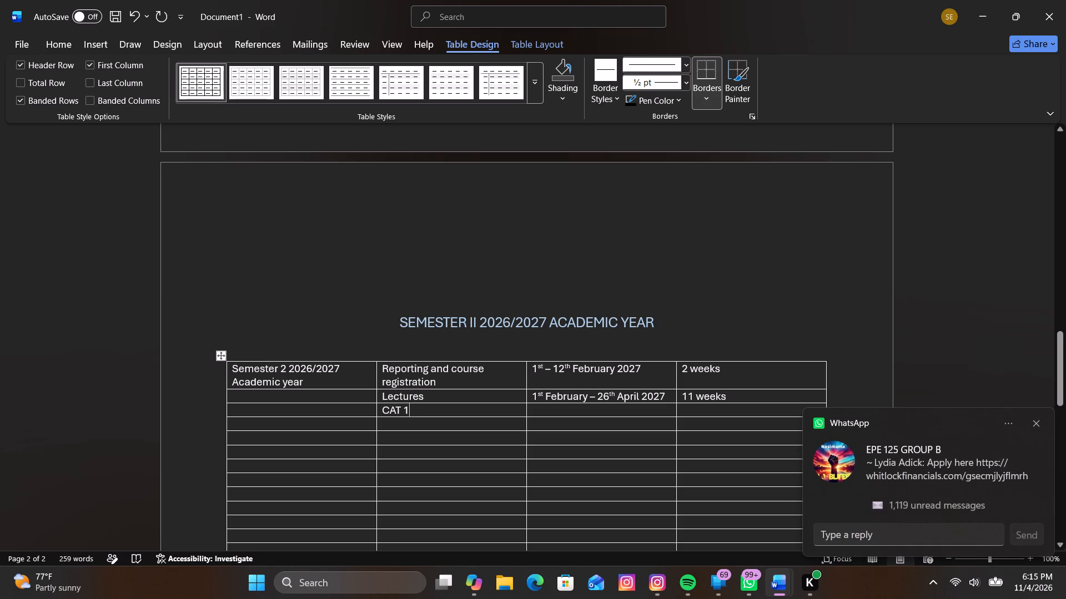
Complete the CAT 1 row with the dates "22nd – 26th February 2027" and the period "5 days".
click(582, 410)
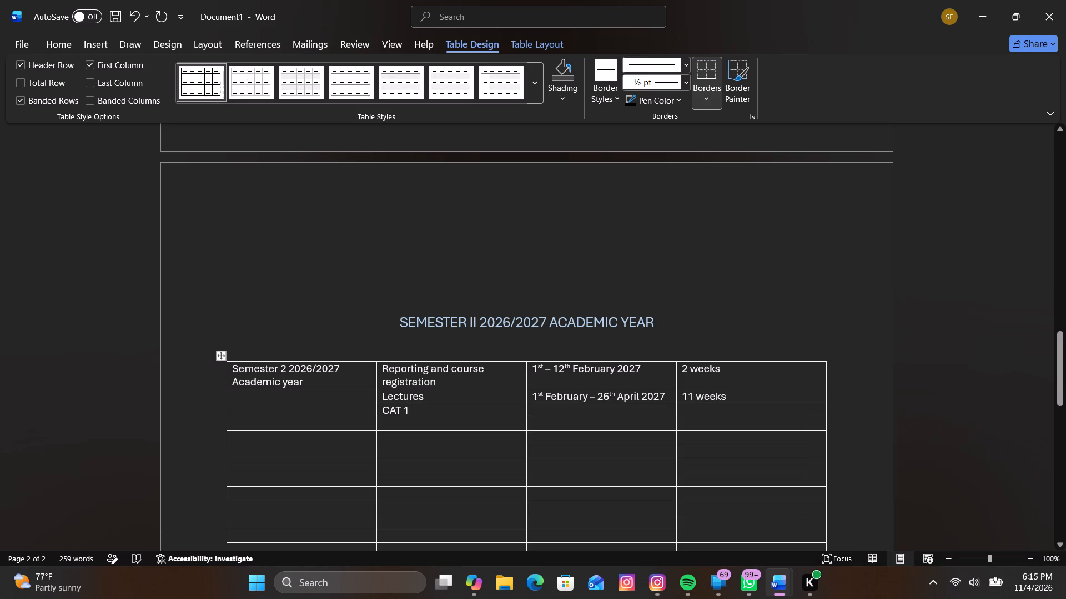
text(22)
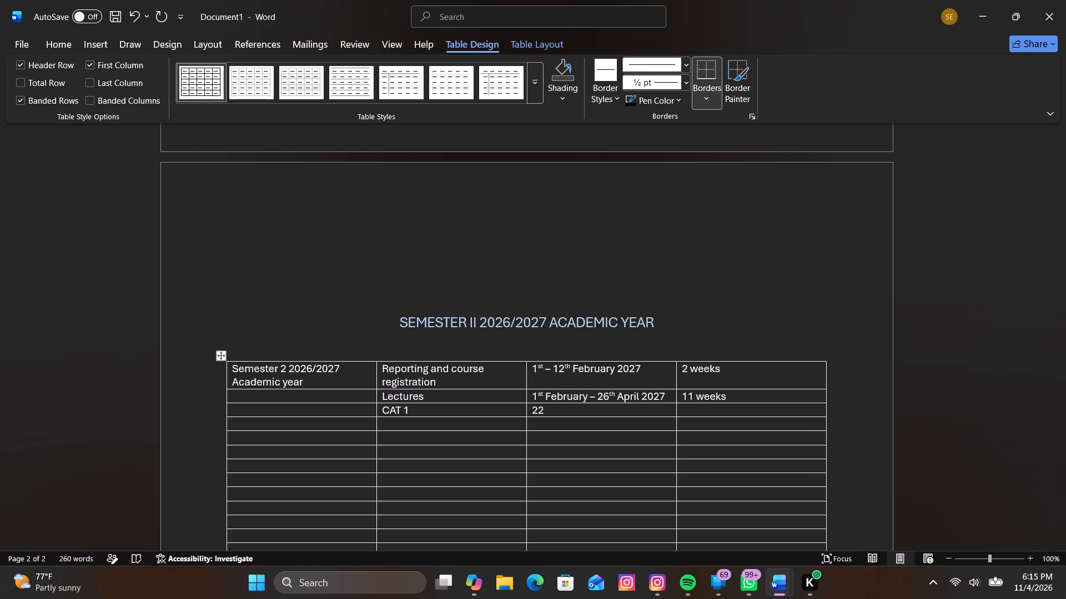
text(nd)
key(space)
text(-n)
key(BackSpace)
key(space)
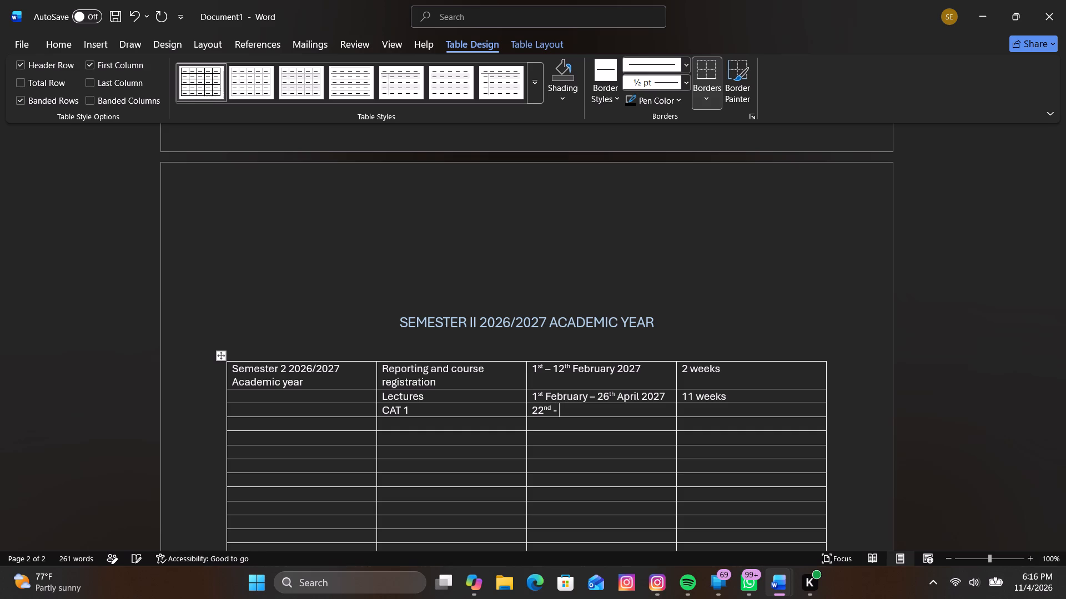
text(26th)
key(space)
text(ebruary)
key(space)
text(2027)
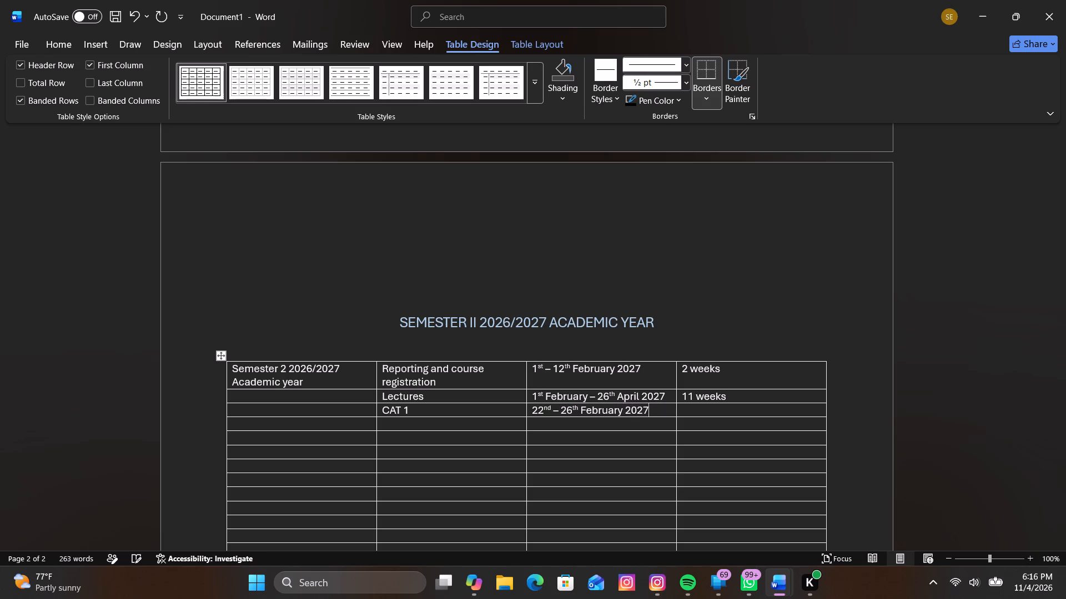
click(690, 409)
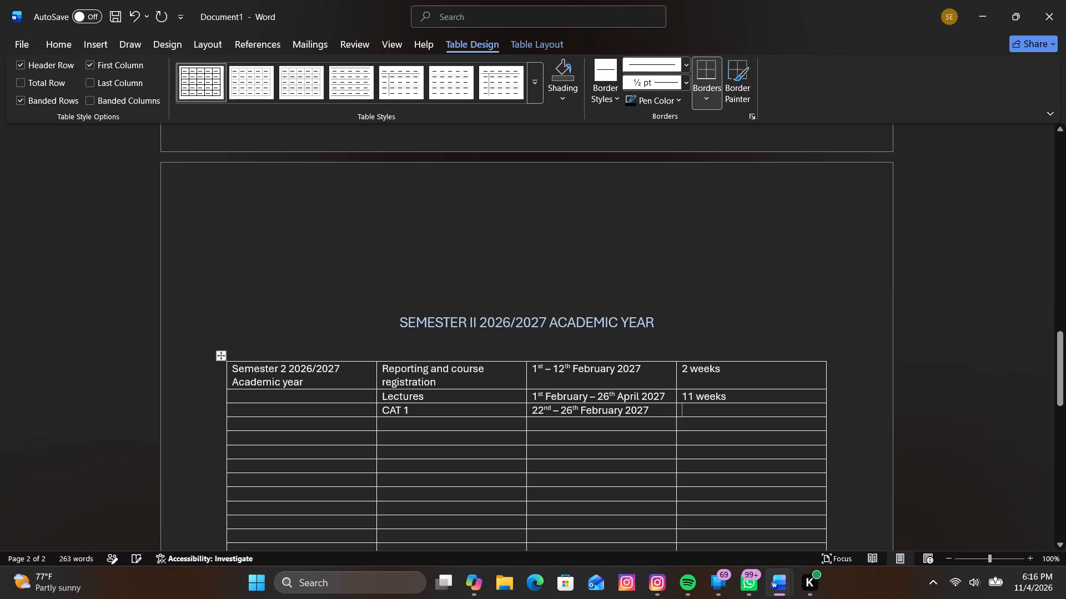
text(5 days)
Add the activity "Fee payment at 50%" in the row below CAT 1.
click(456, 425)
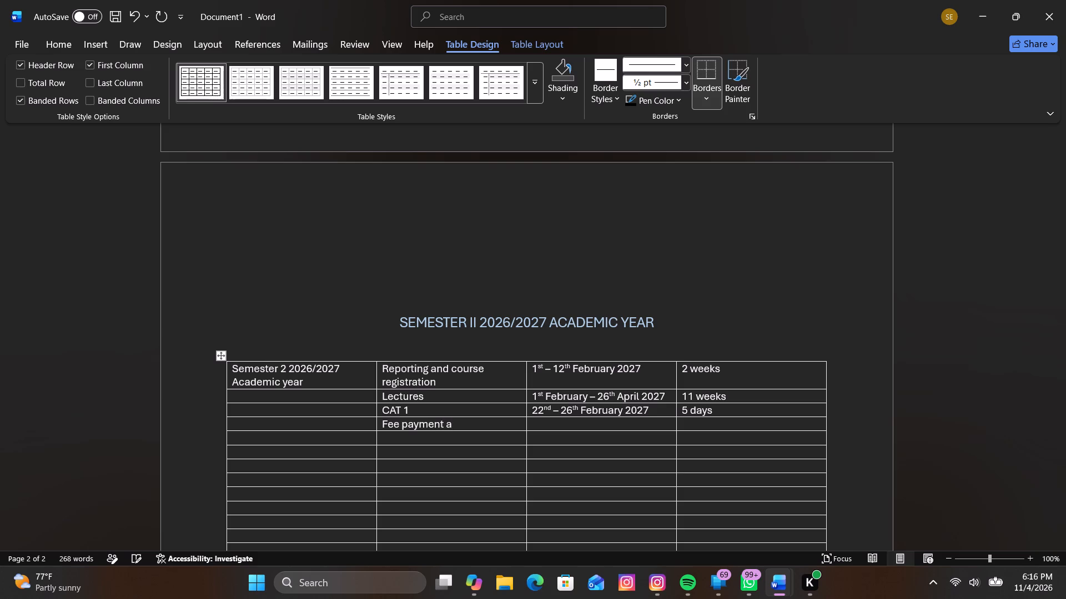
text(t 5)
key(0)
text(%)
key(space)
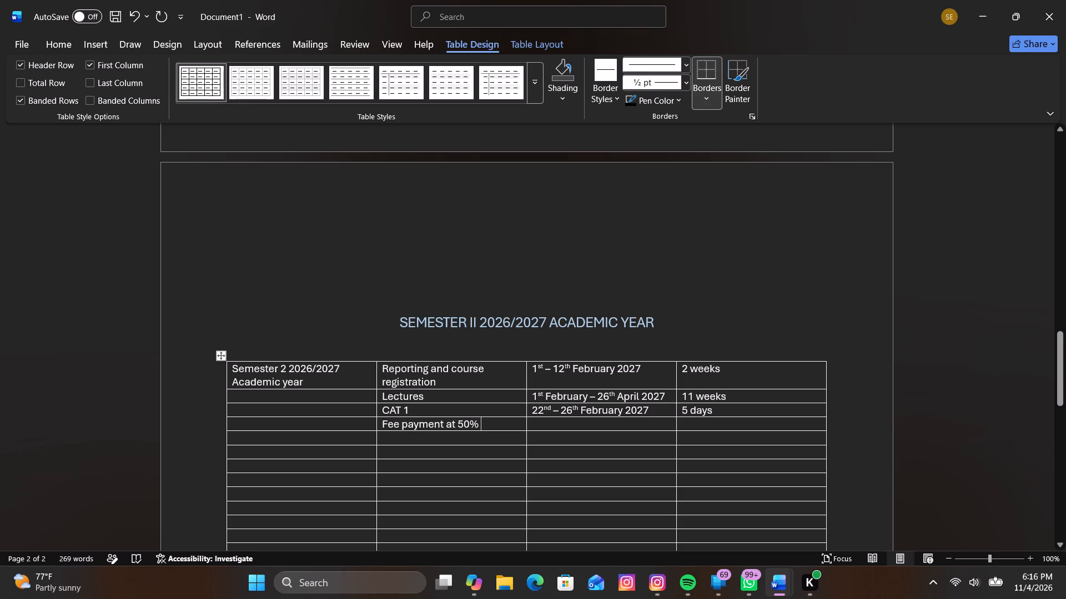
Enter the date "26th February[ end of week 4]" in the third column of the Fee payment at 50% row.
click(558, 426)
text(26th)
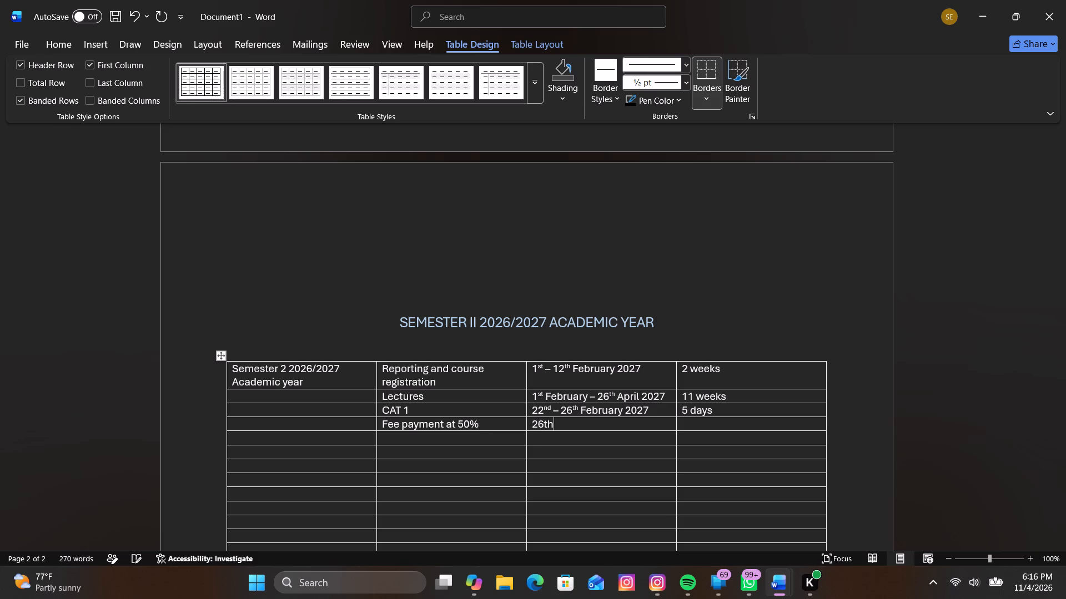
key(space)
text(bra)
key(BackSpace)
text(uary)
key(space)
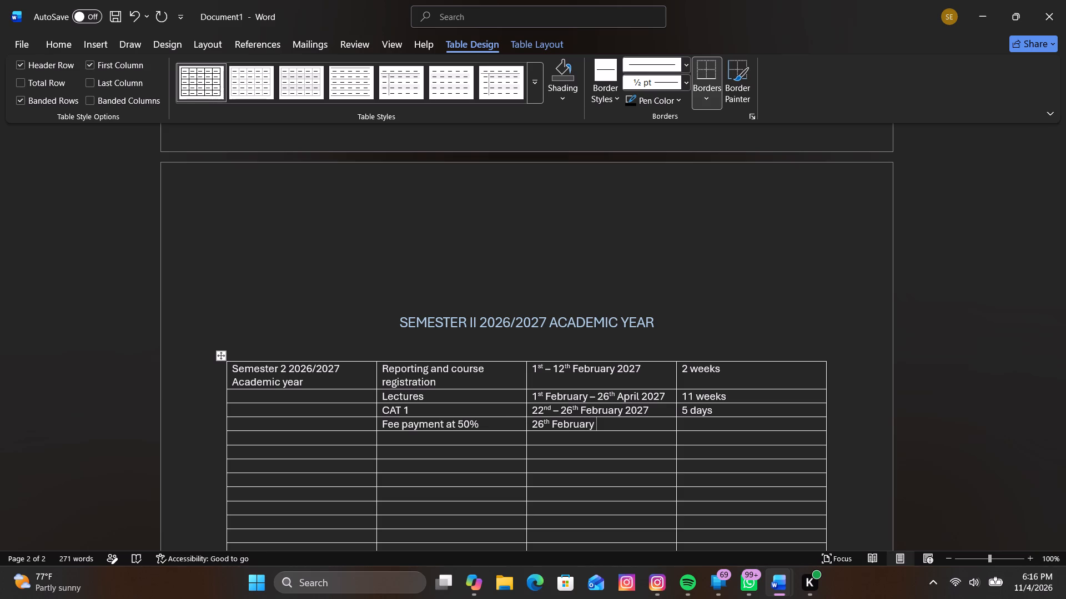
key(BackSpace)
text([ end)
key(space)
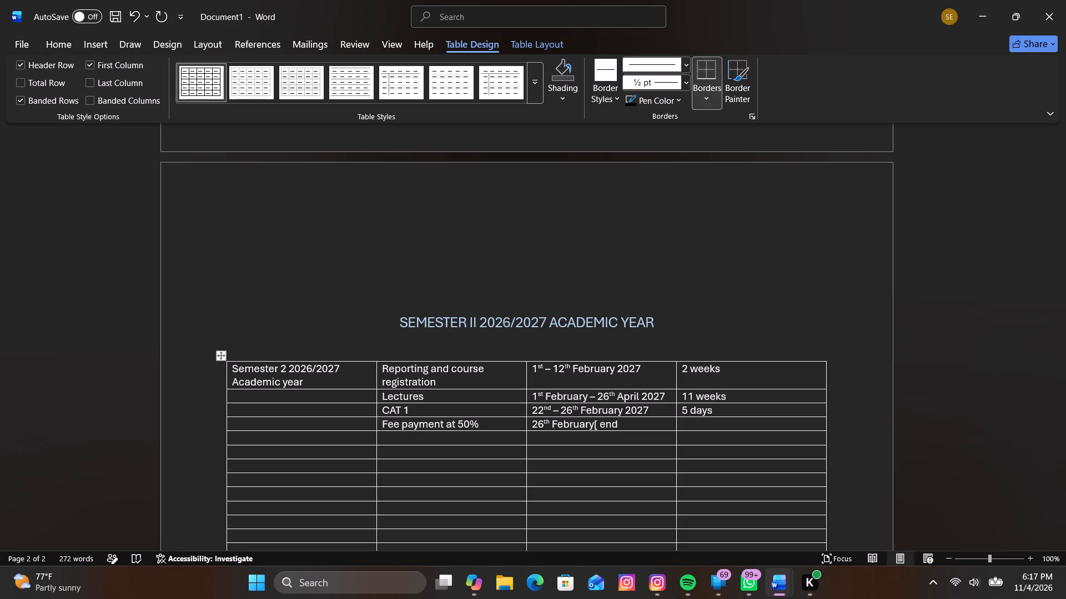
text(of week 4)
key(bracketright)
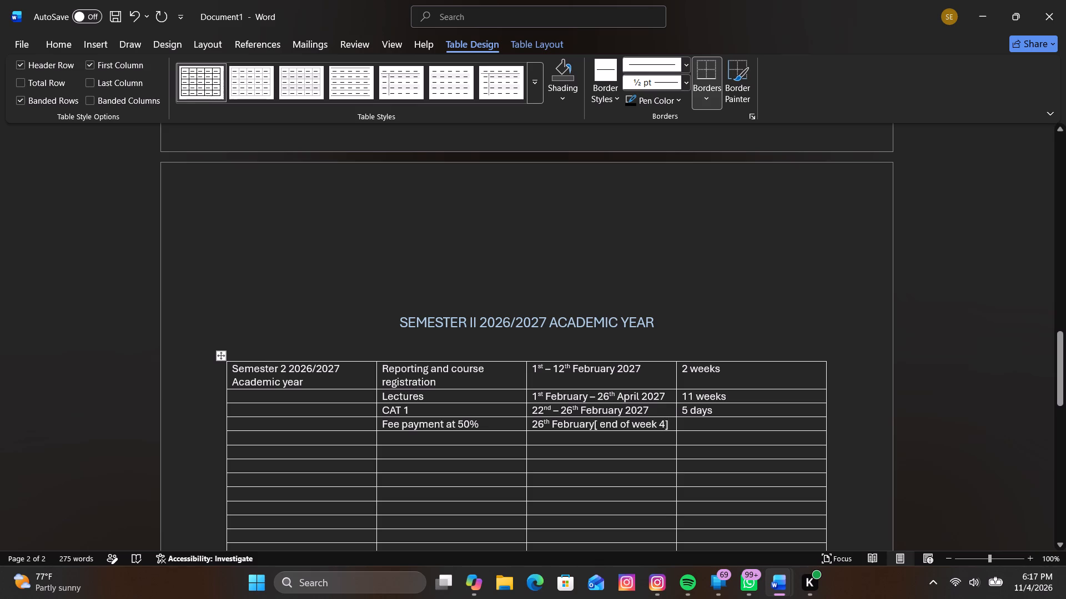
Enter the period "4 weeks" in the last column of the Fee payment at 50% row.
click(726, 426)
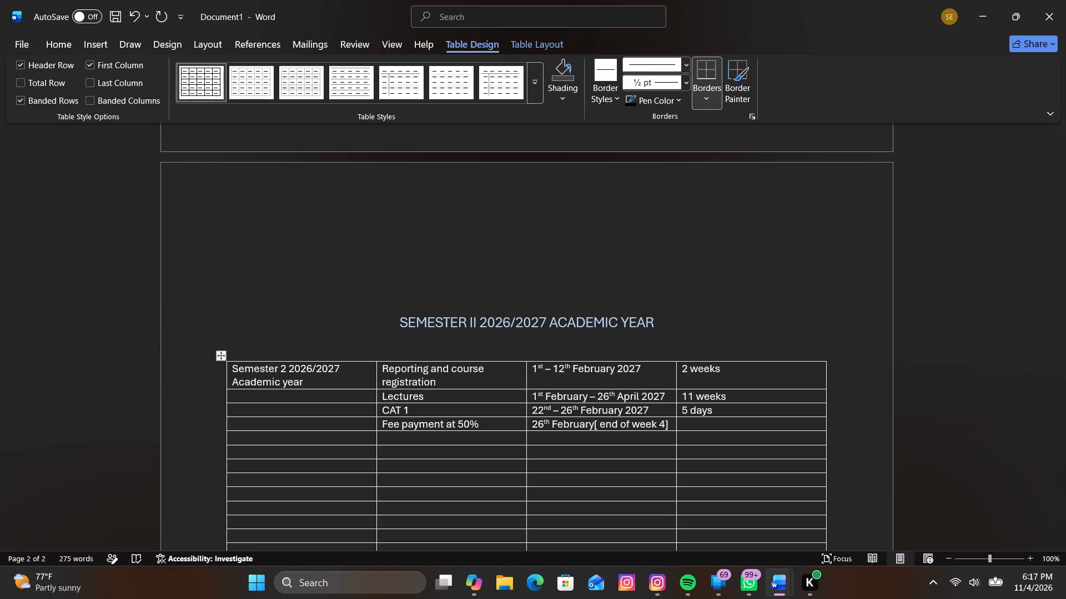
text(4)
key(space)
text(weeks)
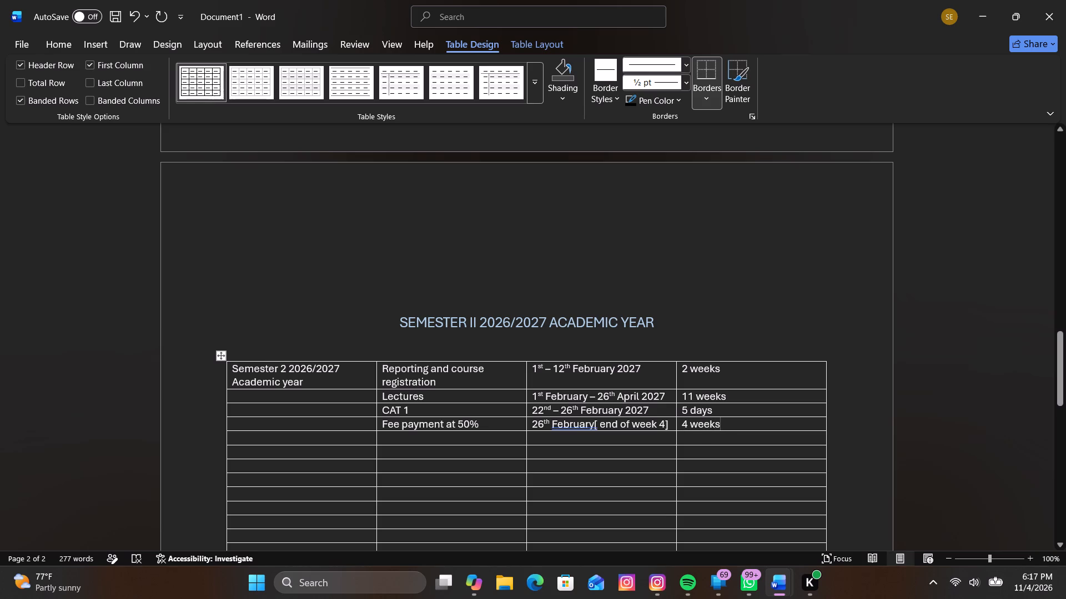
Correct the spacing around the opening bracket in the fee payment date so it reads "26th February [end of week 4]".
click(600, 425)
key(BackSpace)
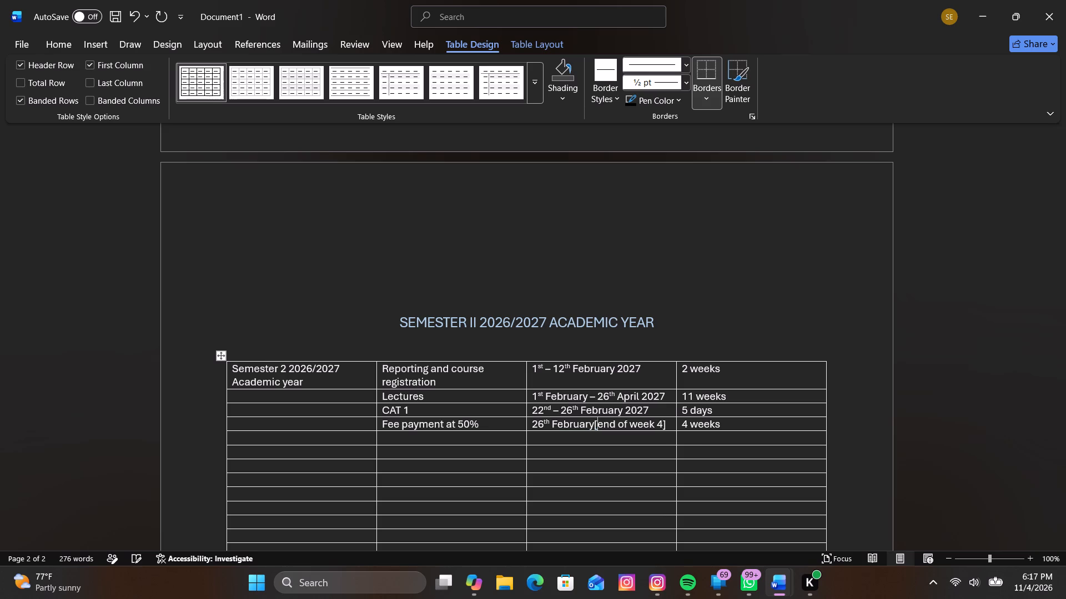
click(736, 425)
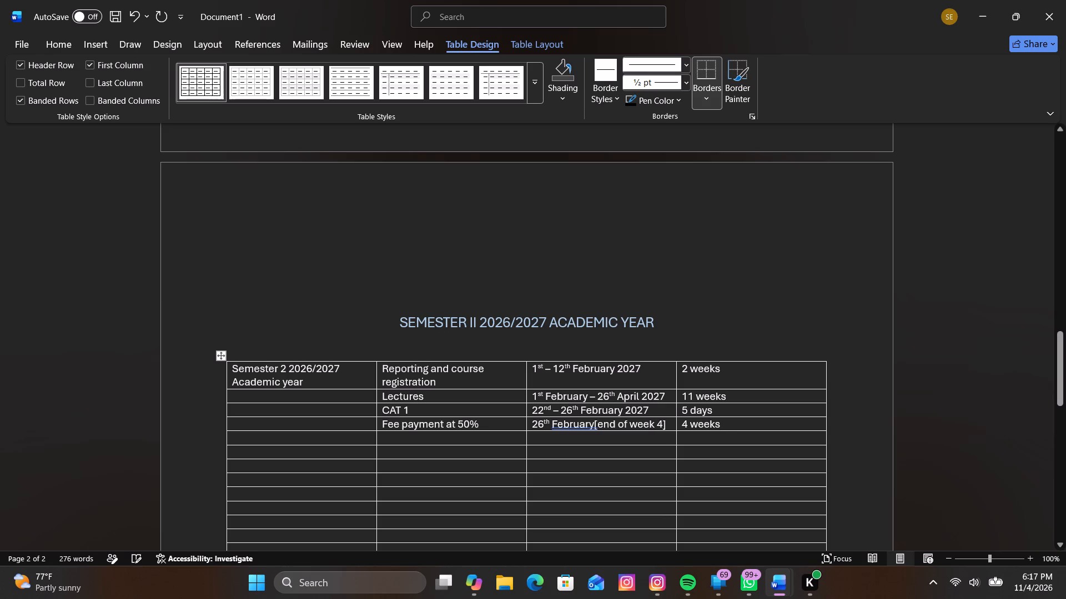
click(594, 425)
key(space)
click(753, 421)
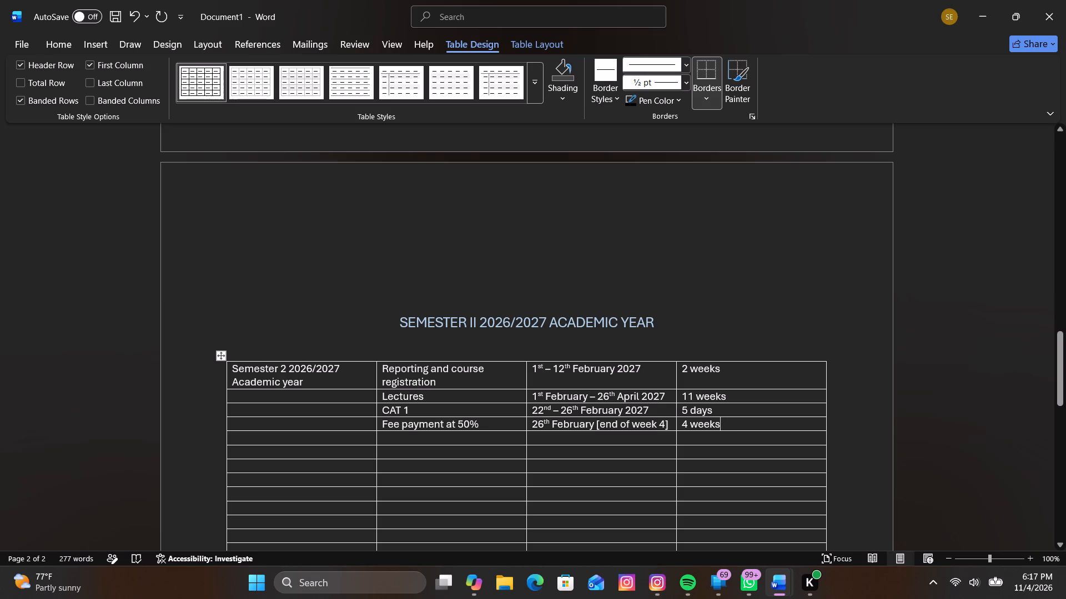
Add the activity "External moderation of examinations" in the row below Fee payment at 50%.
click(437, 433)
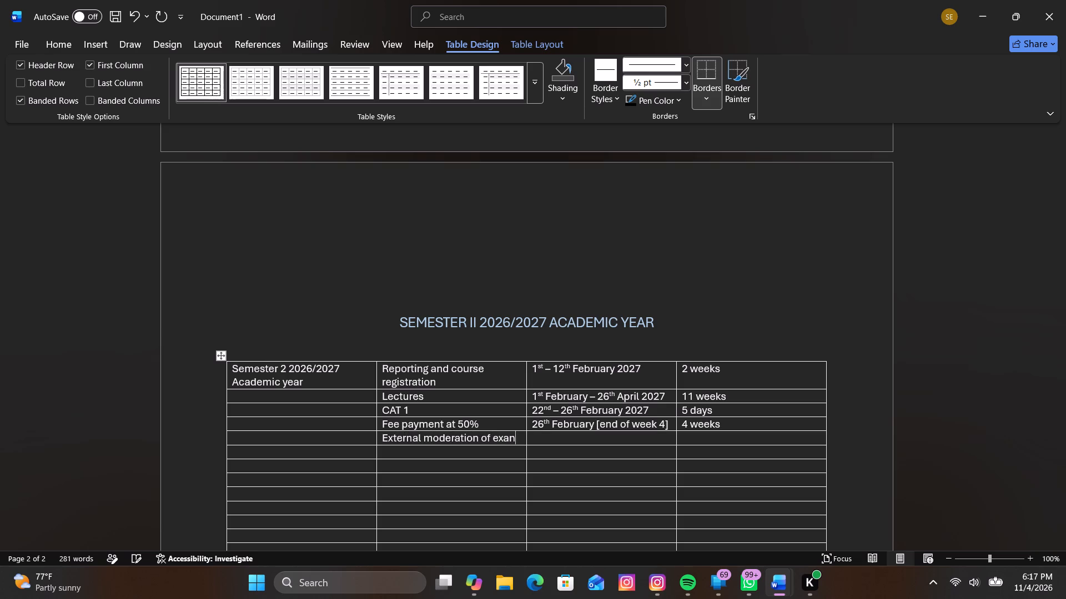
key(BackSpace)
text(minations)
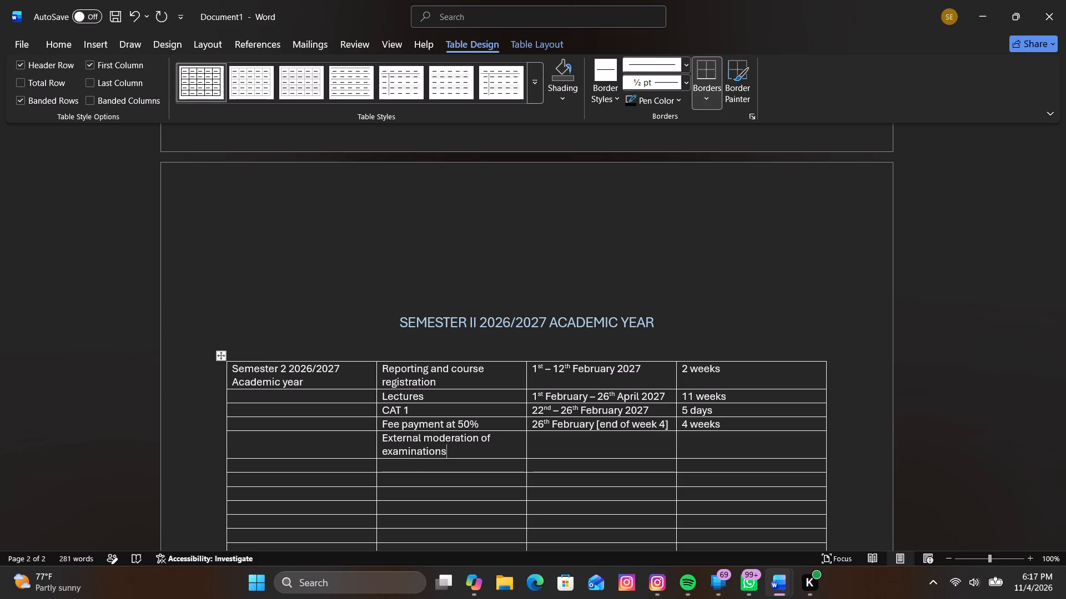
Enter the start date "26th March-" in the third column of the External moderation of examinations row.
click(576, 439)
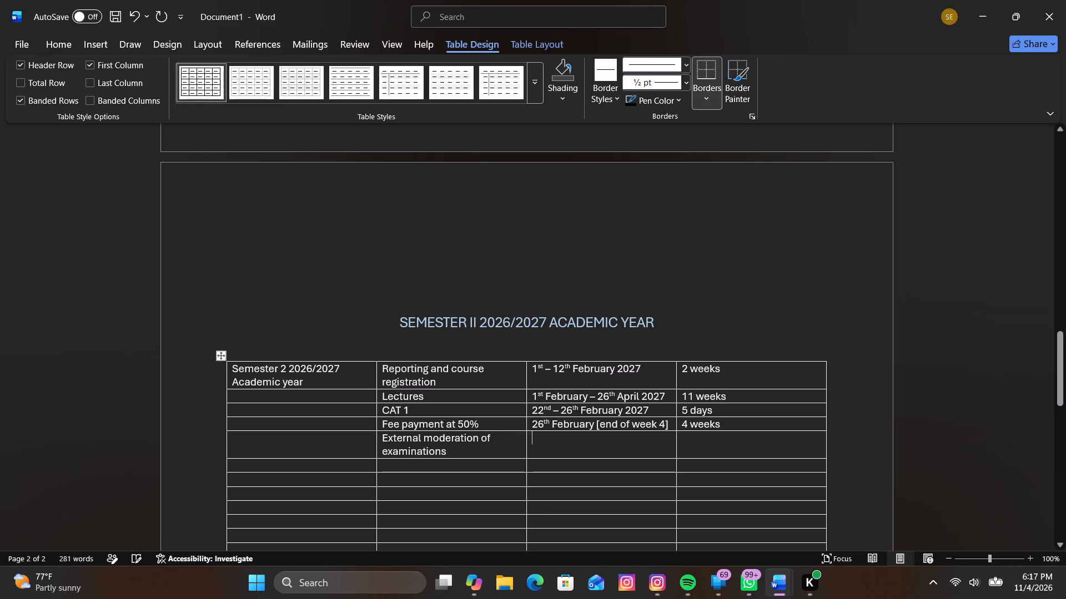
key(2)
text(6th)
key(space)
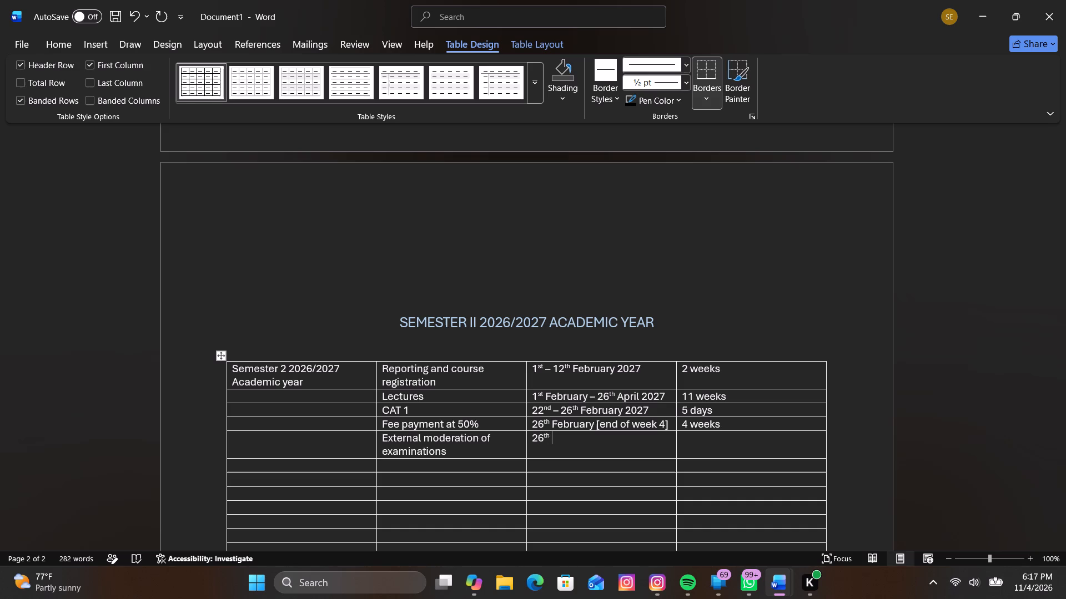
text(arch)
text(-)
key(space)
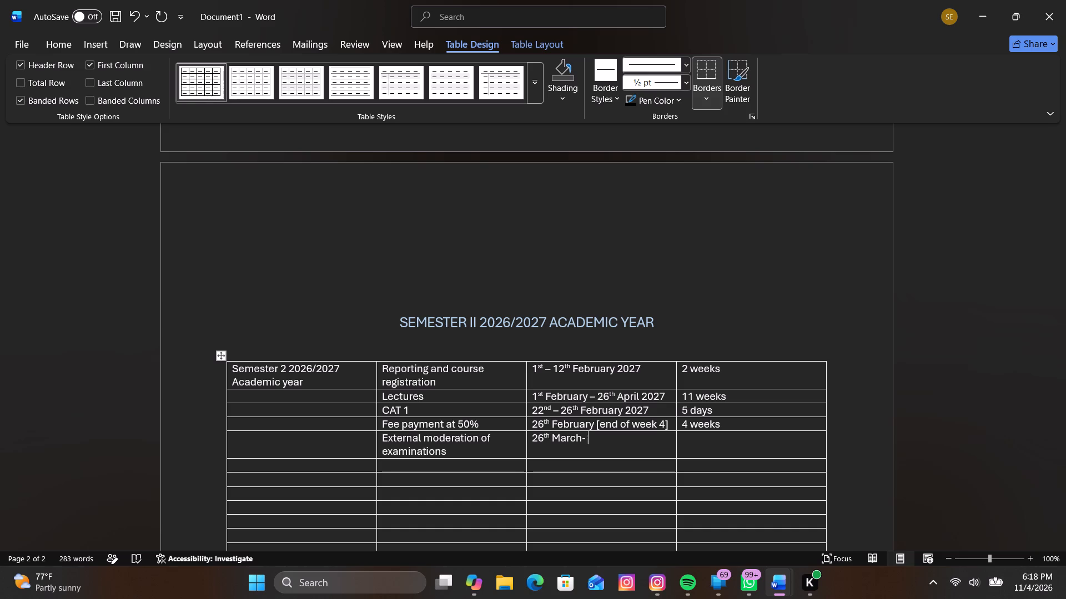
Change the month of the External moderation start date to "February", followed by a space before the dash.
click(582, 437)
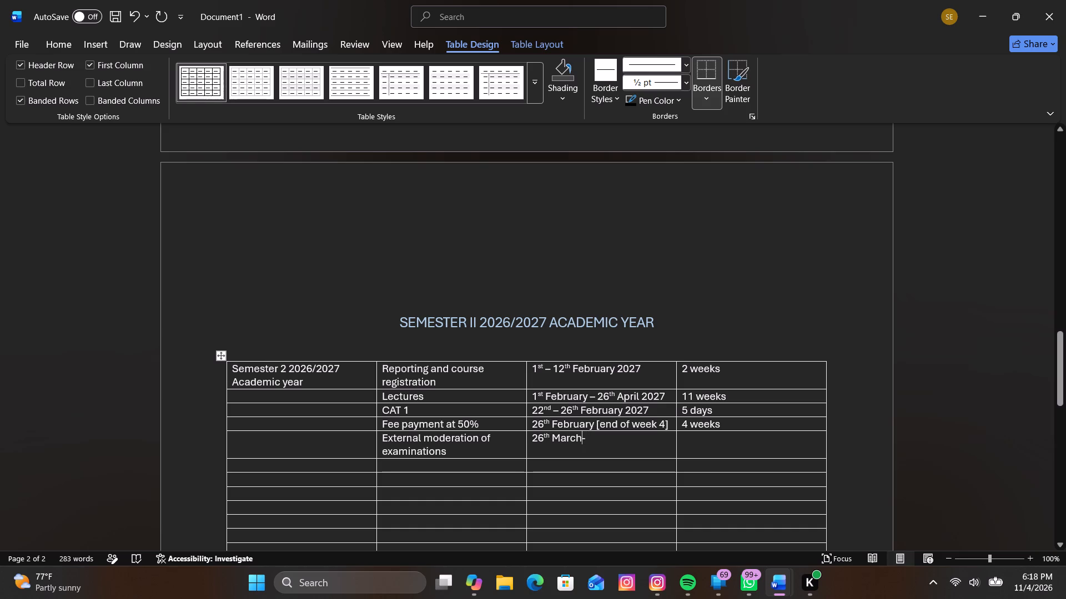
key(BackSpace)
key(BackSpace)
key(BackSpace)
key(BackSpace)
key(BackSpace)
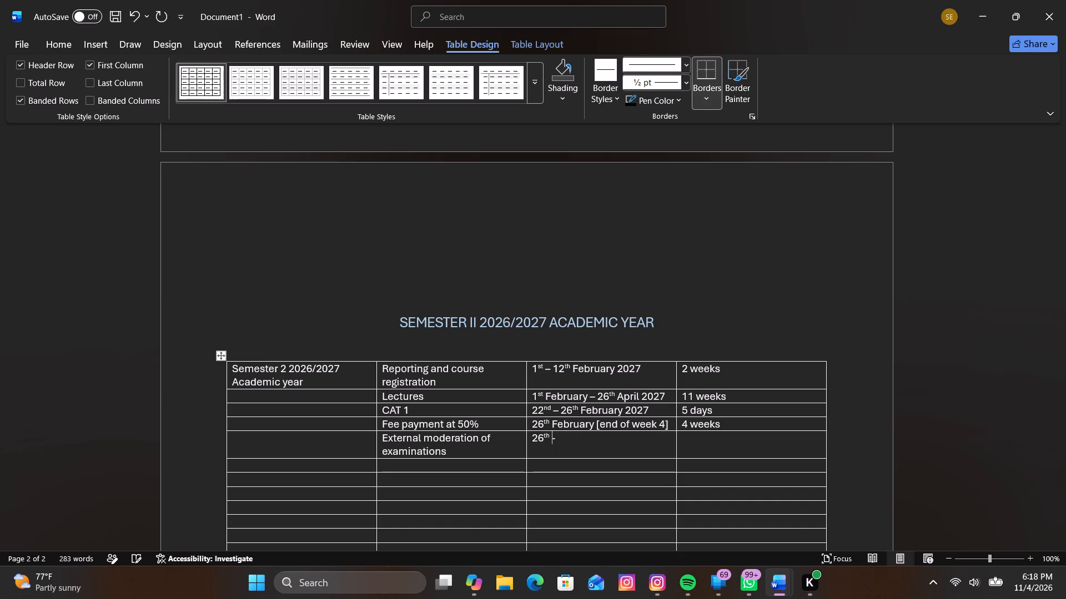
key(f)
text(brua)
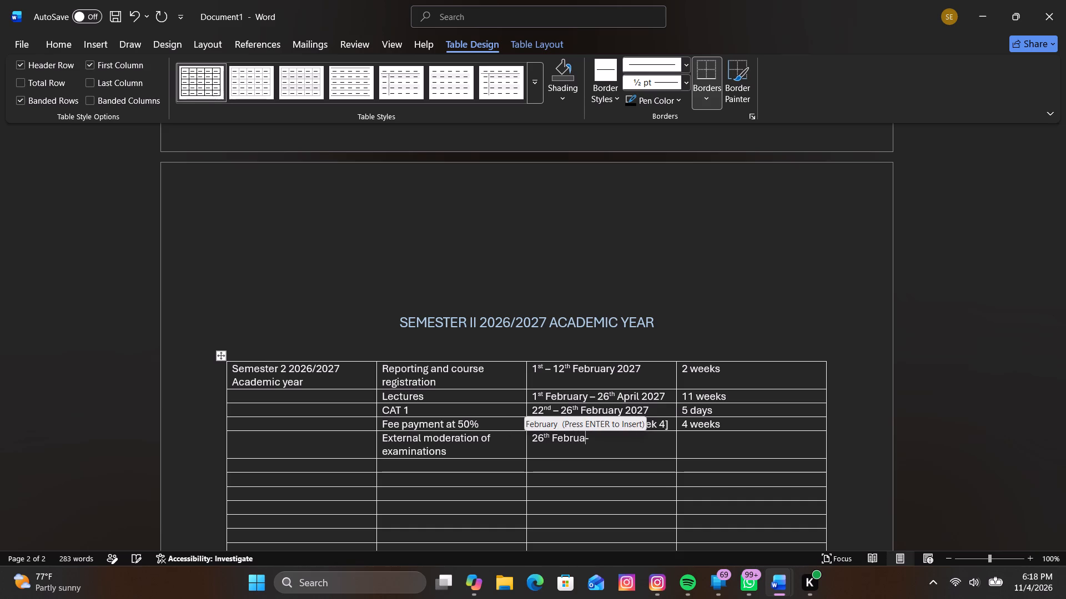
text(ry)
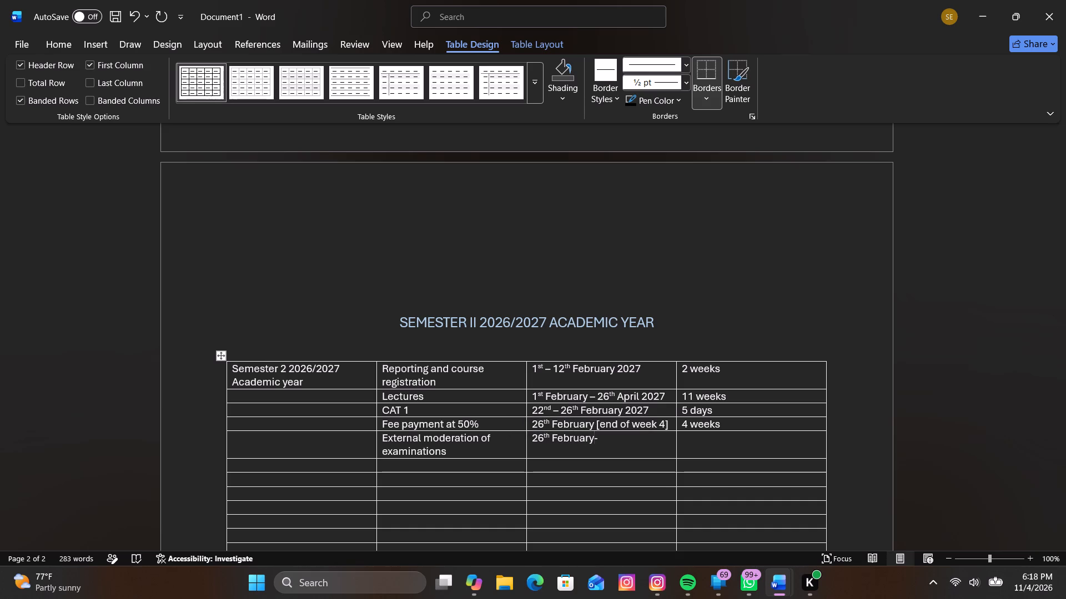
key(space)
Complete the External moderation date range after the dash with "12th March 2027[ weeks 5 and 6]".
click(615, 437)
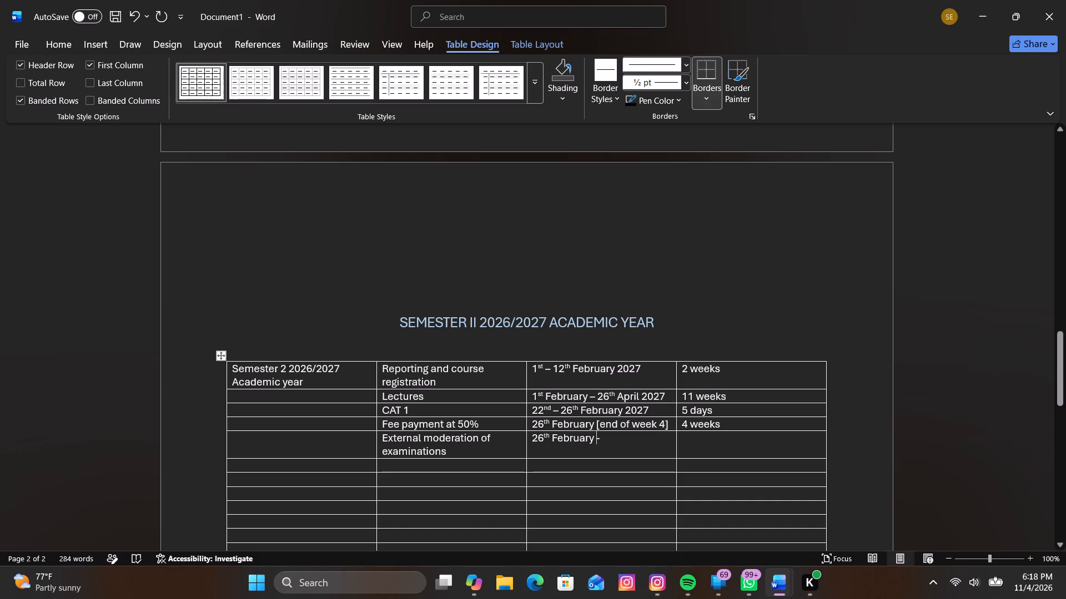
text(12th)
key(space)
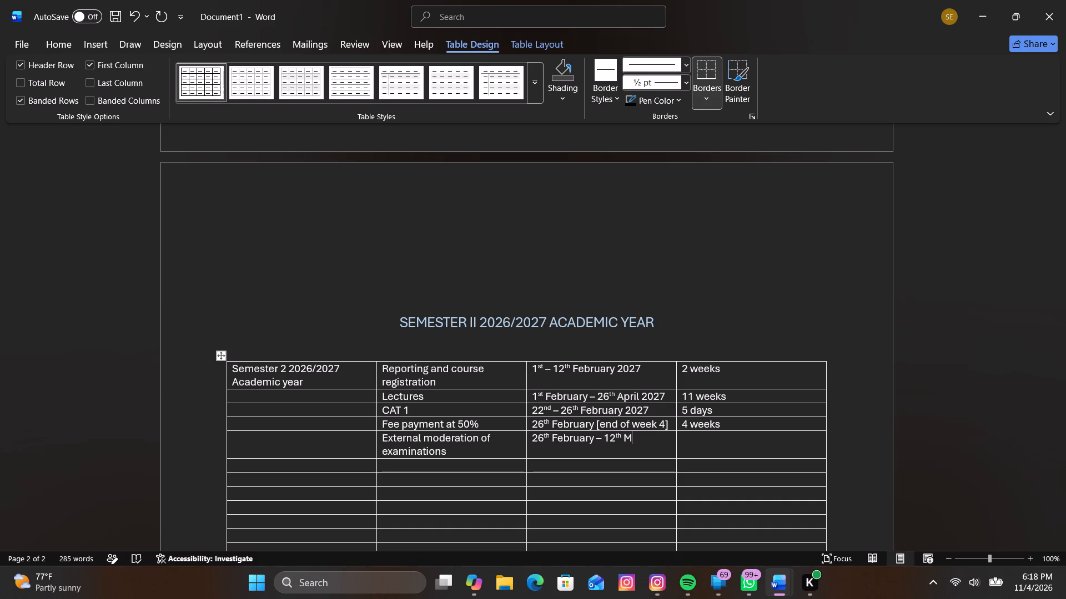
text(arch)
key(space)
key(2)
text(027)
text([)
key(space)
text(weeks 5 an)
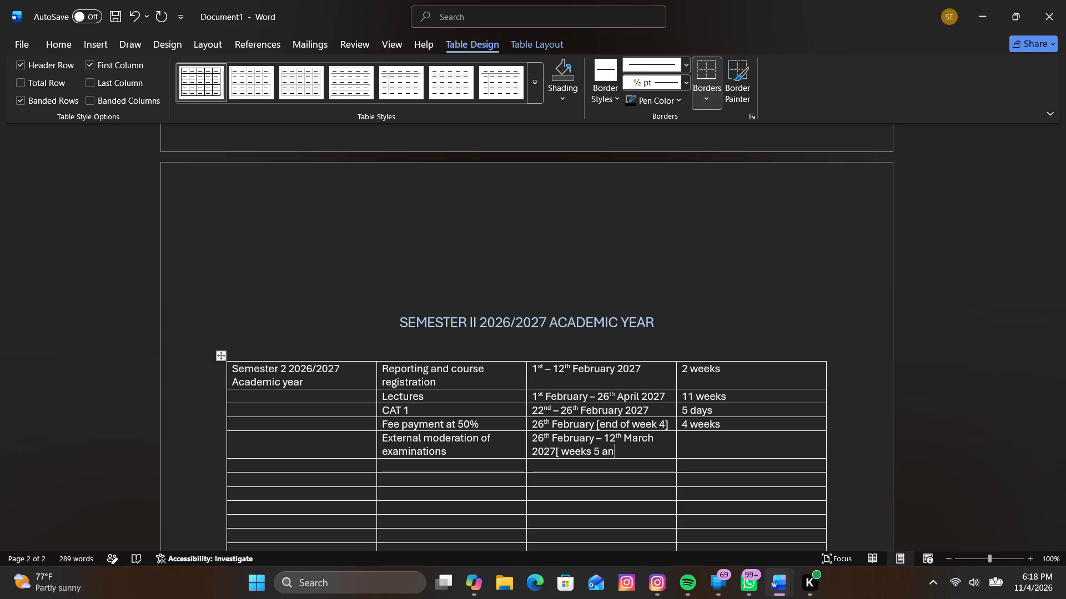
text(d)
key(space)
key(6)
key(bracketright)
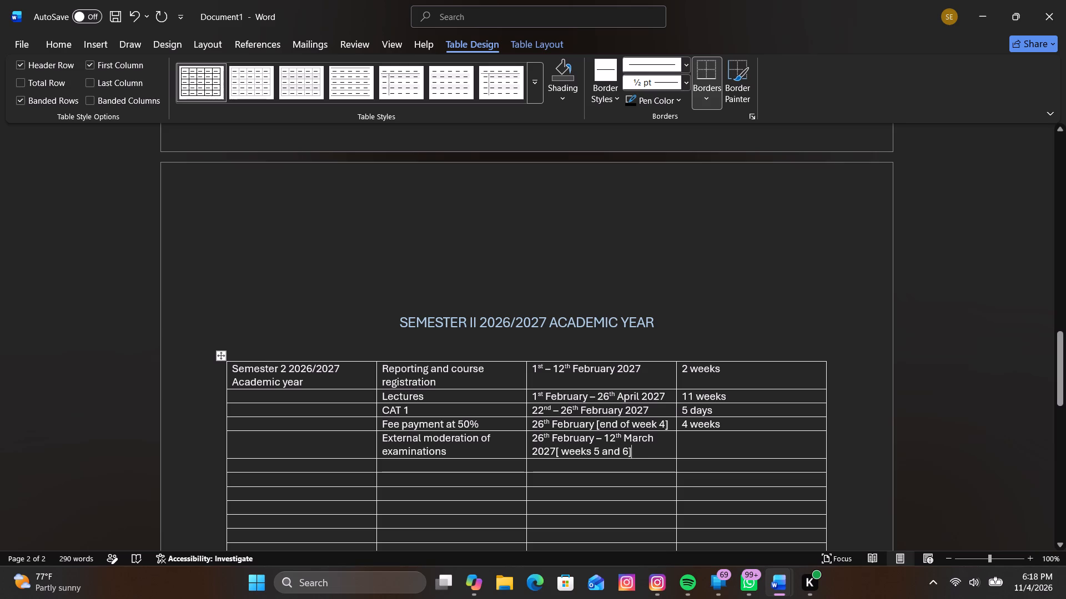
Enter the period "2 weeks" in the last column of the External moderation of examinations row.
click(693, 436)
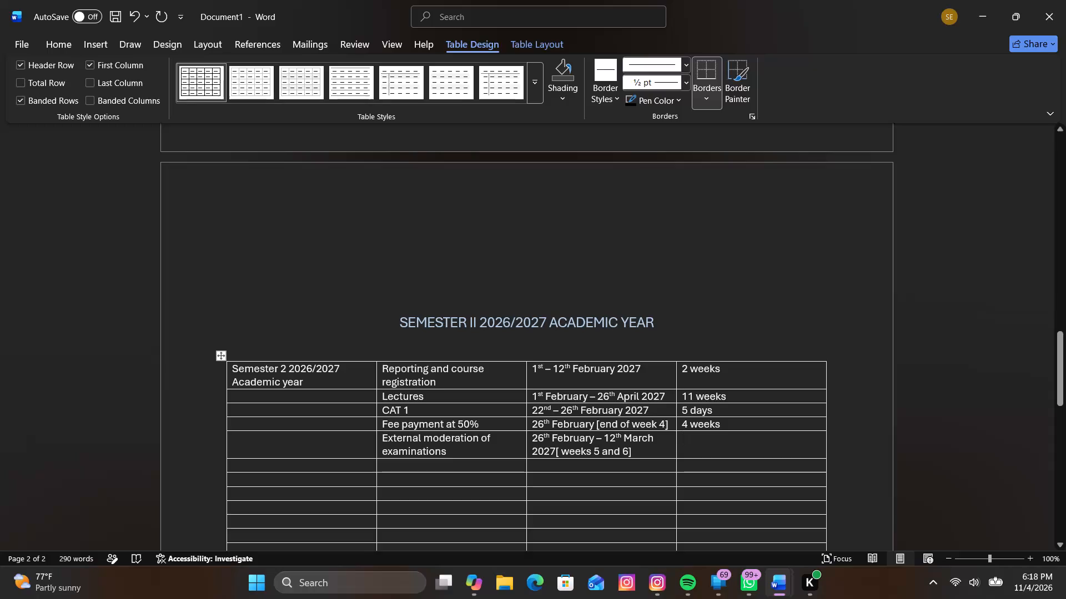
text(2 w)
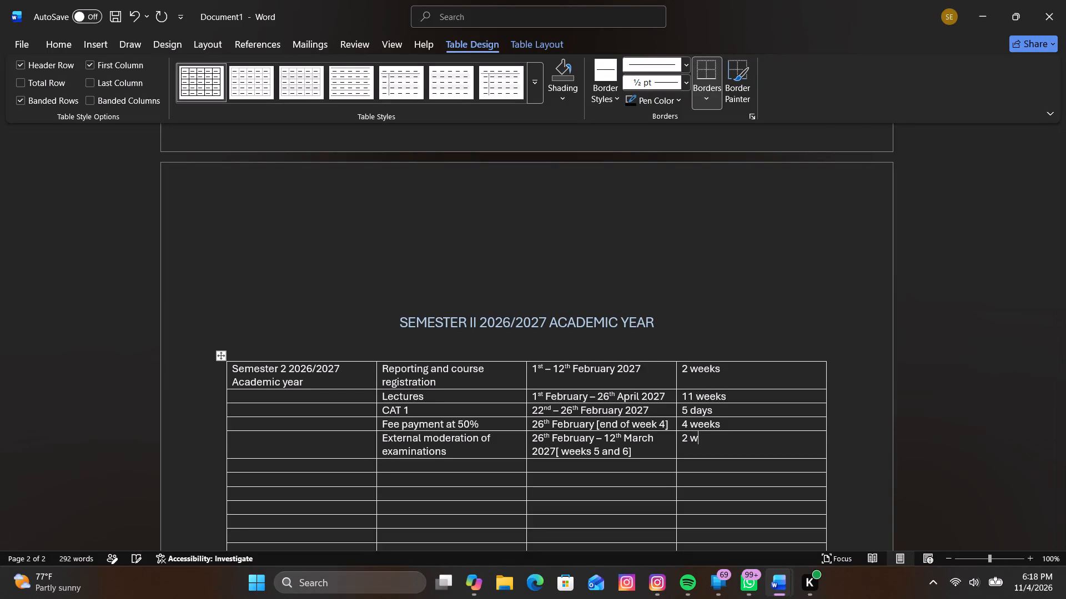
text(eeks)
key(space)
Add the activity "CAT 2" in the second column of the row below External moderation of examinations.
click(447, 467)
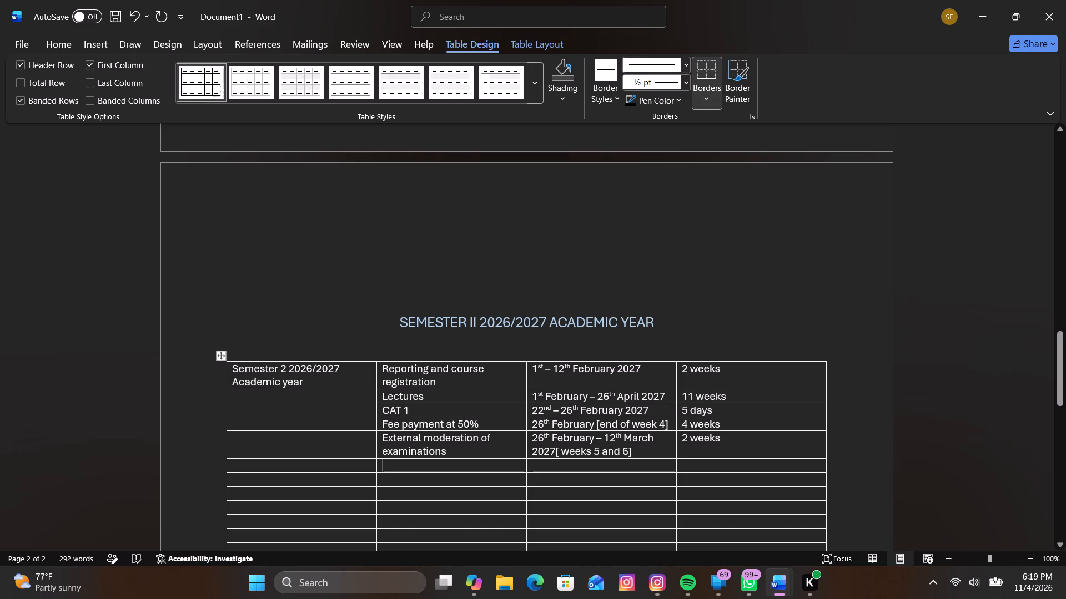
key(c)
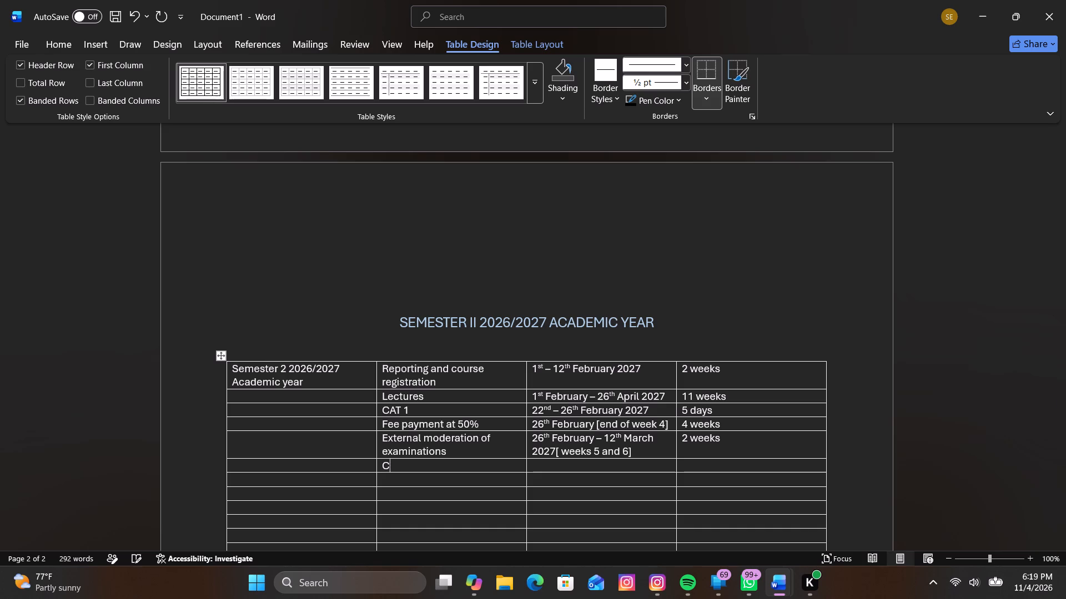
text(AT)
key(space)
text(2)
key(space)
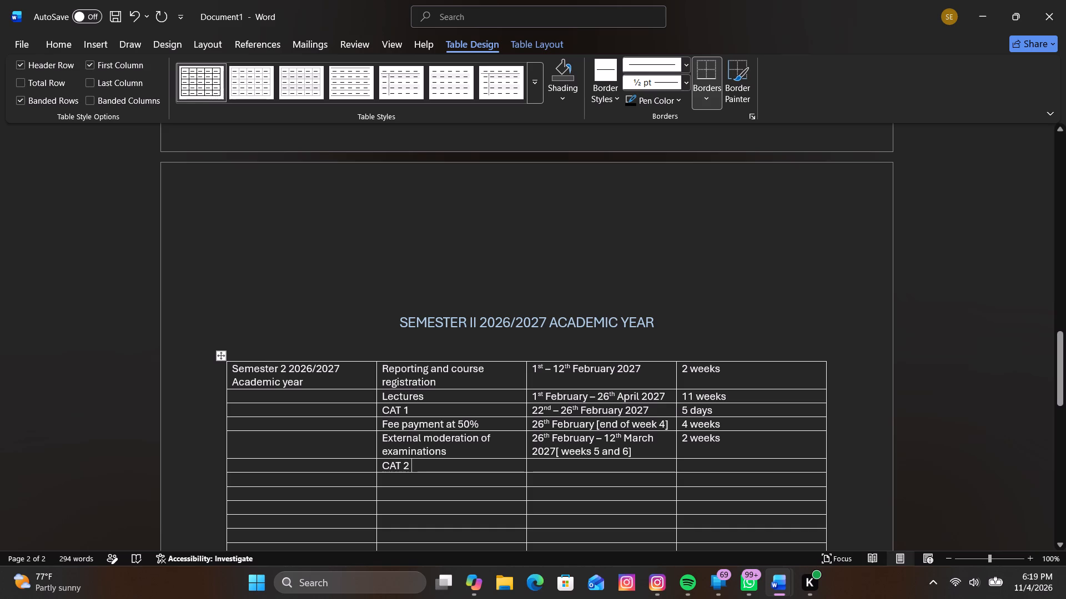
Enter the date range "22nd March- 26th March 2027" in the third column of the CAT 2 row.
click(576, 469)
text(22N)
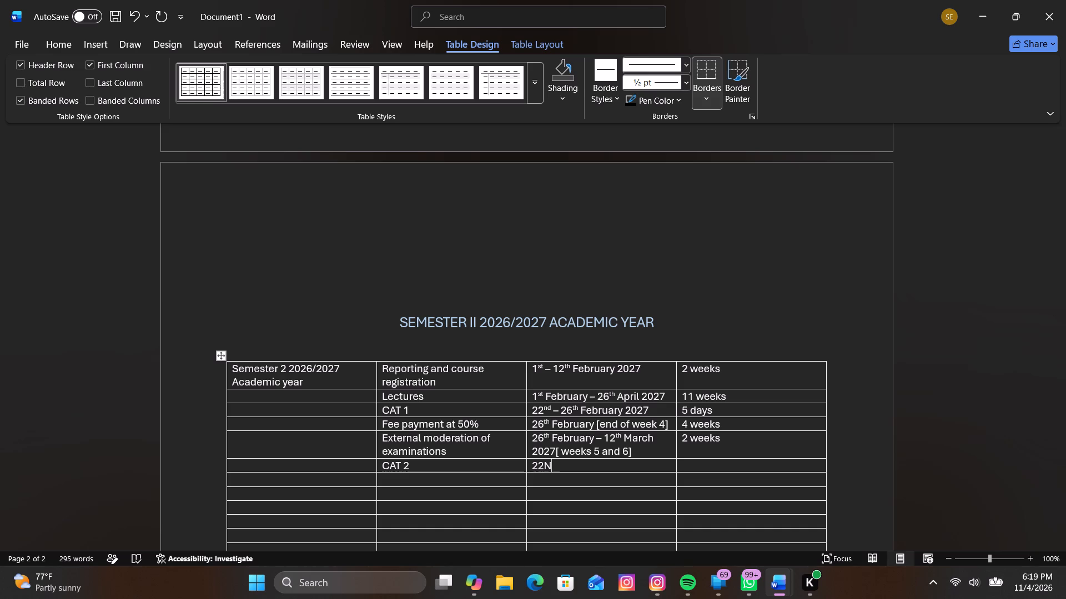
text(nd)
key(space)
key(a)
text(rch)
text(-)
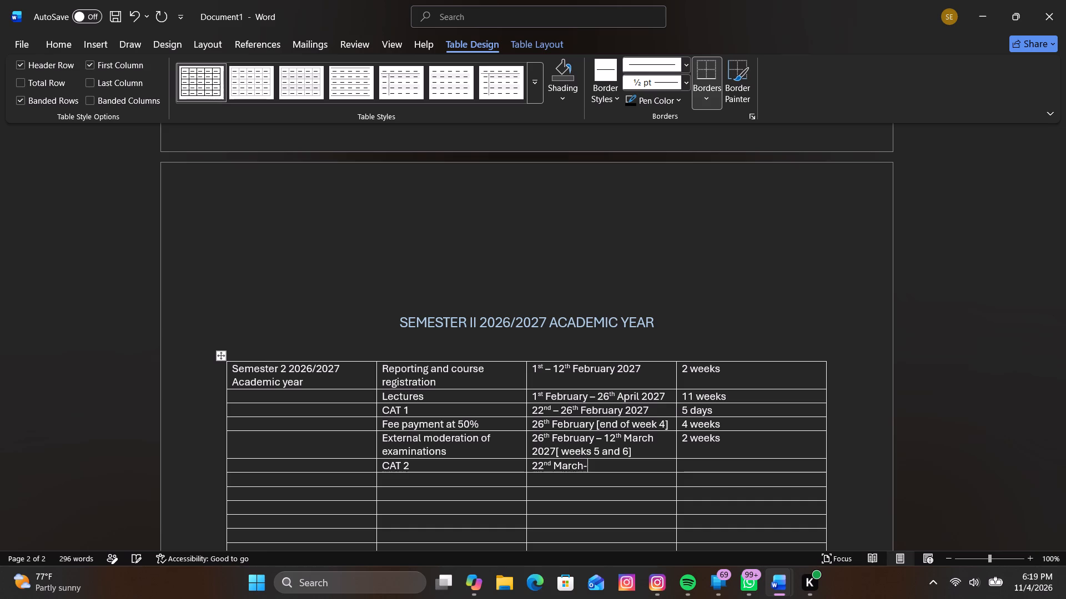
key(space)
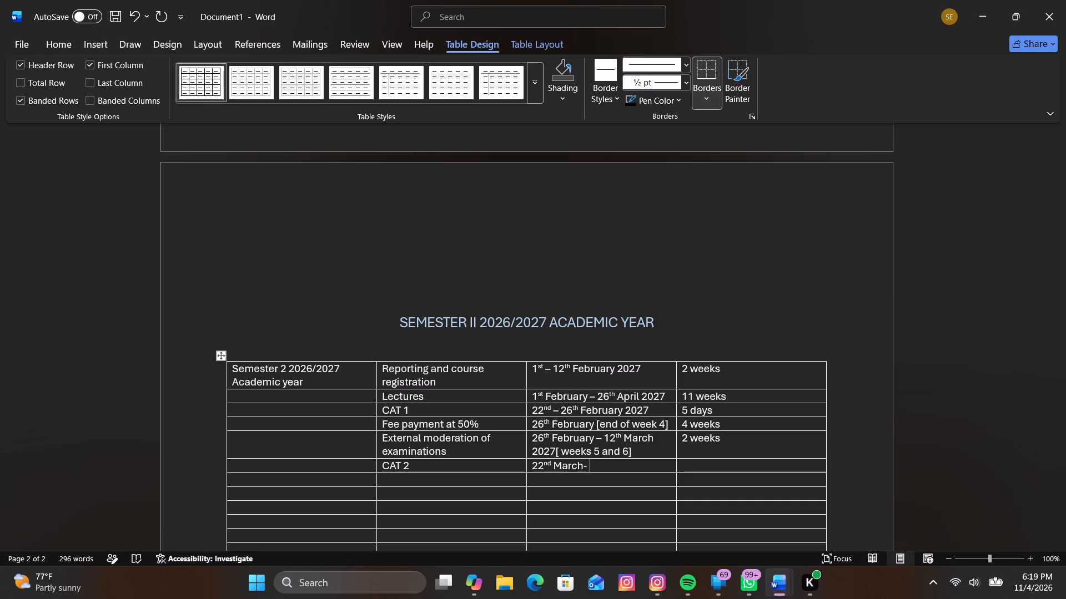
text(26th)
key(space)
text(arch)
key(space)
text(2027)
Enter the period "5 days" in the last column of the CAT 2 row.
click(703, 463)
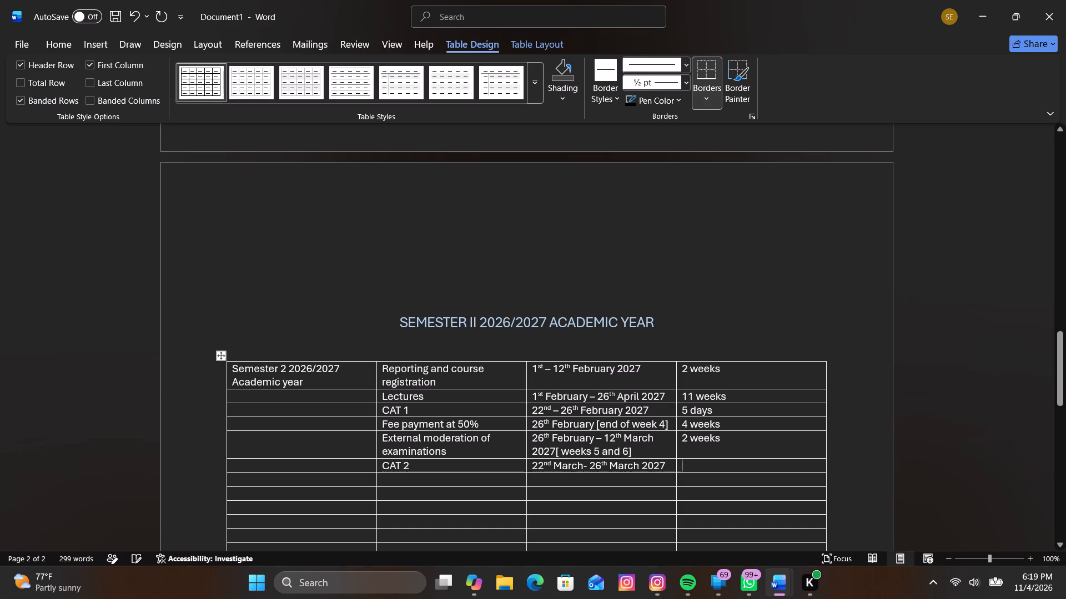
text(5 days)
scroll(559, 448, down, 3)
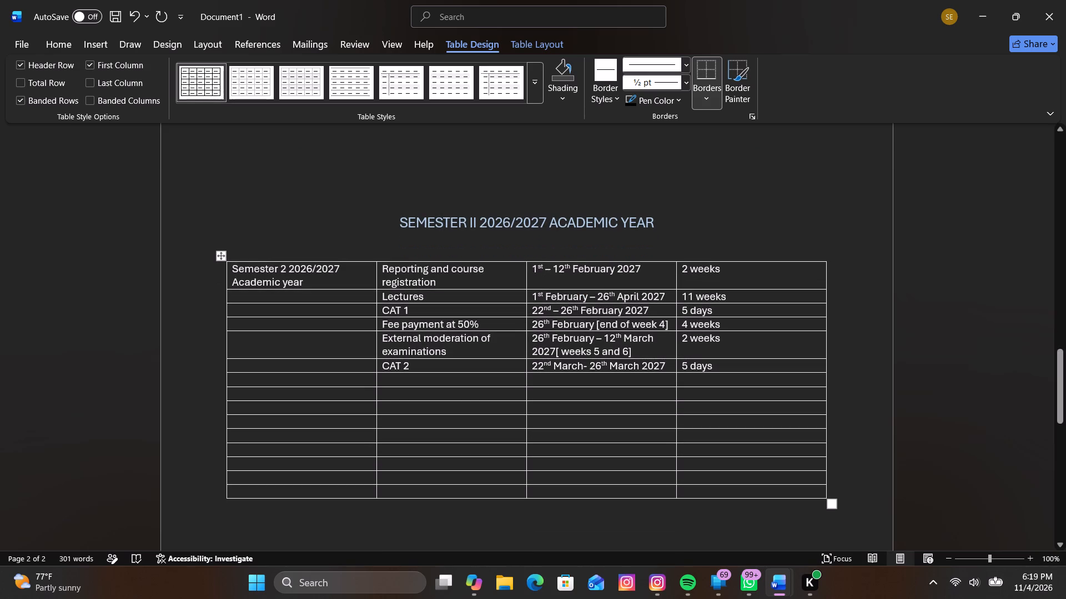
Add the activity "100% fee payment" in the second column of the row below CAT 2.
click(414, 375)
text(100)
text(%)
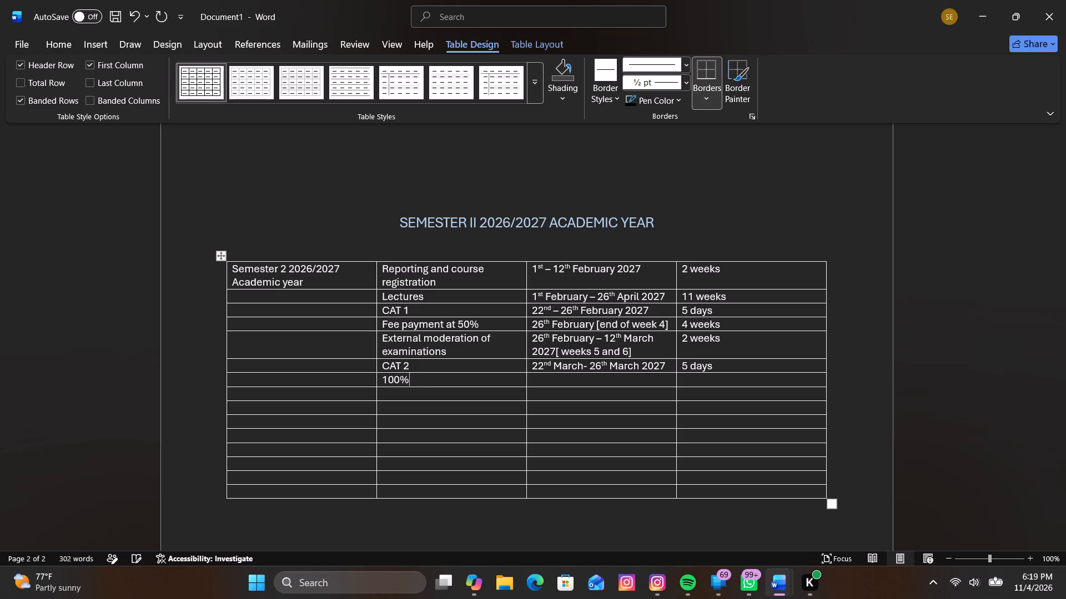
key(space)
text(fee payment)
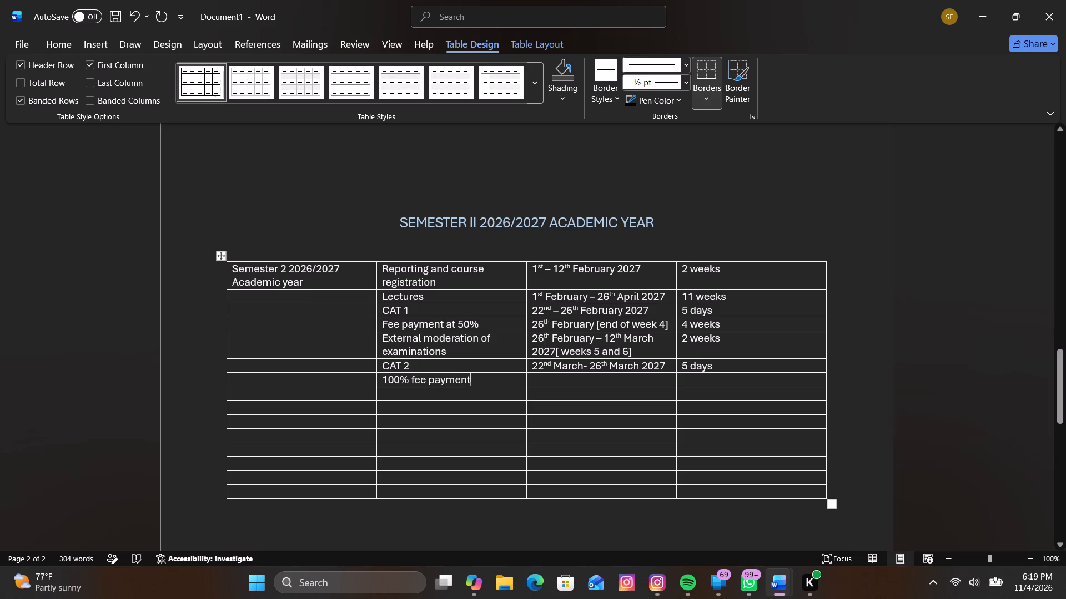
Enter the date "26th March 2027" in the third column of the 100% fee payment row.
click(551, 379)
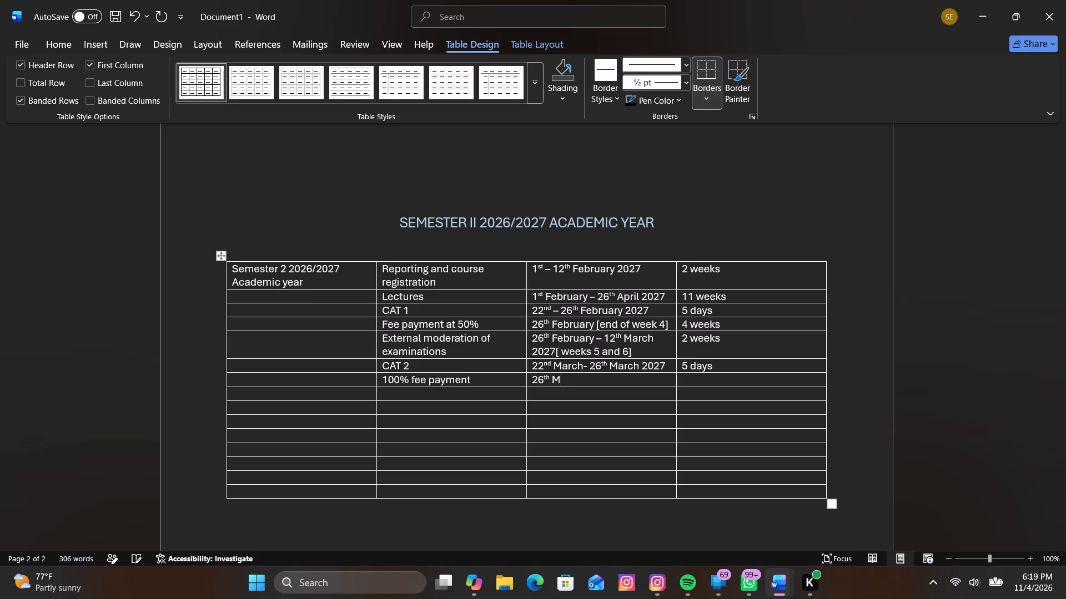
text(arch)
key(space)
key(BackSpace)
key(space)
text(-)
key(space)
key(BackSpace)
key(BackSpace)
text(2027)
Enter the period "8 weeks" in the last column of the 100% fee payment row.
click(708, 380)
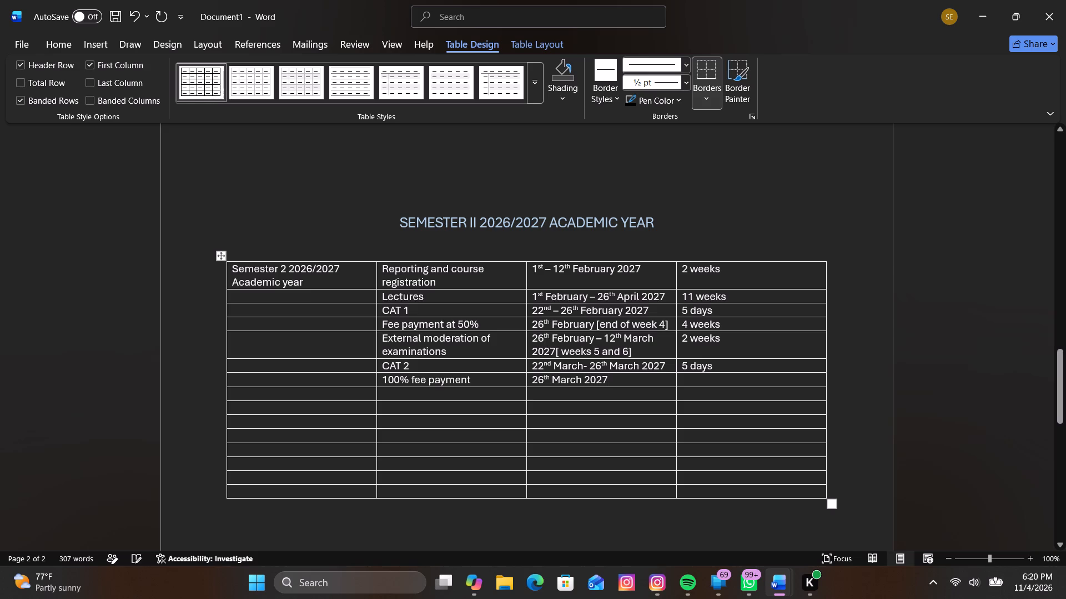
text(8 wee)
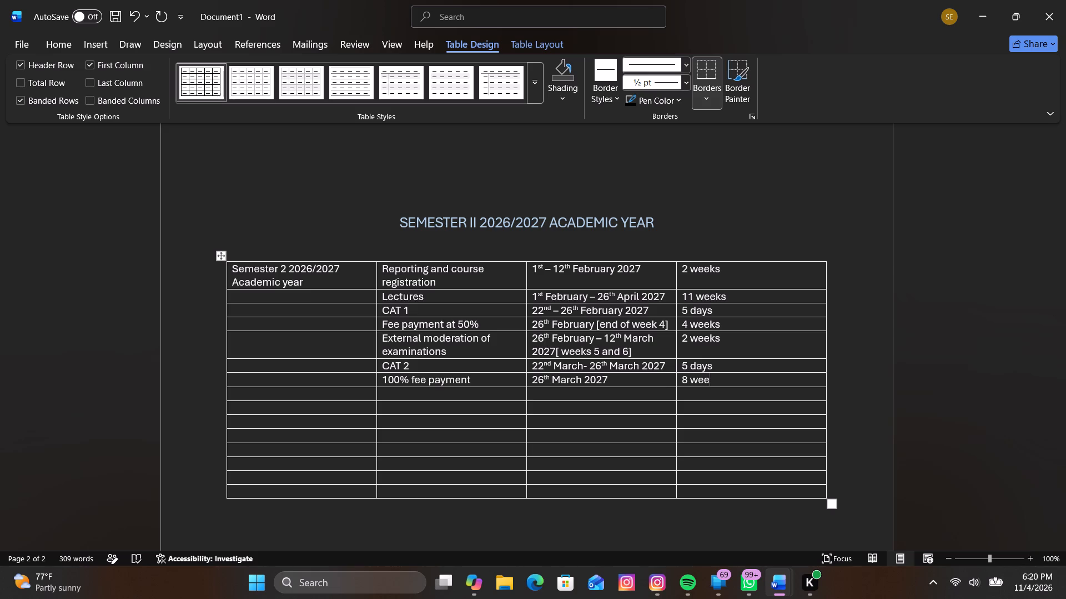
text(ks)
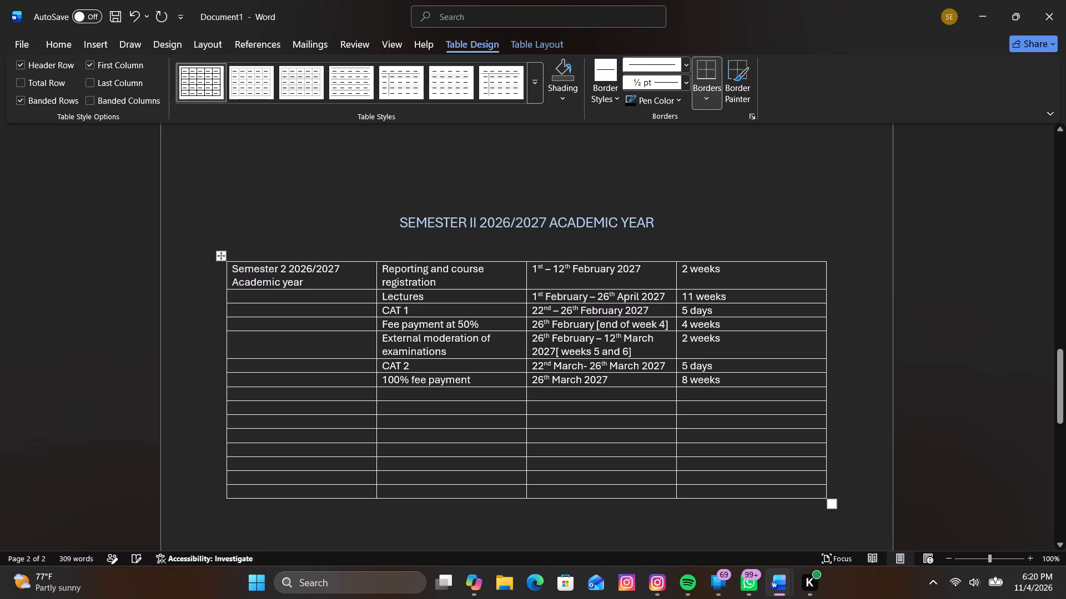
Add the activity "Final university examination timetable" in the second column of the row below 100% fee payment.
click(468, 388)
click(467, 396)
text(inal)
key(space)
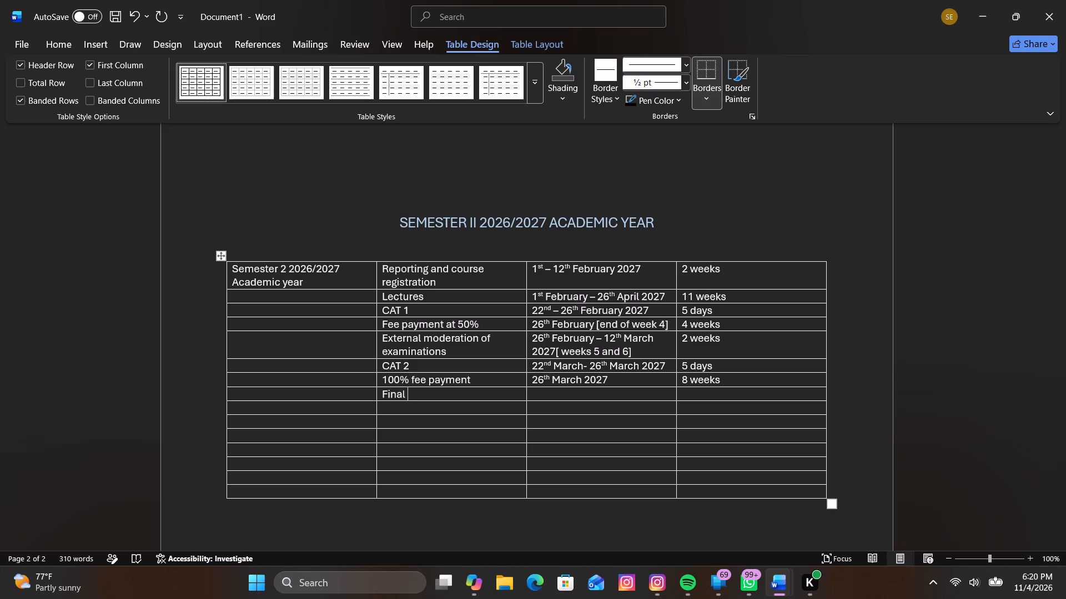
text(uni)
text(ve)
text(rsu)
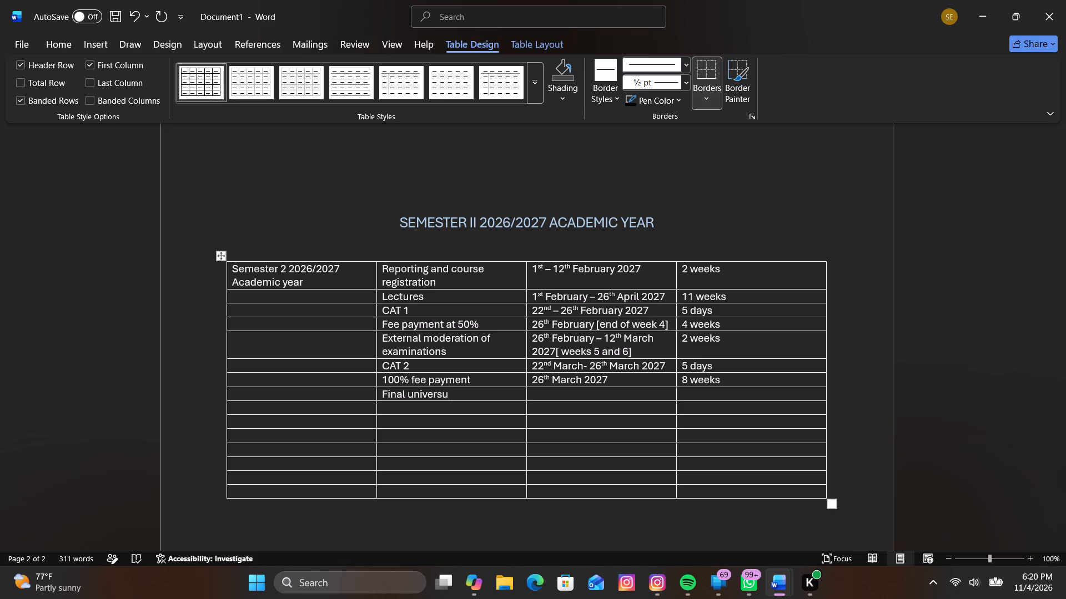
Complete the activity name "Final university examination timetable" in the second column of the row below 100% fee payment.
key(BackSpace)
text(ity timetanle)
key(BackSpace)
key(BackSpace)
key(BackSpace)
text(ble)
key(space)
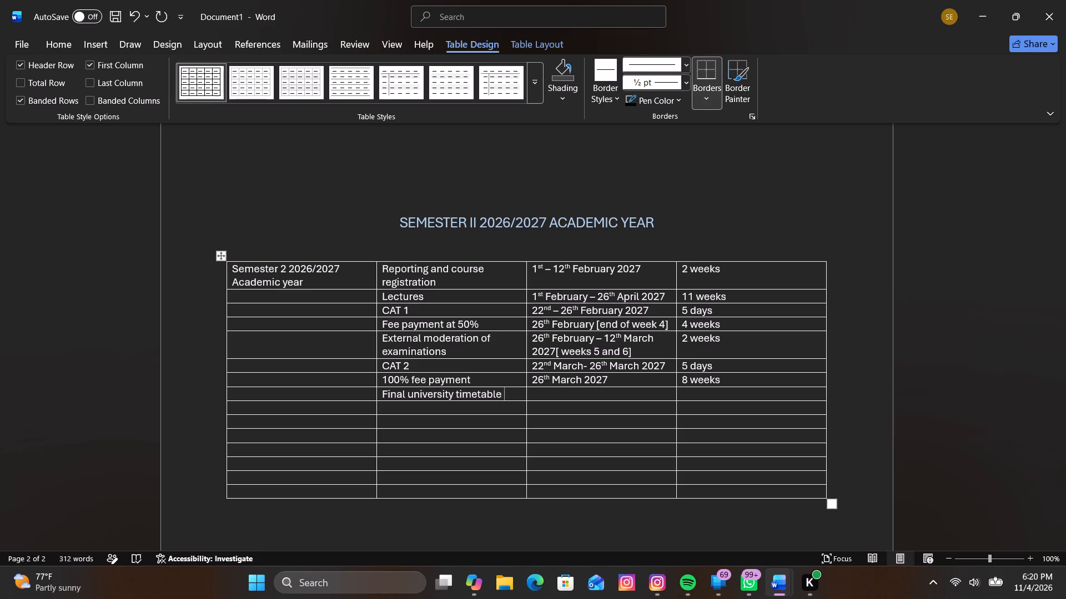
click(455, 394)
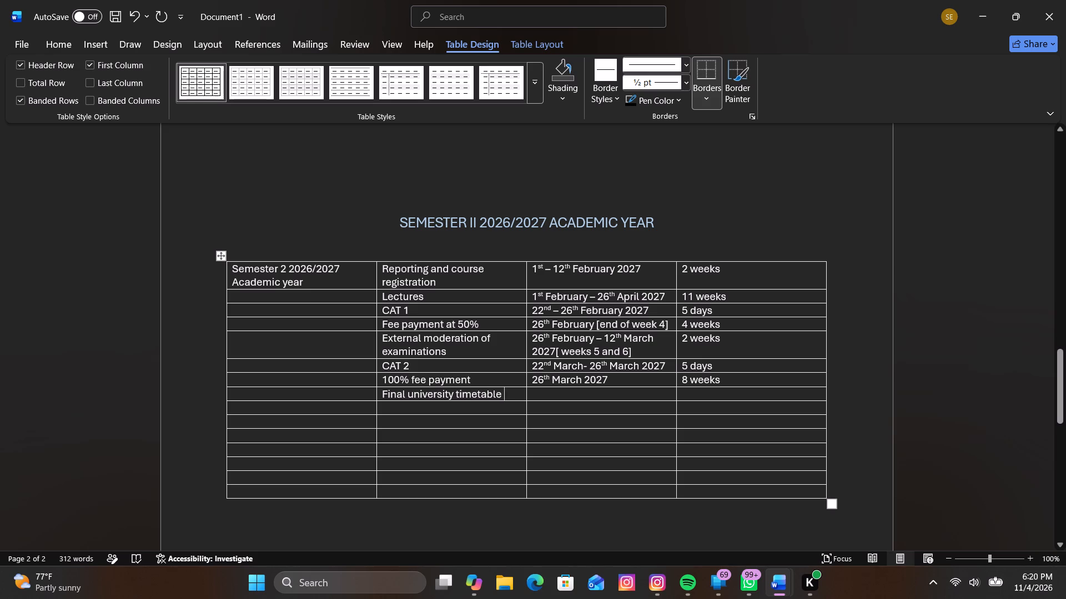
click(455, 393)
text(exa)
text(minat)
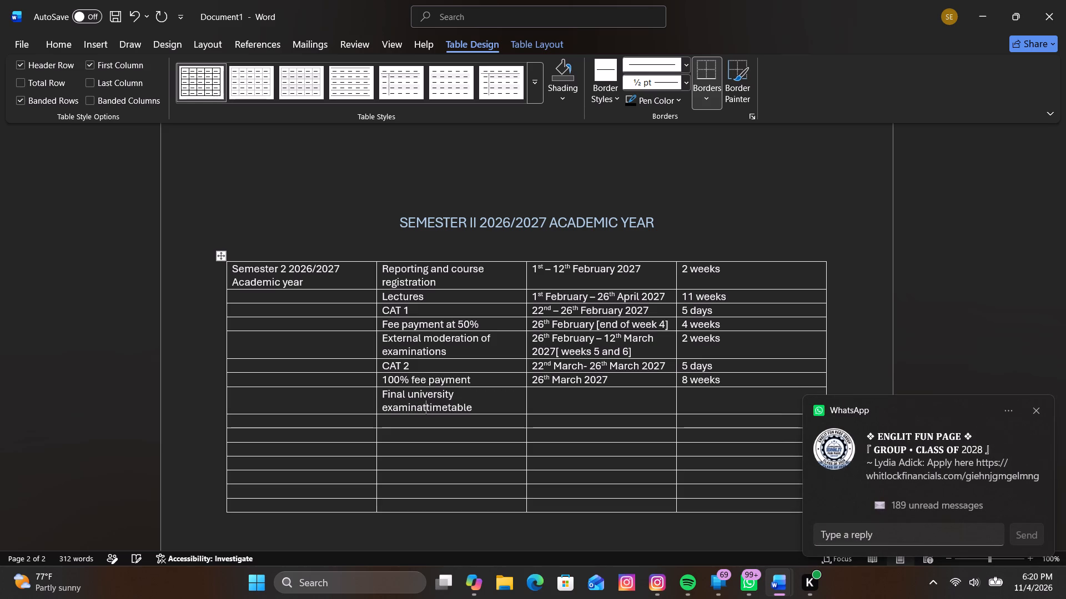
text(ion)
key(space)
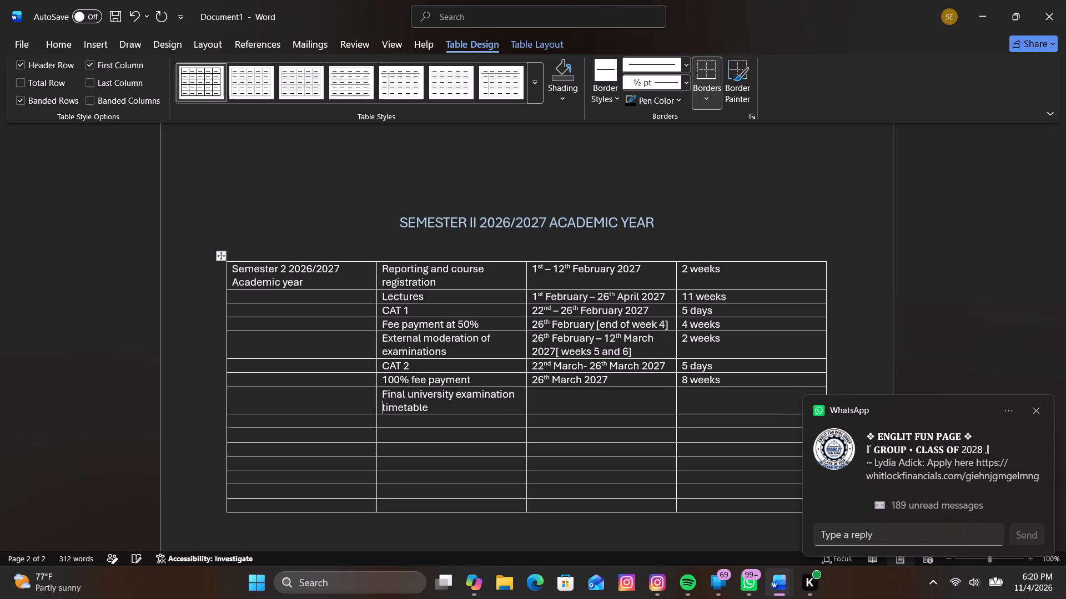
Move to the third-column date cell of the Final university examination timetable row.
click(559, 404)
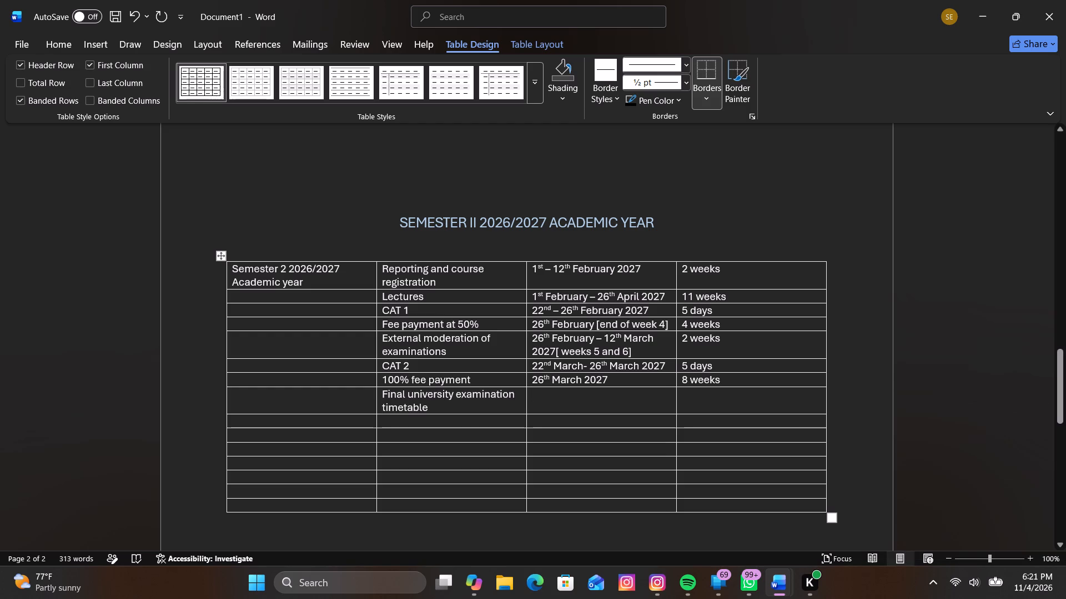
Enter the date "2nd April 2027[ end of week 9]" in the third column of the Final university examination timetable row.
text(2nd)
key(space)
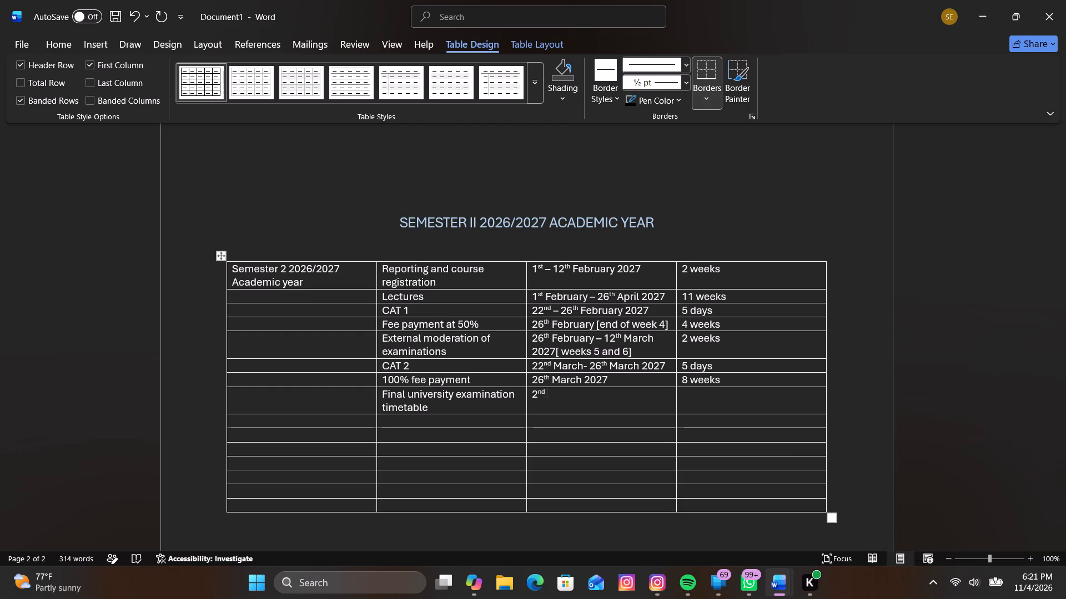
key(a)
text(pril)
key(space)
text(202)
key(7)
text([)
key(space)
text(end of week)
key(space)
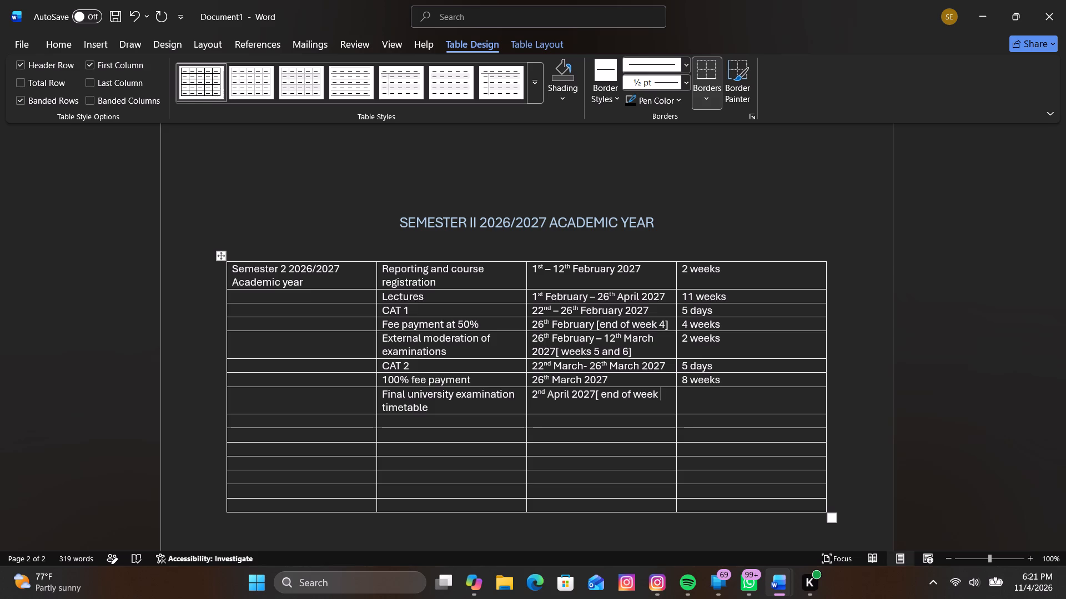
key(9)
key(bracketright)
Append "[ end of week 8]" to the date in the 100% fee payment row.
click(621, 382)
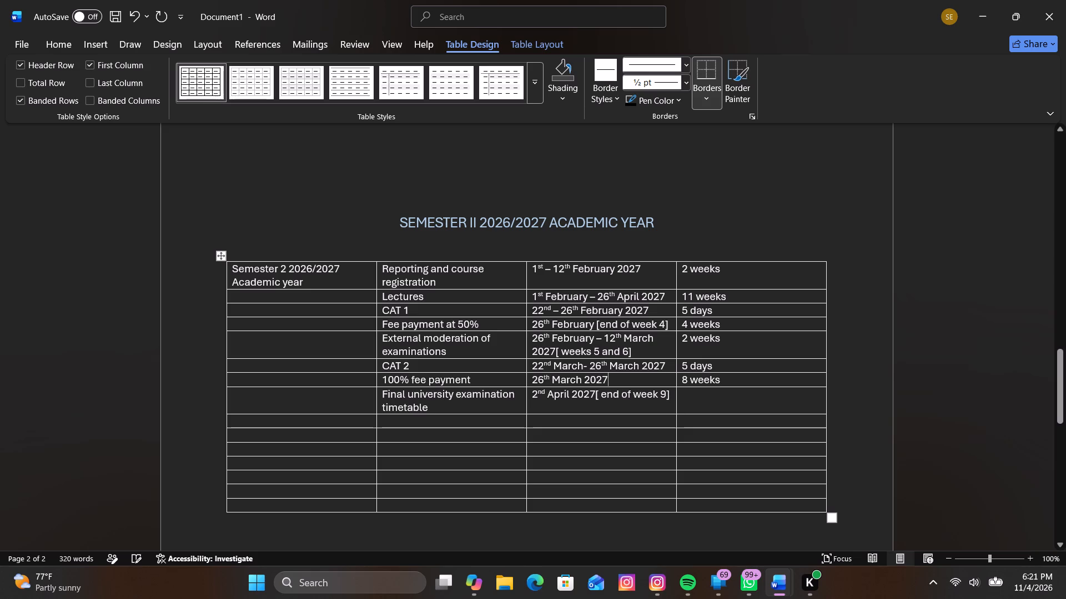
text([ end)
key(space)
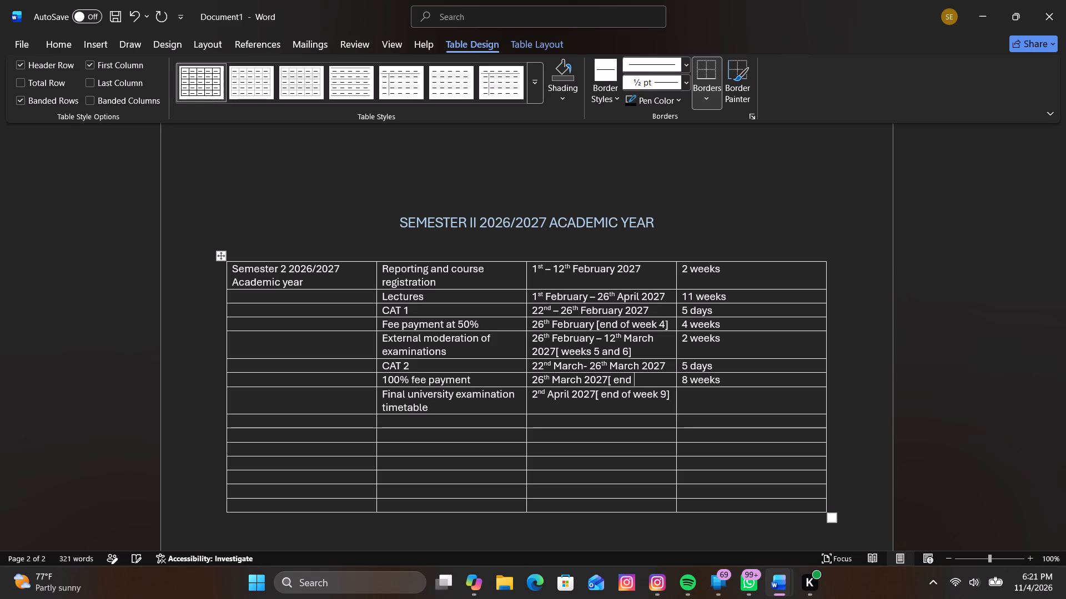
key(o)
text(f week)
key(space)
key(8)
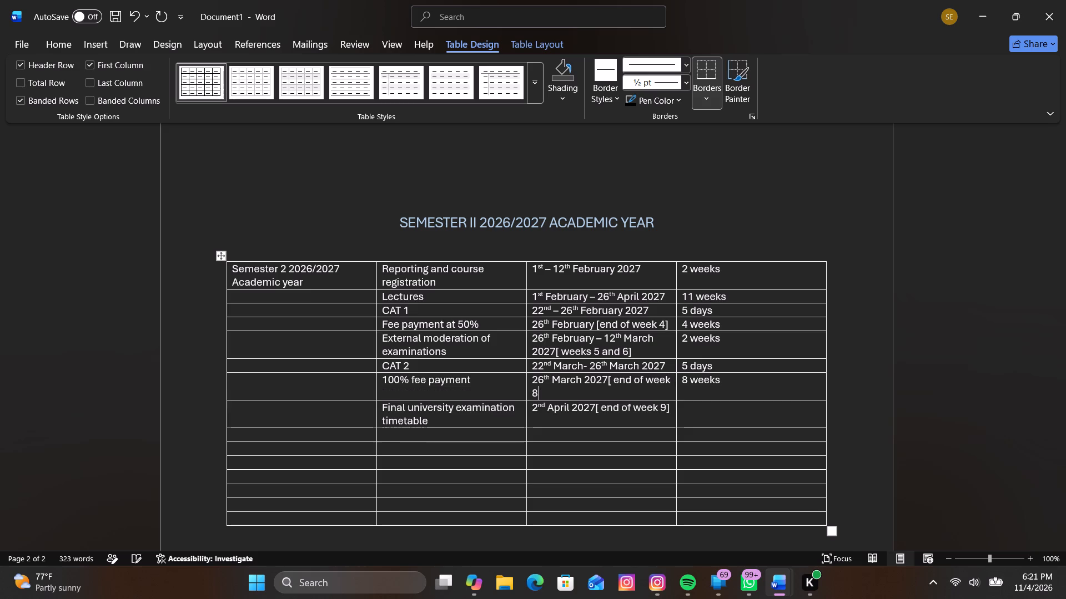
key(bracketright)
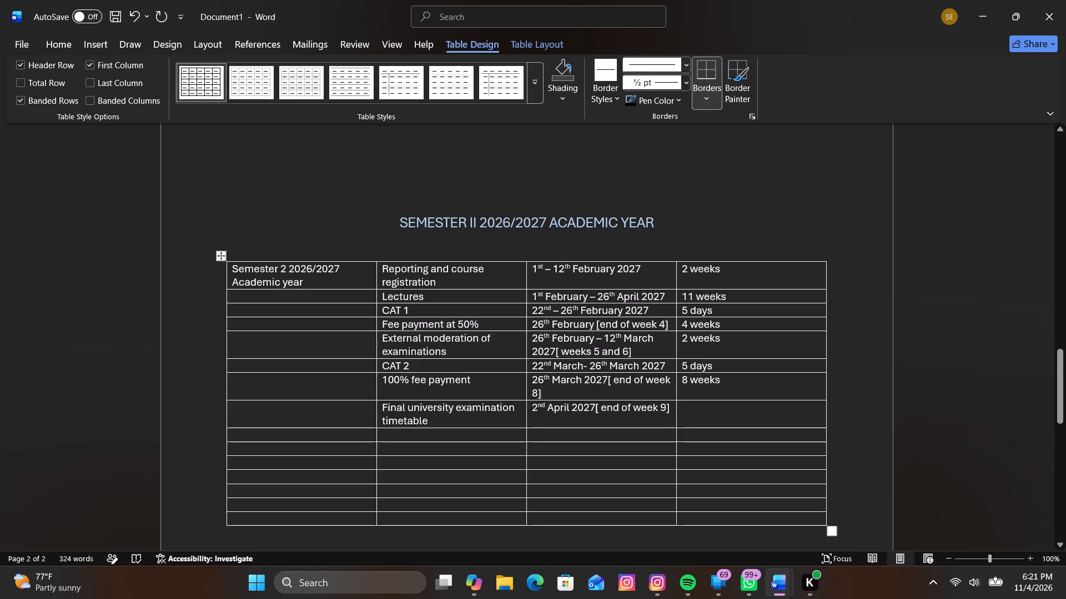
Enter the period "1 week" in the last column of the Final university examination timetable row.
click(687, 418)
key(1)
key(space)
text(w)
text(eek)
Enter "Submission of examinations for printing" in the first column of the row below Final university examination timetable.
scroll(745, 443, down, 2)
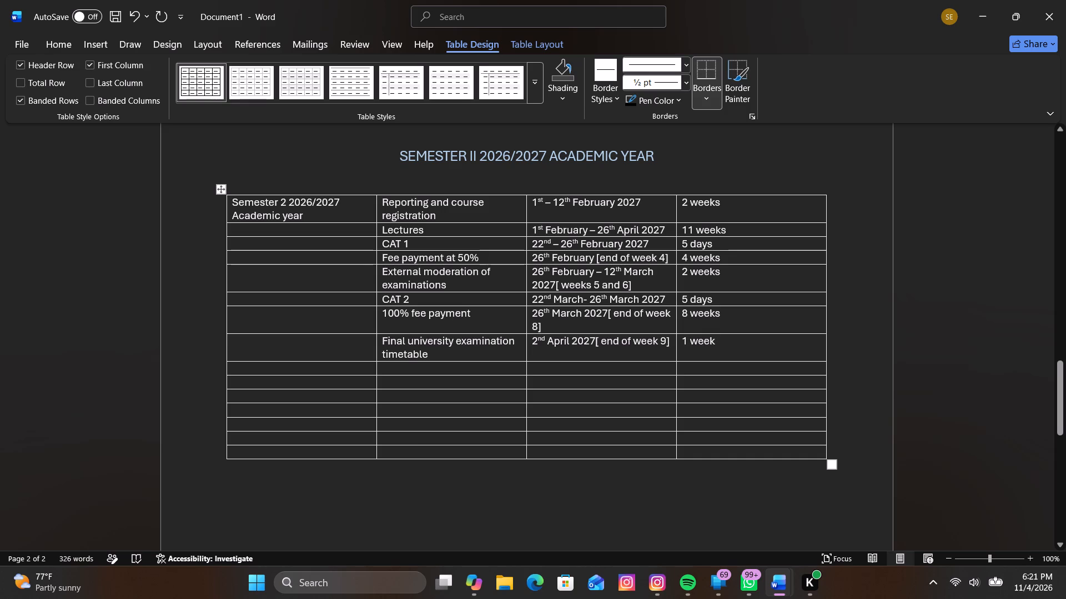
click(454, 366)
click(325, 370)
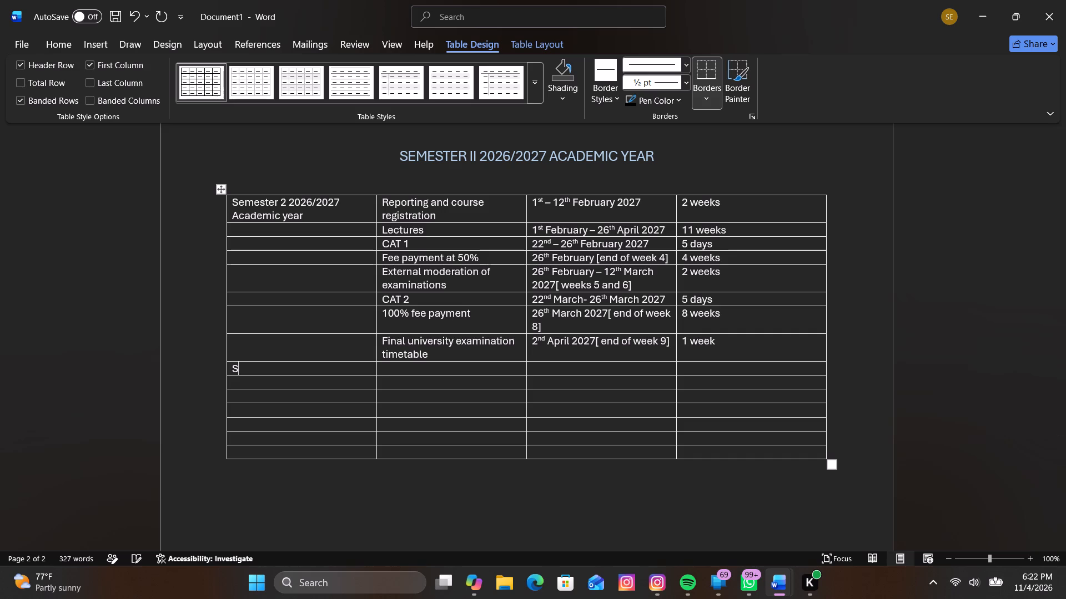
text(un)
key(BackSpace)
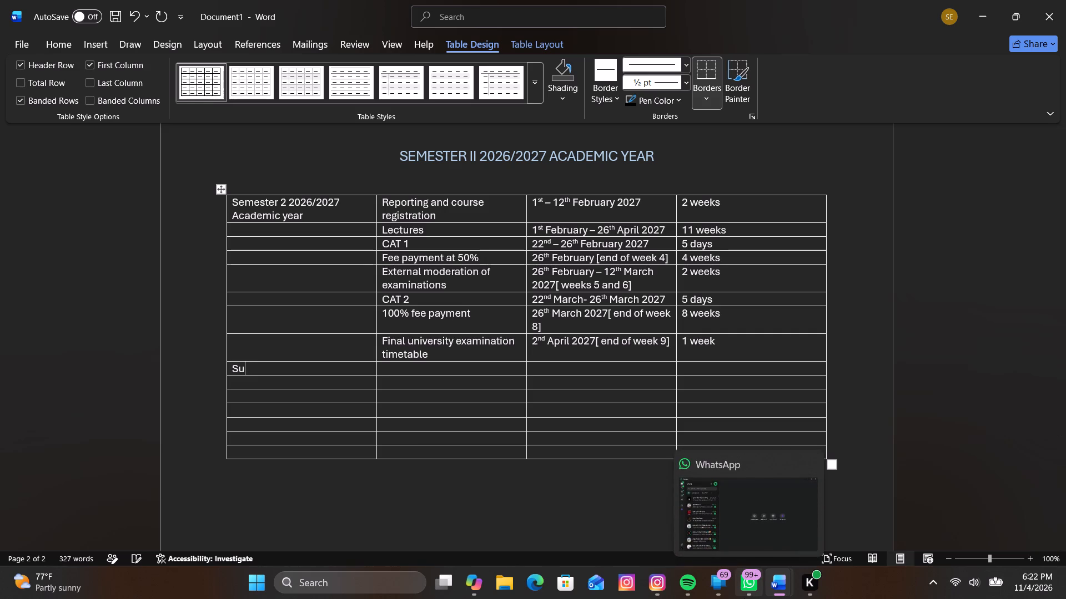
key(b)
text(mission)
key(space)
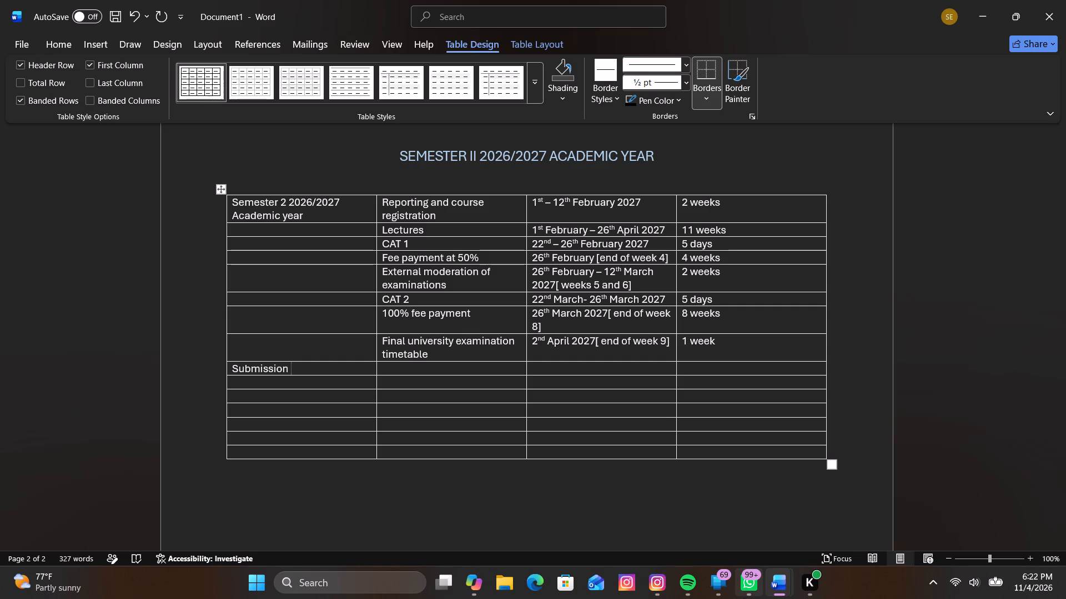
text(of e)
text(xaminations for)
key(space)
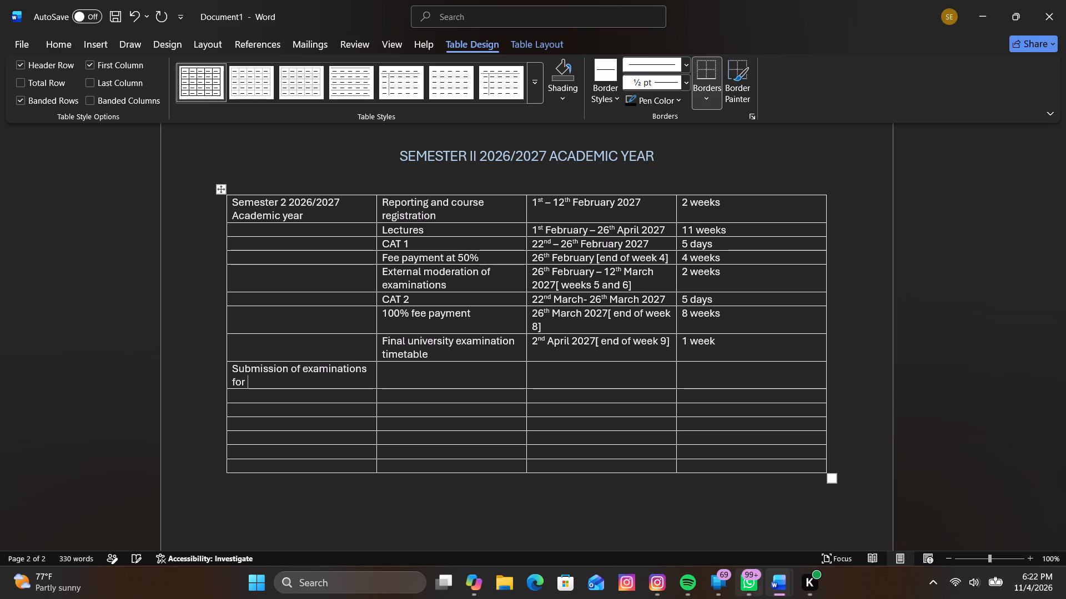
key(p)
text(rinting)
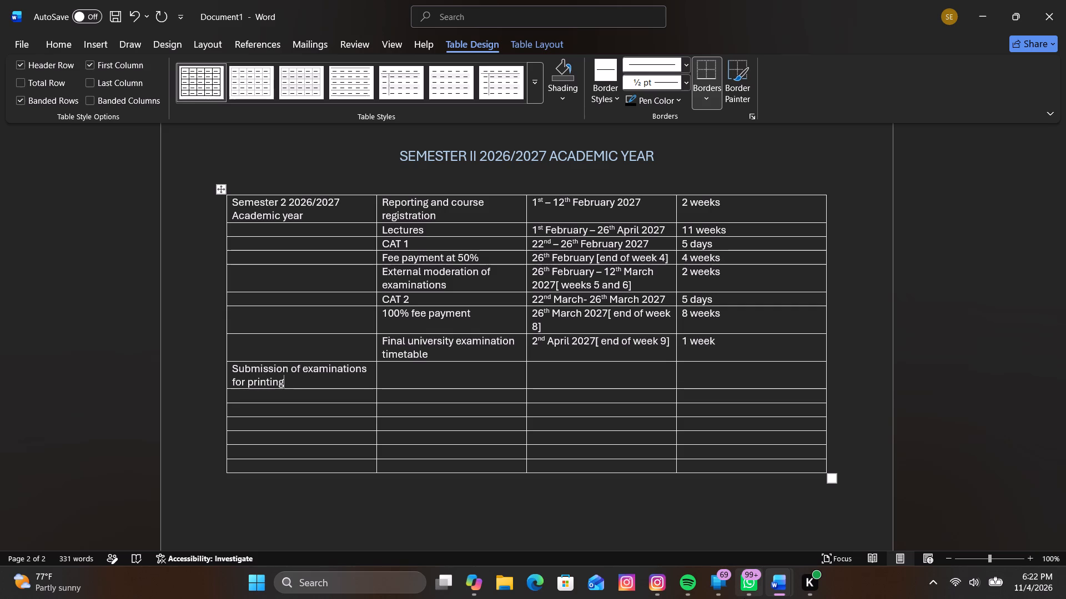
Enter the date "5th April- 16th April 2027" in the second column of the Submission of examinations for printing row.
click(416, 374)
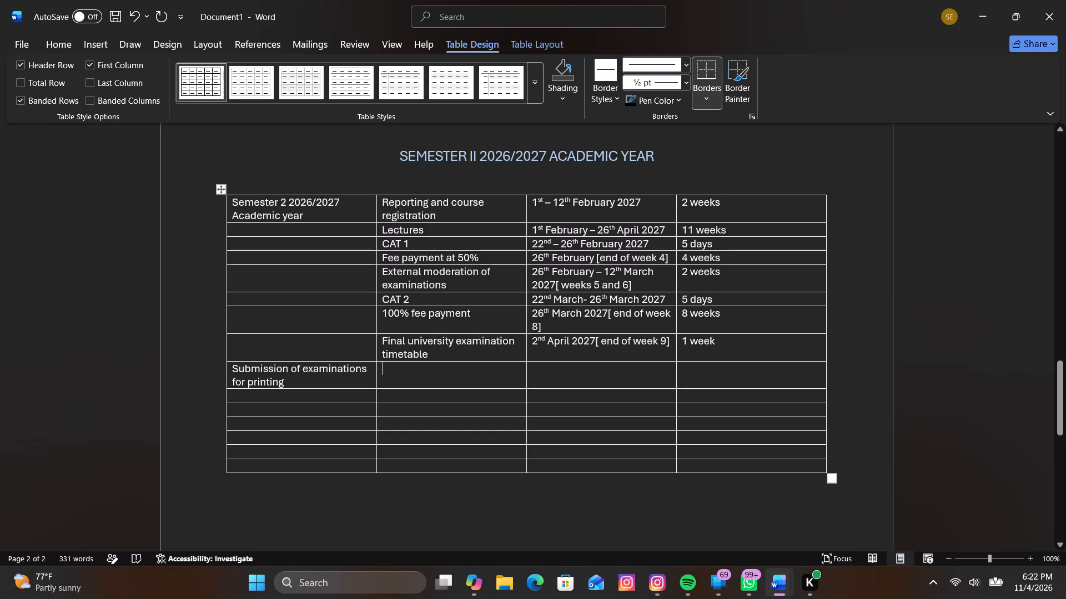
text(5th)
key(space)
key(a)
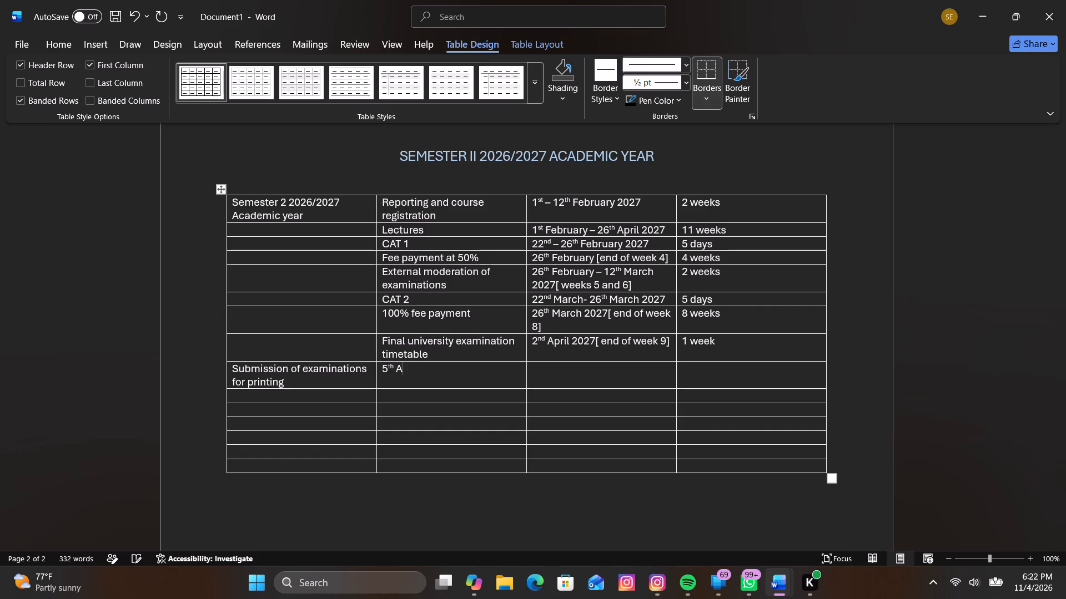
text(pr)
text(il)
text(-)
key(space)
key(1)
text(6th)
key(space)
key(p)
text(ril)
key(space)
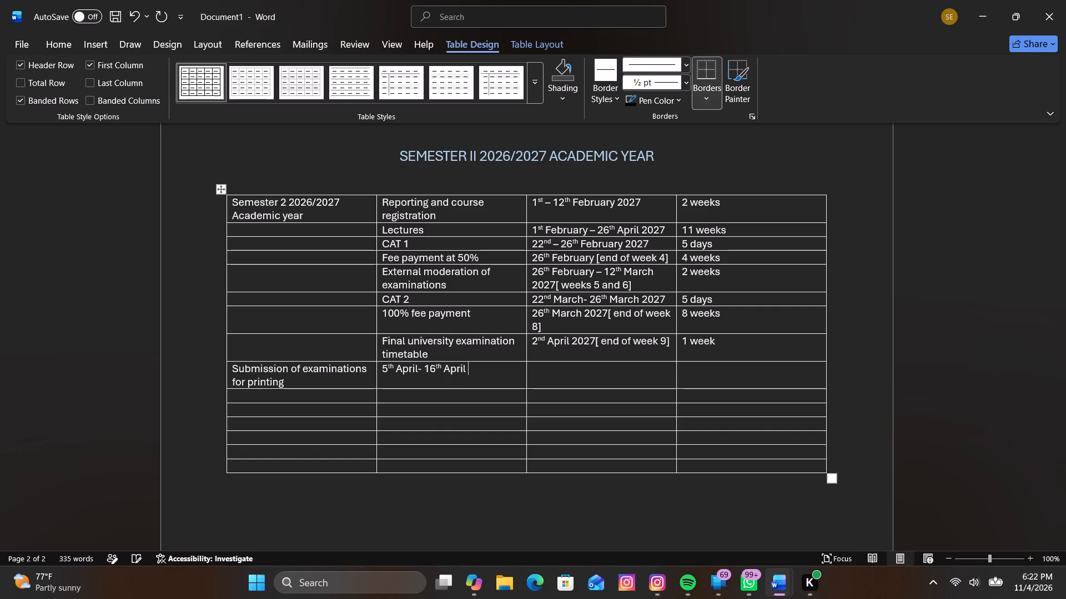
text(2027)
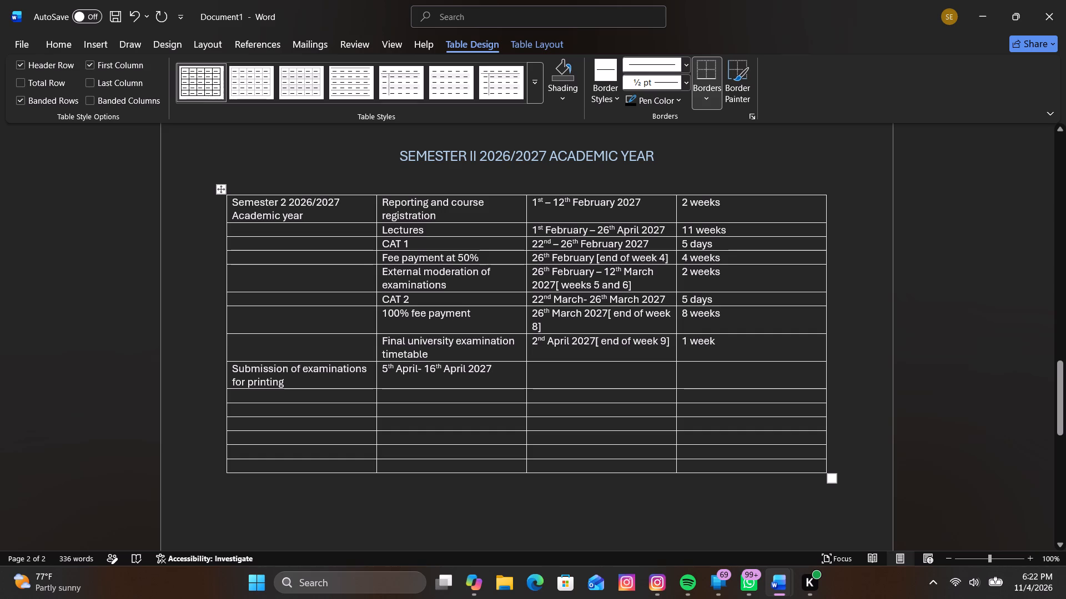
Move the date "5th April- 16th April 2027" from the second column to the third column of the same row.
drag(493, 369, 394, 371)
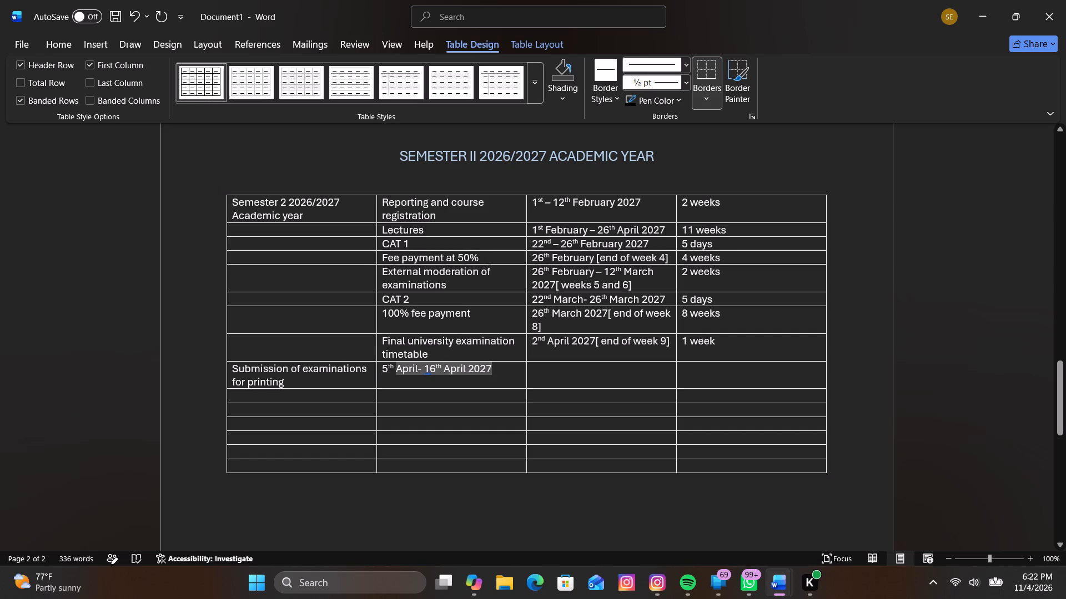
drag(394, 371, 383, 371)
right_click(484, 375)
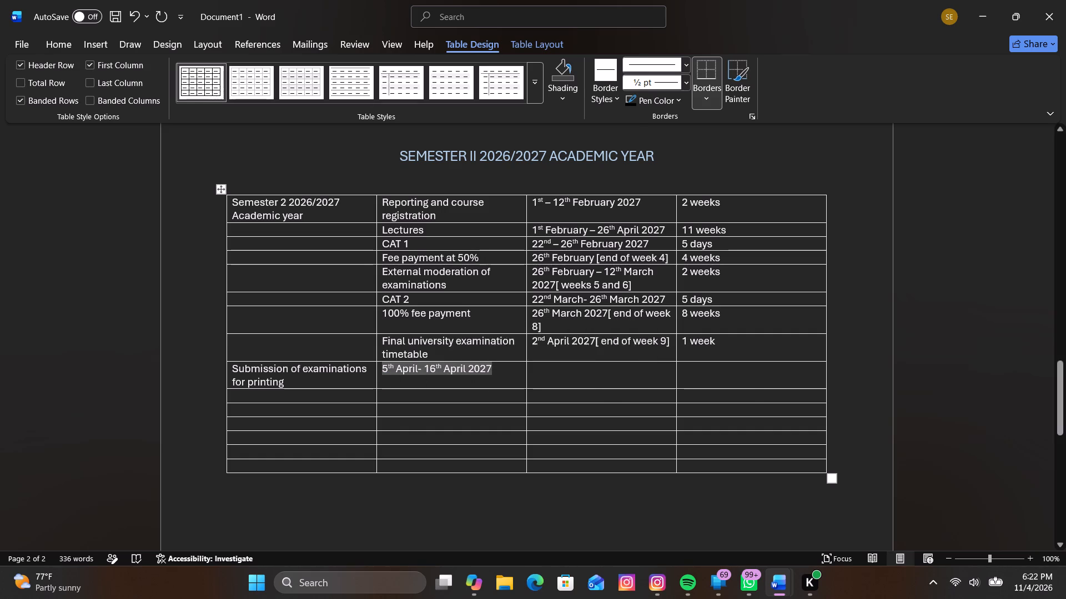
click(554, 75)
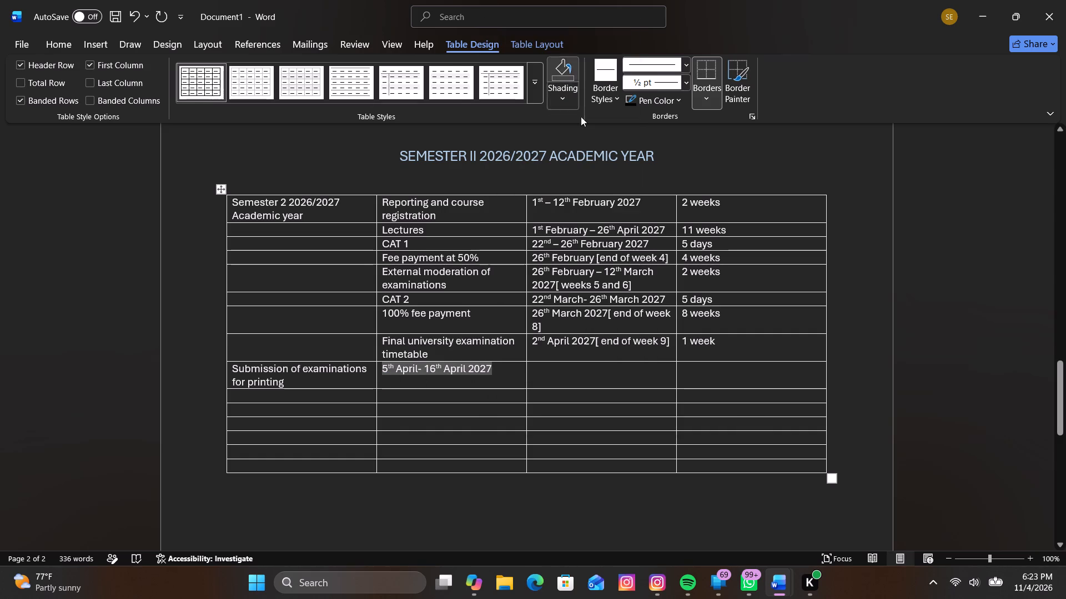
click(554, 375)
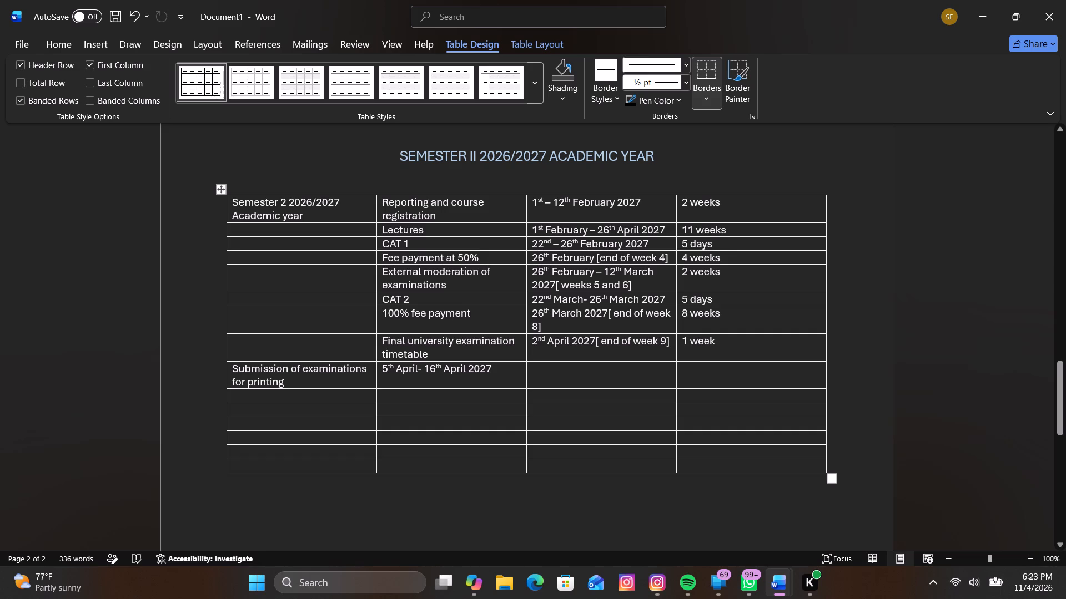
key(ctrl+v)
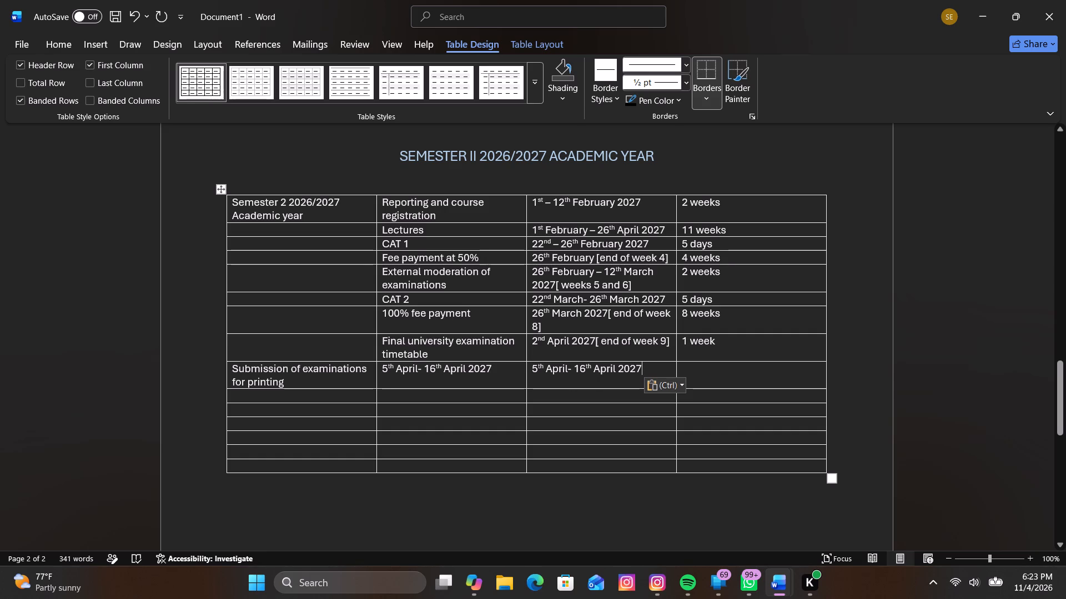
drag(492, 367, 386, 368)
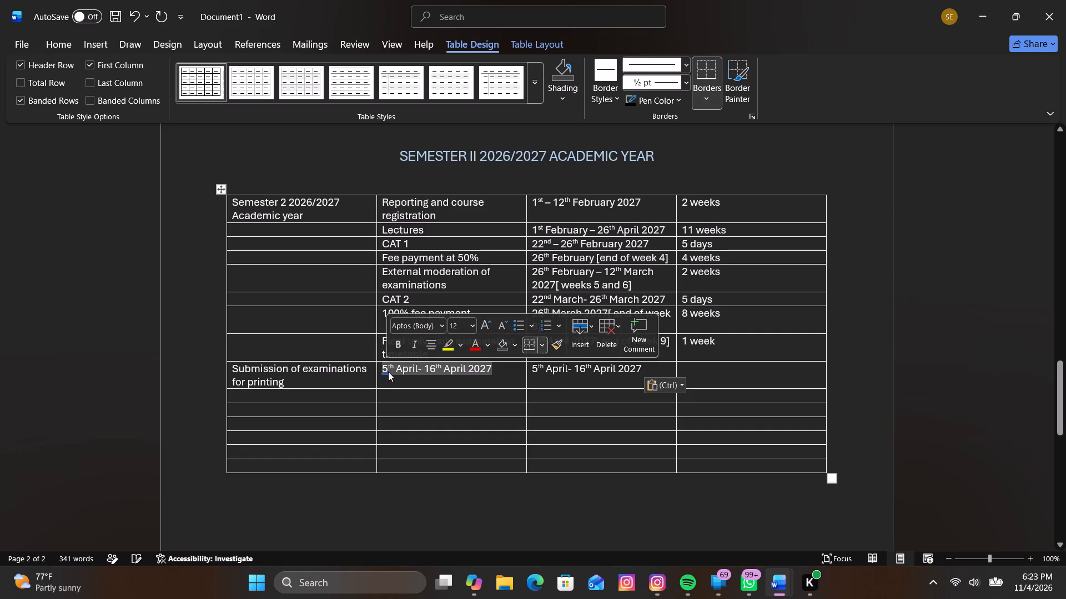
key(BackSpace)
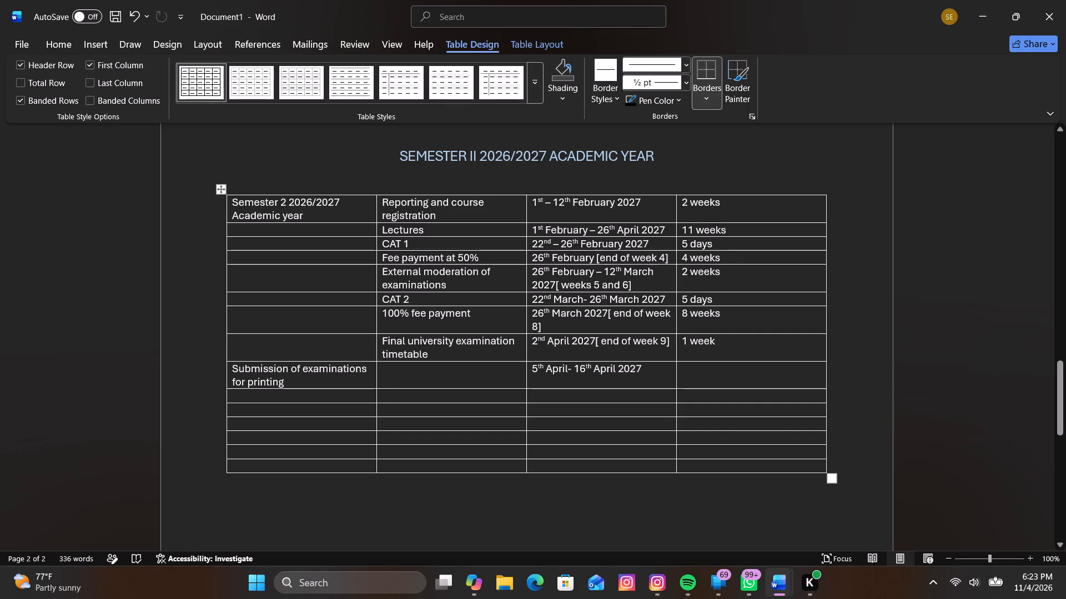
Copy "Submission of examinations for printing" from the first column into the empty second column of the same row.
drag(369, 367, 335, 374)
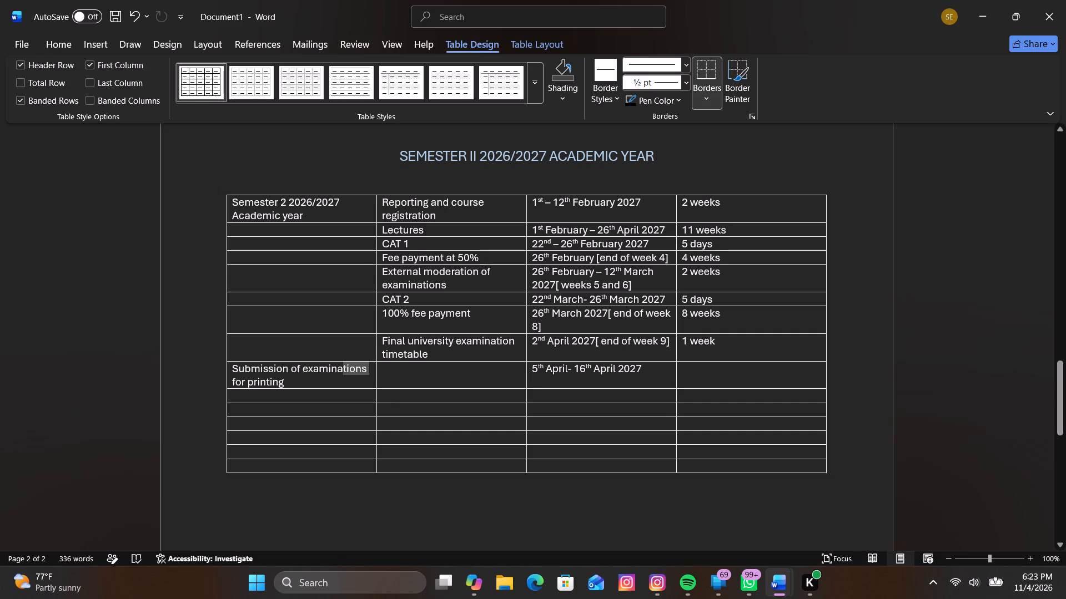
drag(335, 374, 290, 380)
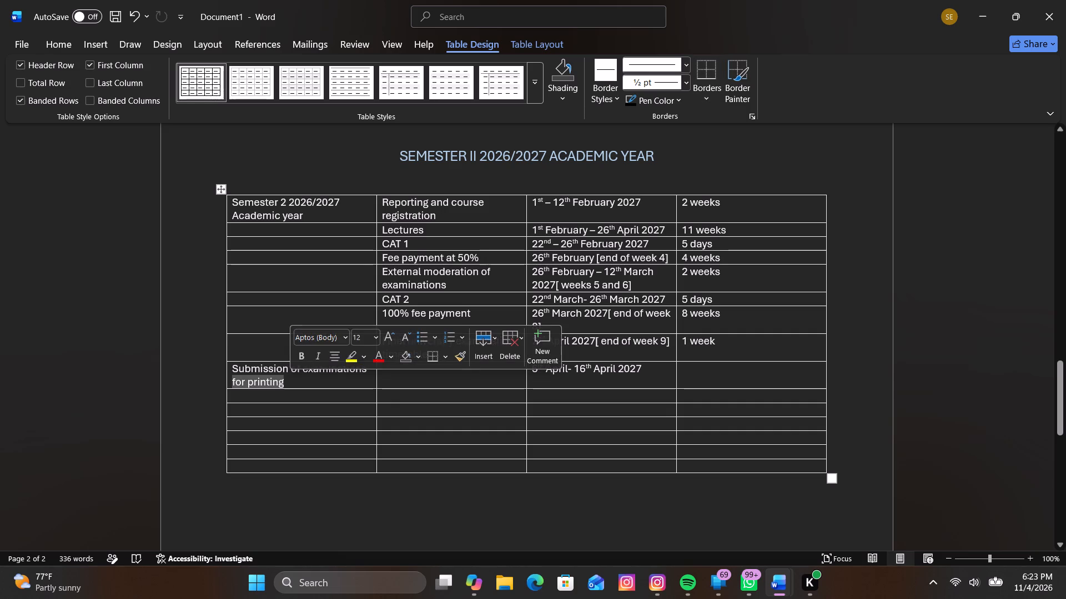
click(301, 377)
drag(294, 378, 241, 376)
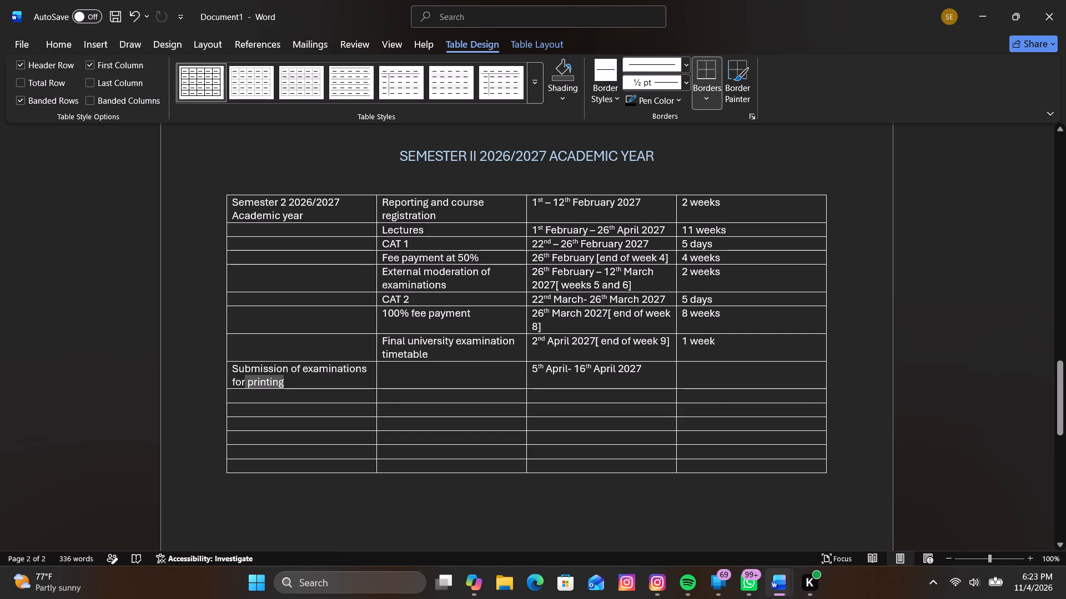
drag(241, 376, 234, 370)
right_click(142, 374)
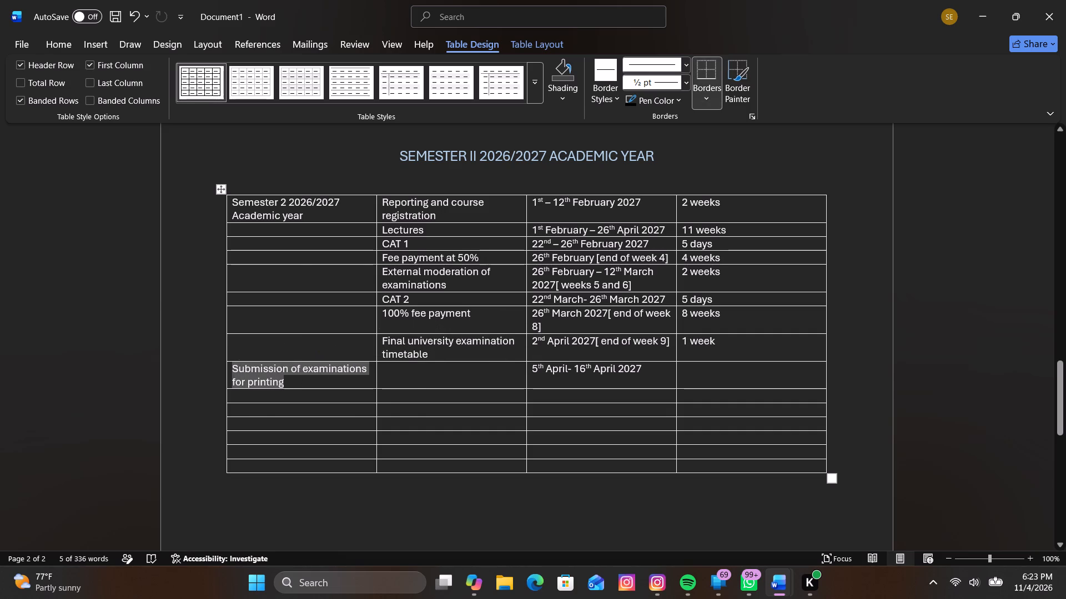
click(198, 70)
click(429, 378)
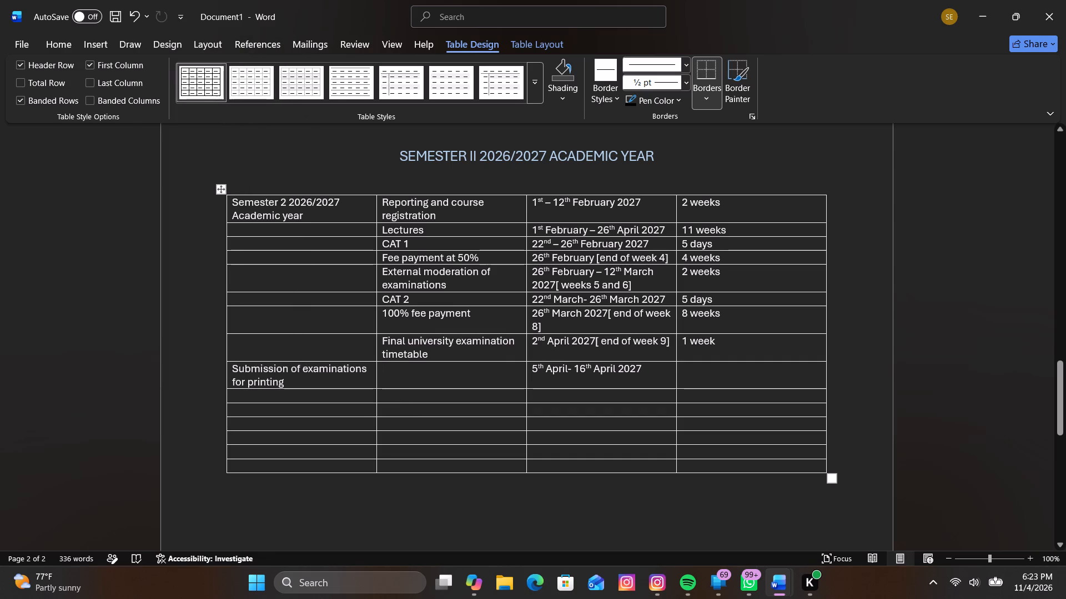
key(ctrl+v)
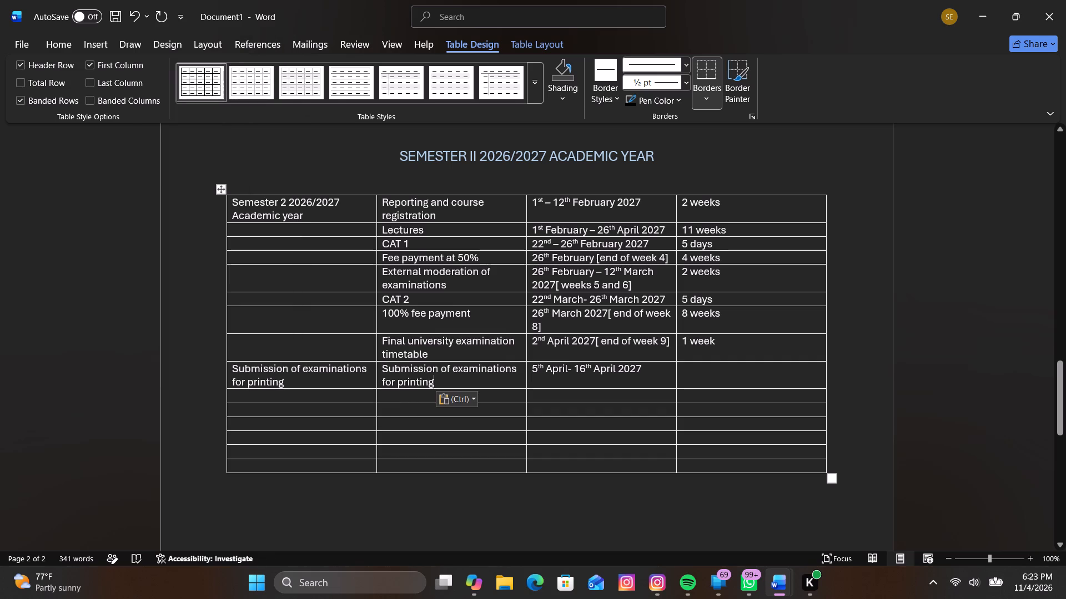
Delete the duplicate "Submission of examinations for printing" text from the first column of that row.
drag(370, 369, 288, 381)
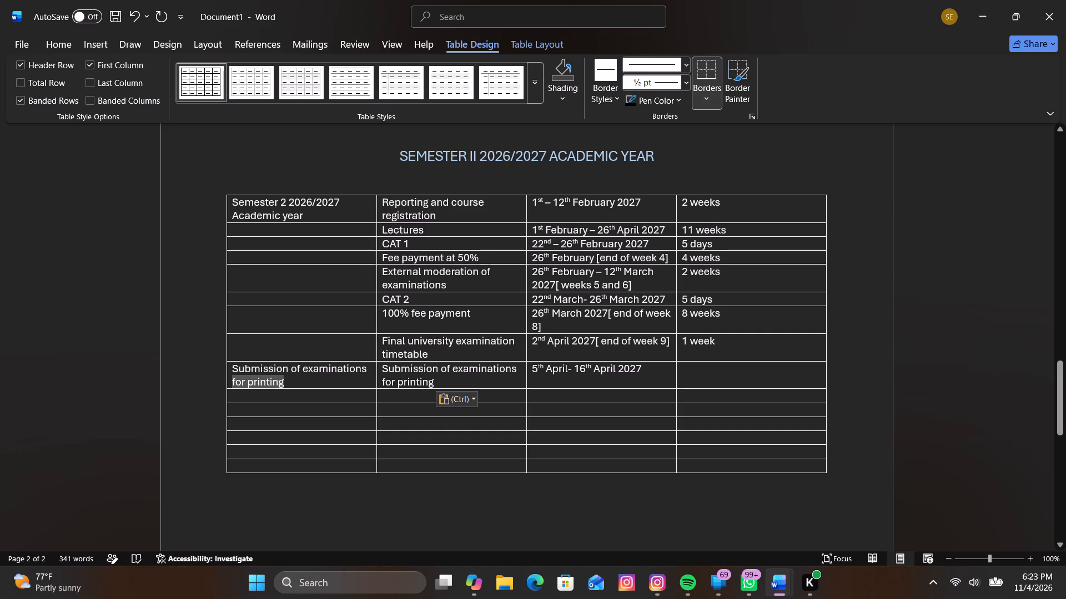
drag(288, 381, 295, 373)
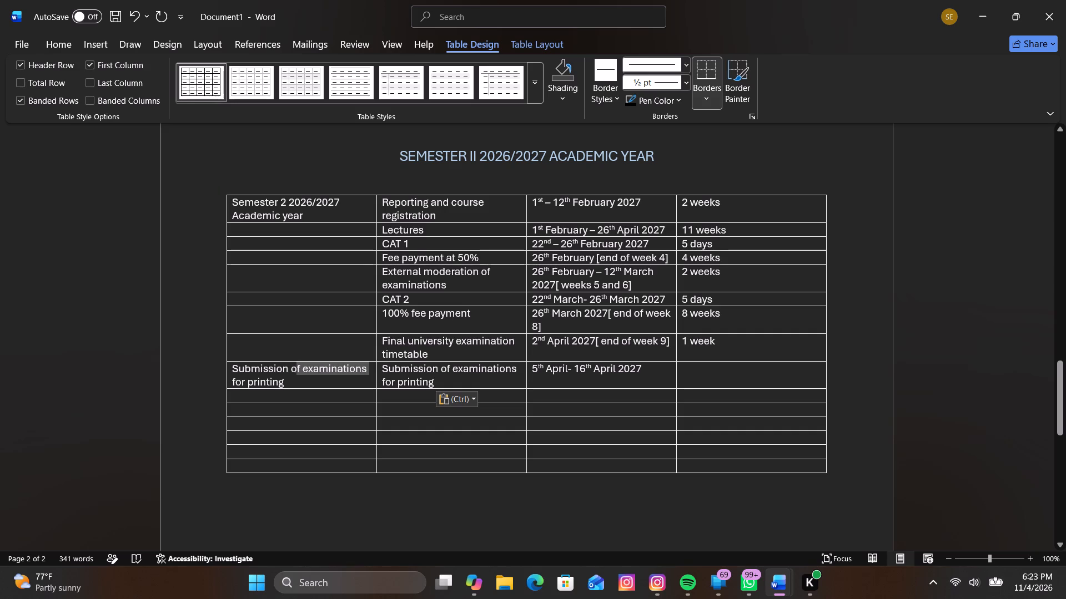
drag(295, 373, 274, 377)
drag(274, 377, 273, 380)
click(290, 380)
drag(291, 380, 265, 376)
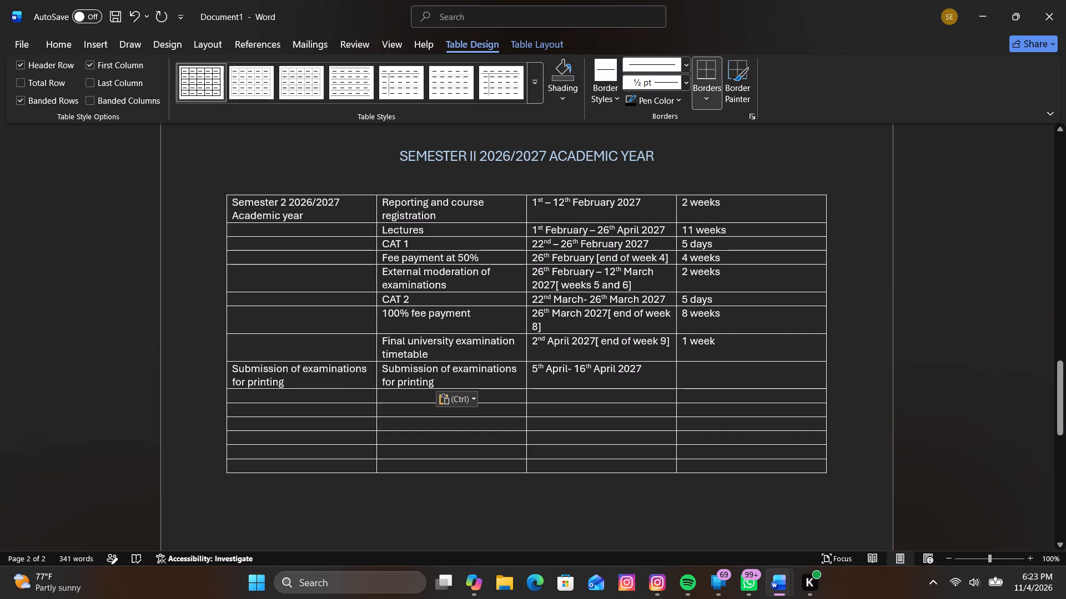
drag(265, 376, 237, 370)
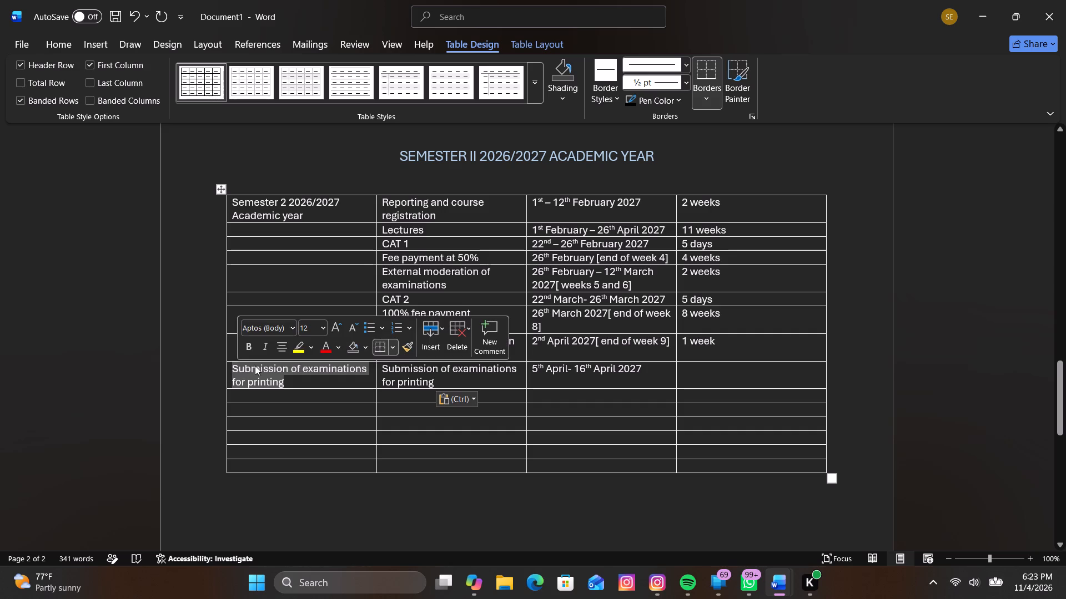
key(BackSpace)
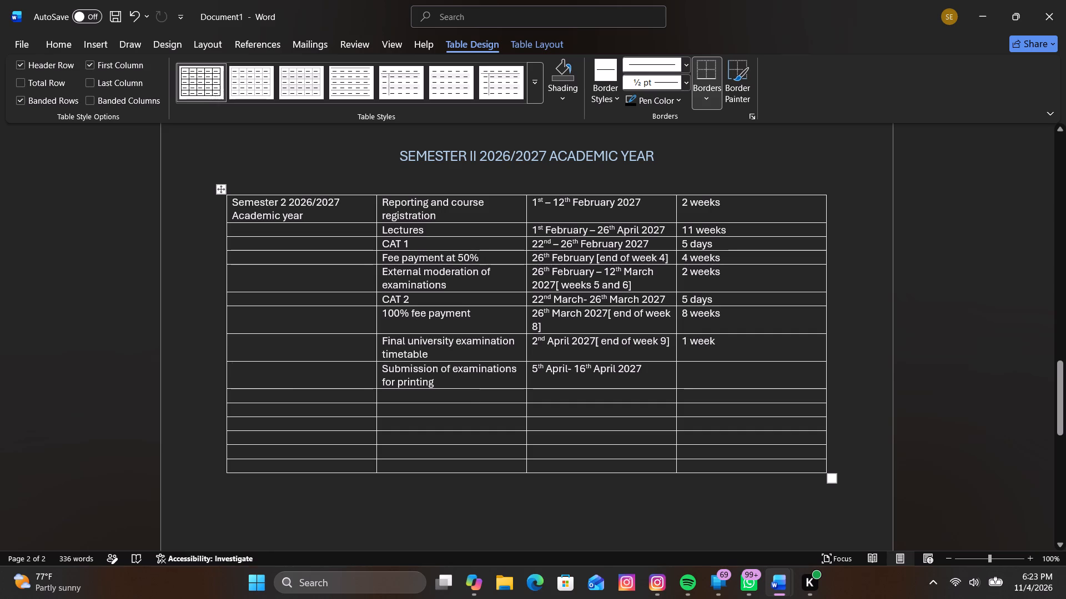
Enter the period "2 weeks" in the last column of the Submission of examinations for printing row.
click(721, 372)
text(2)
key(space)
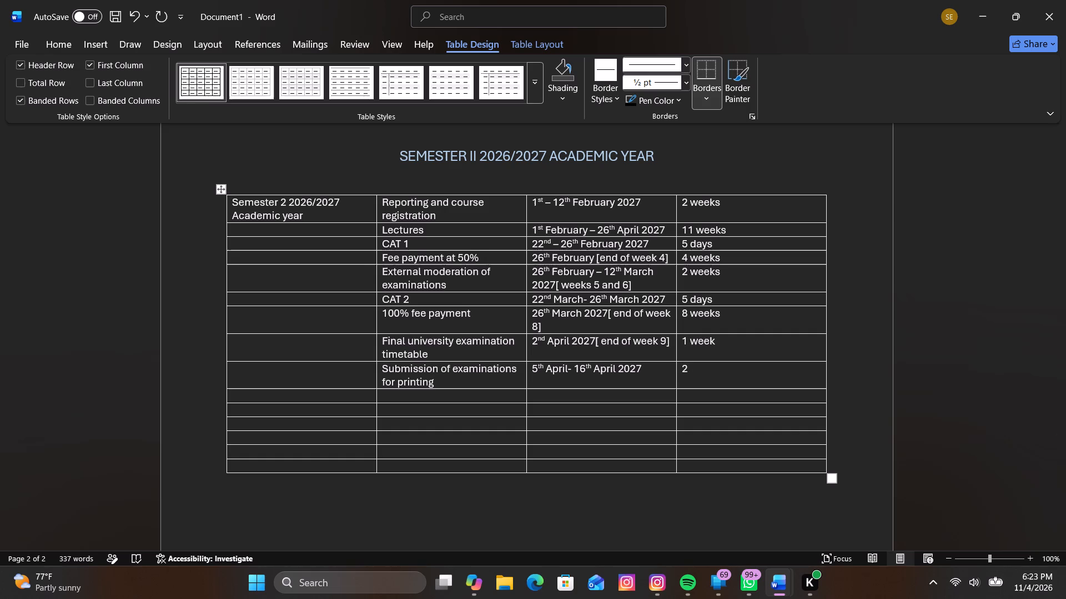
text(weeks)
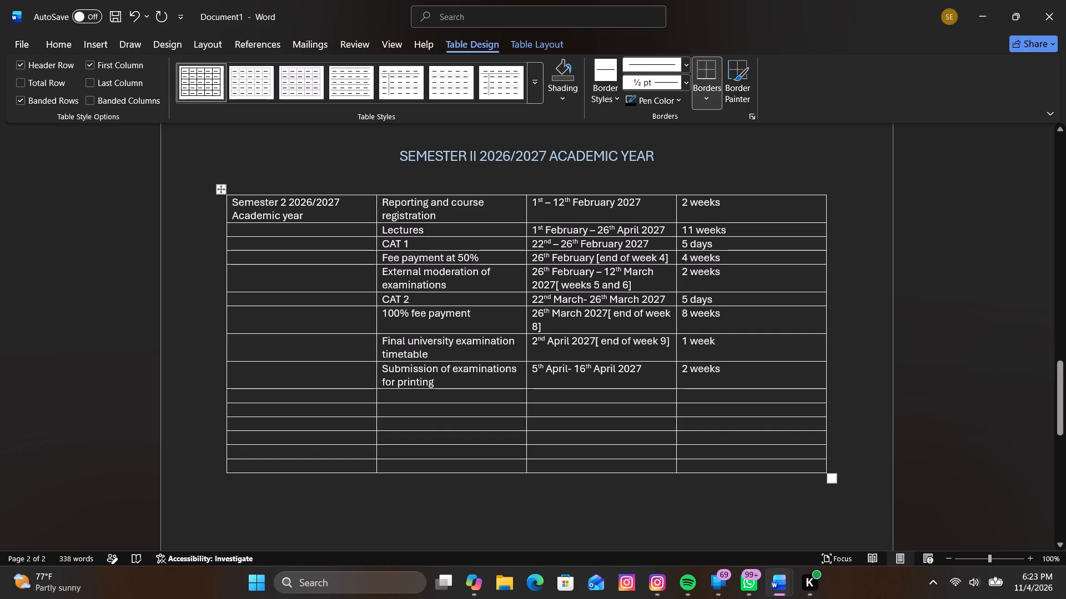
Enter the activity "Examinations" in the second column of the row below Submission of examinations for printing.
click(426, 395)
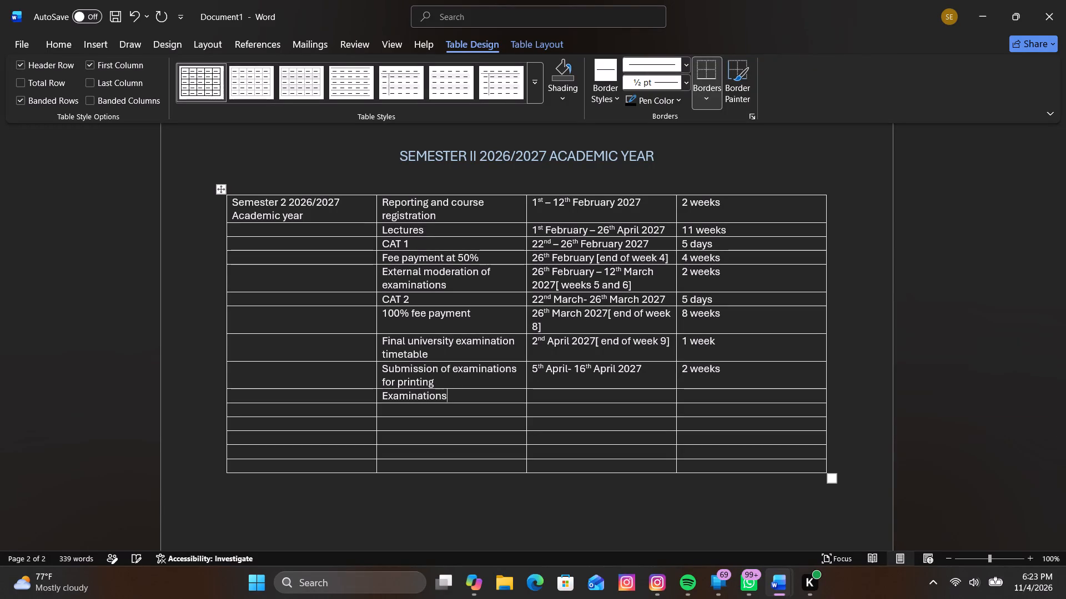
Enter the dates "19th April- 7th May 2027" in the third column of the Examinations row.
click(552, 395)
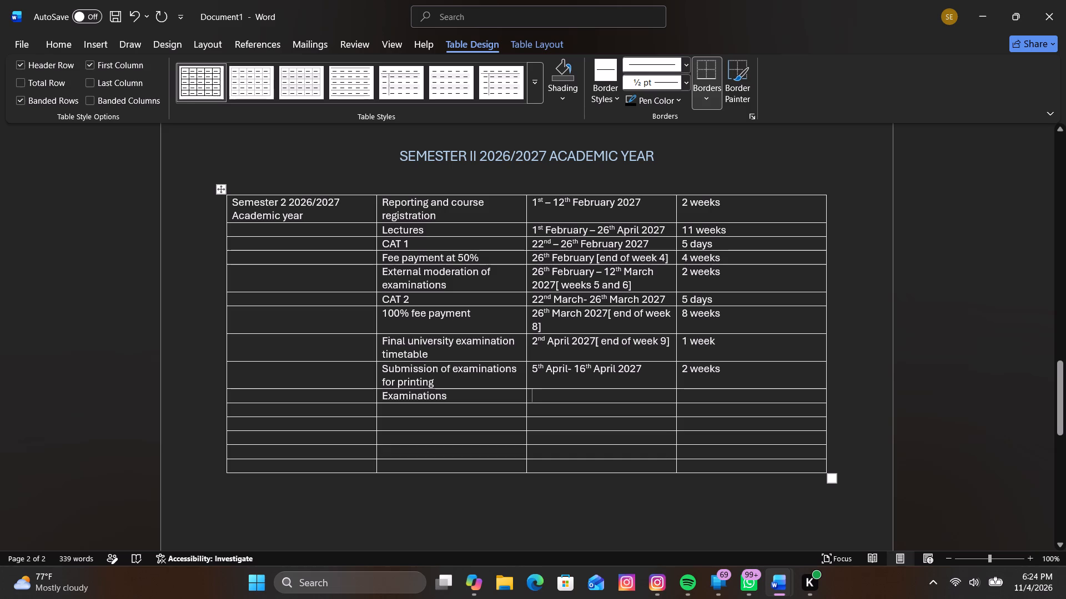
text(19)
text(th)
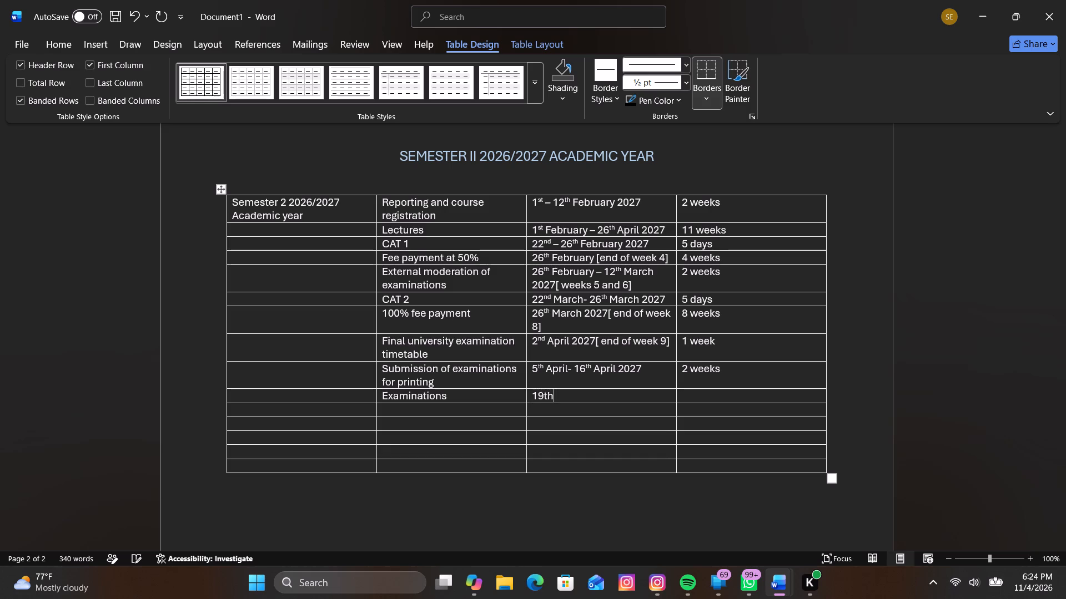
key(space)
key(a)
text(-)
key(space)
text(ay)
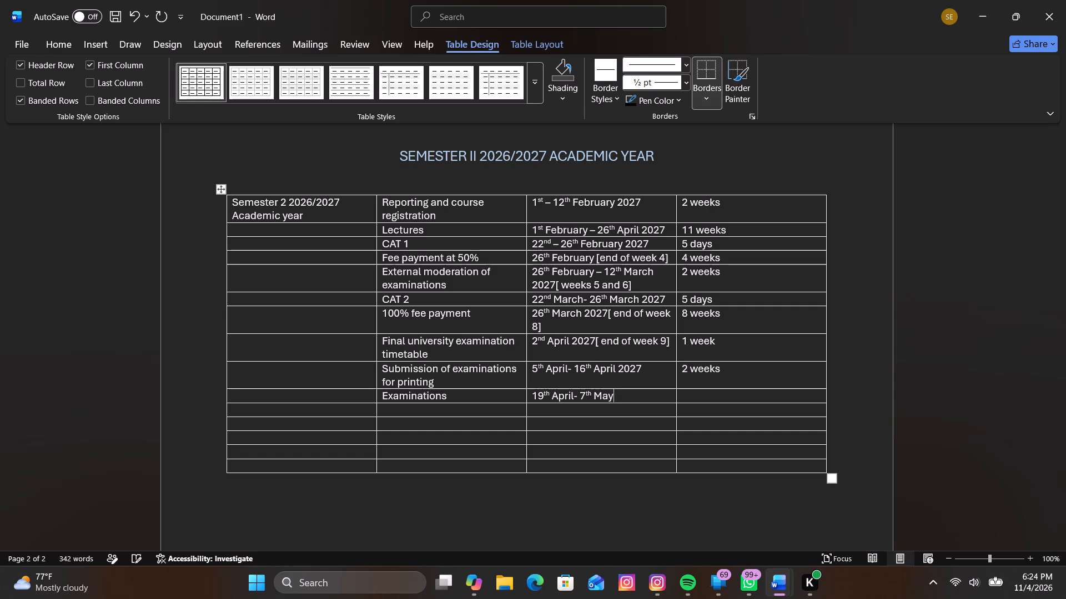
key(space)
text(2027)
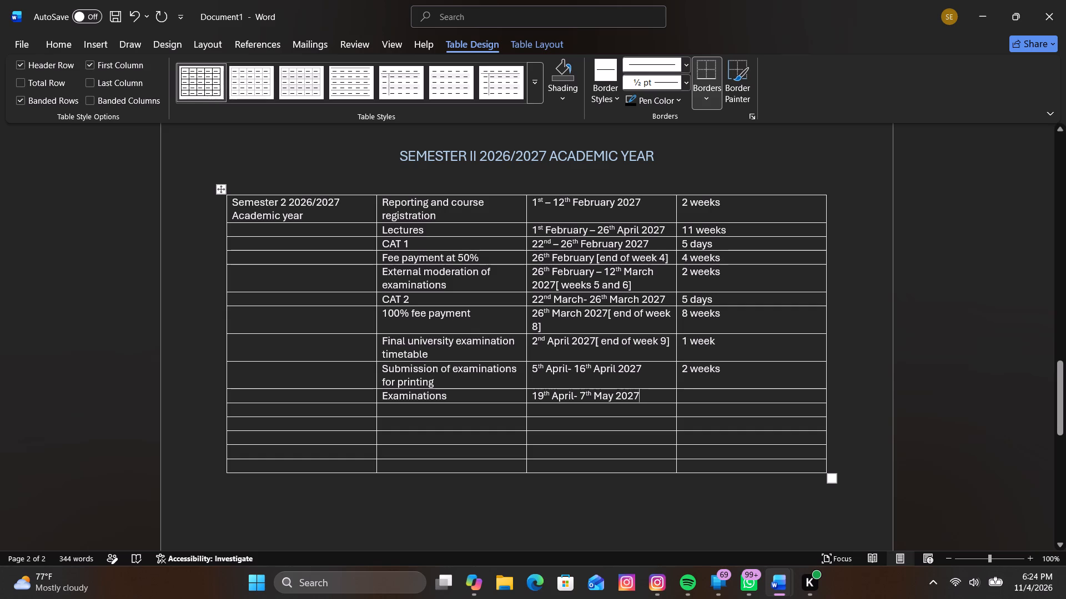
Enter the period "3 weeks" in the last column of the Examinations row.
click(716, 397)
text(3 weeks)
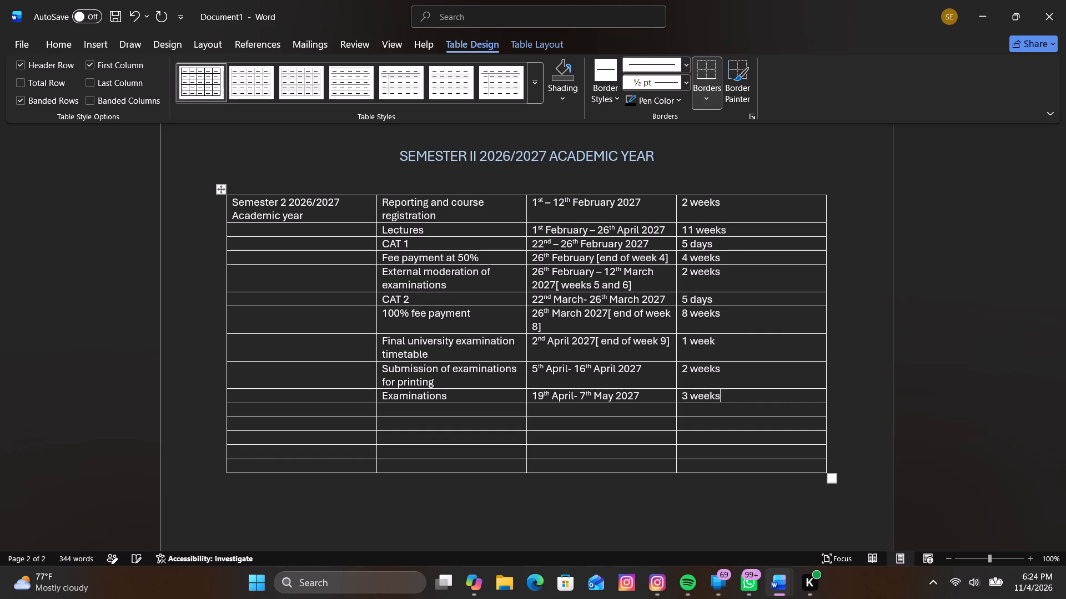
key(space)
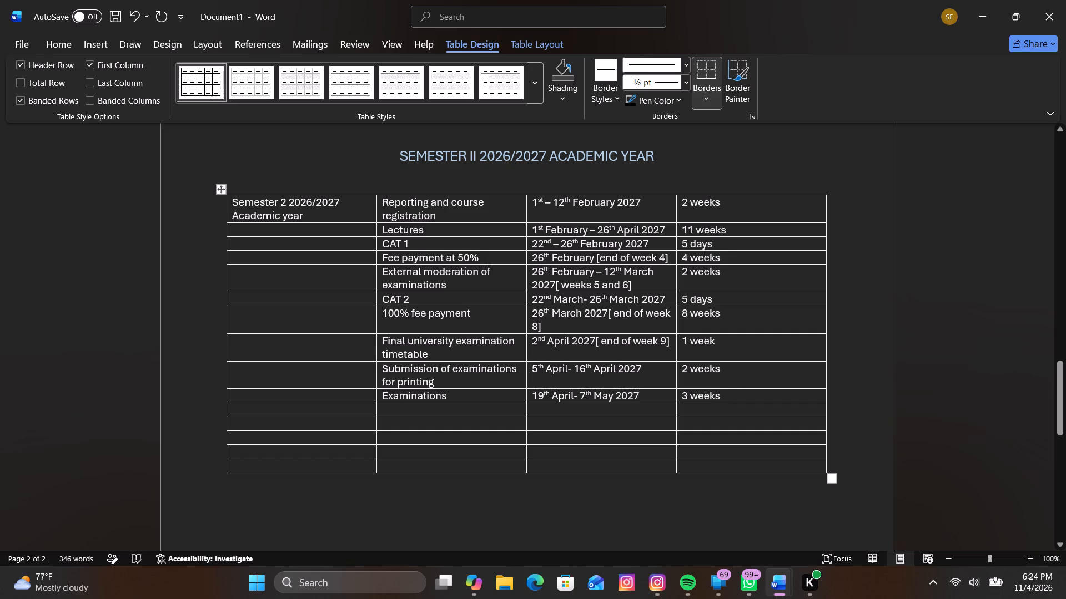
Enter the activity "Marking and submission of records." in the second column of the row below Examinations.
click(461, 409)
text(ar)
text(king and submission of)
key(space)
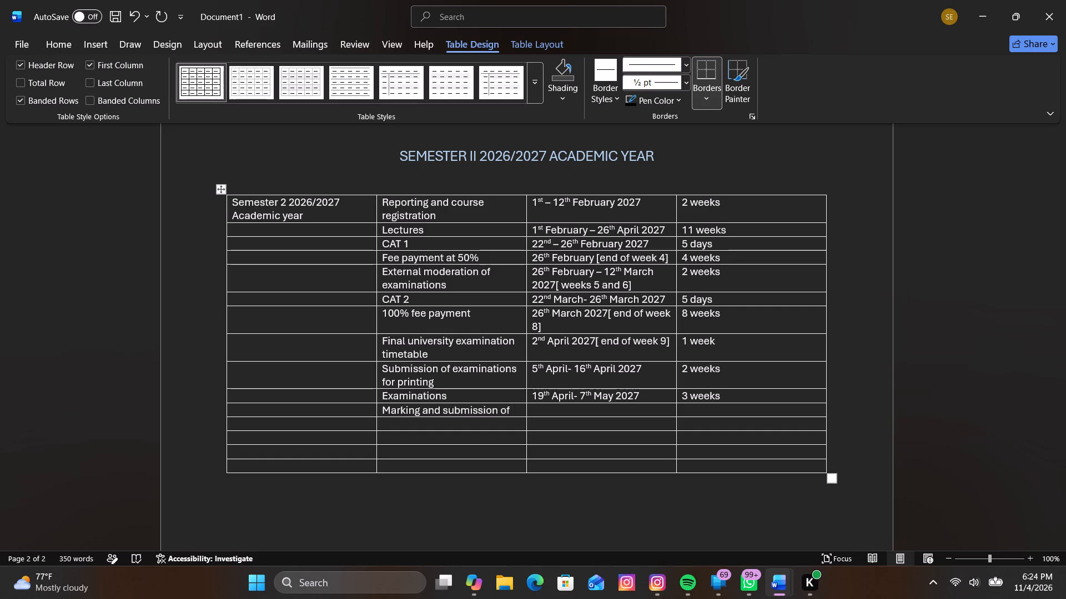
text(records)
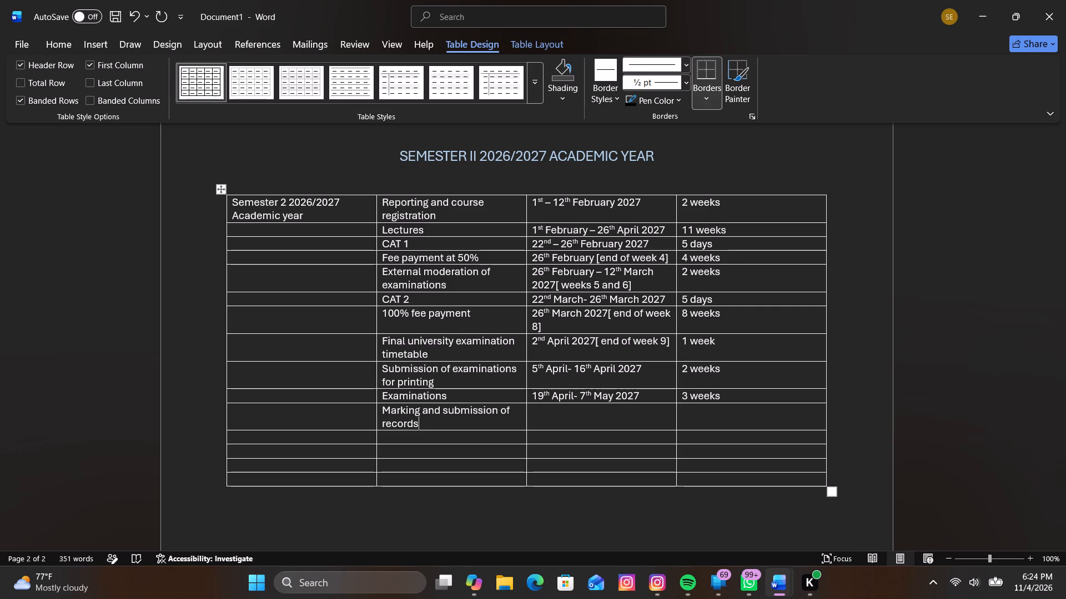
key(period)
Add a second line "Departmental Board of examiners and uploading of marks in the ERP" below "Marking and submission of records." in the same cell.
key(Return)
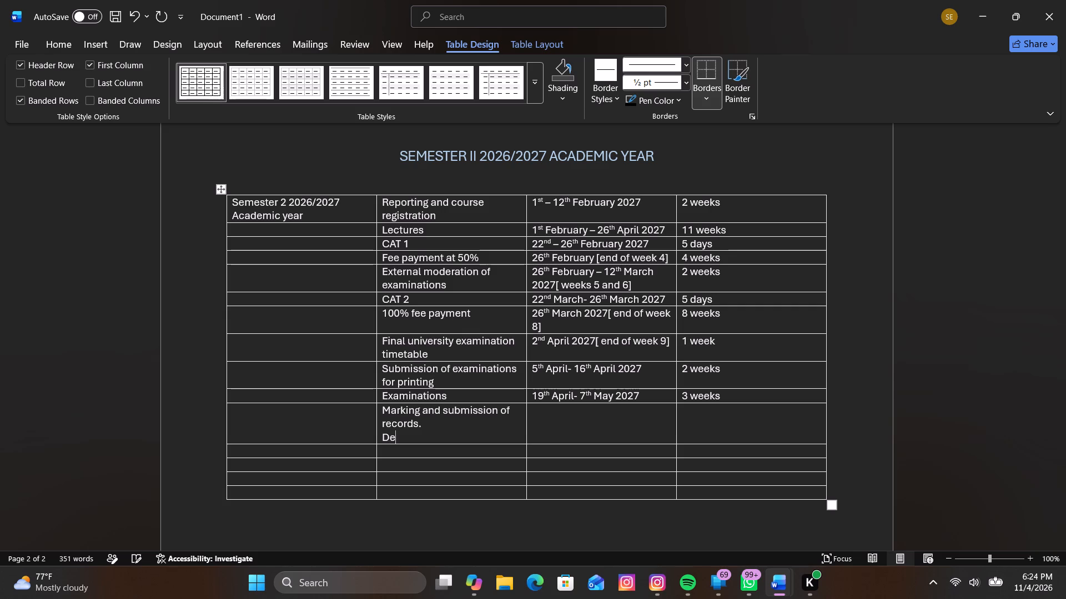
key(BackSpace)
text(partme)
text(ny)
key(BackSpace)
text(ta)
text(ln)
key(BackSpace)
key(space)
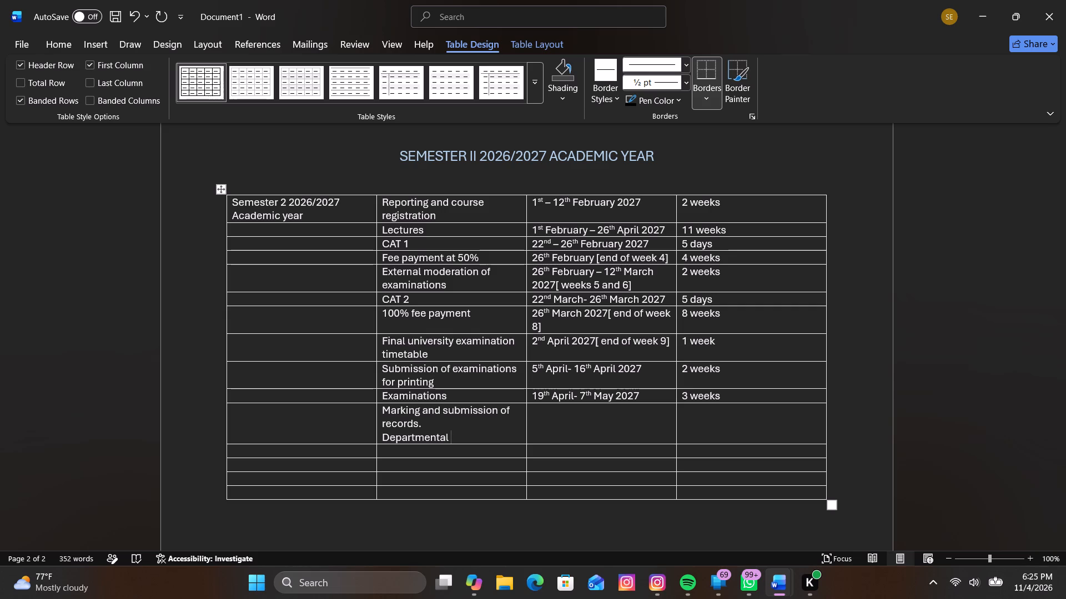
text(oard of examin)
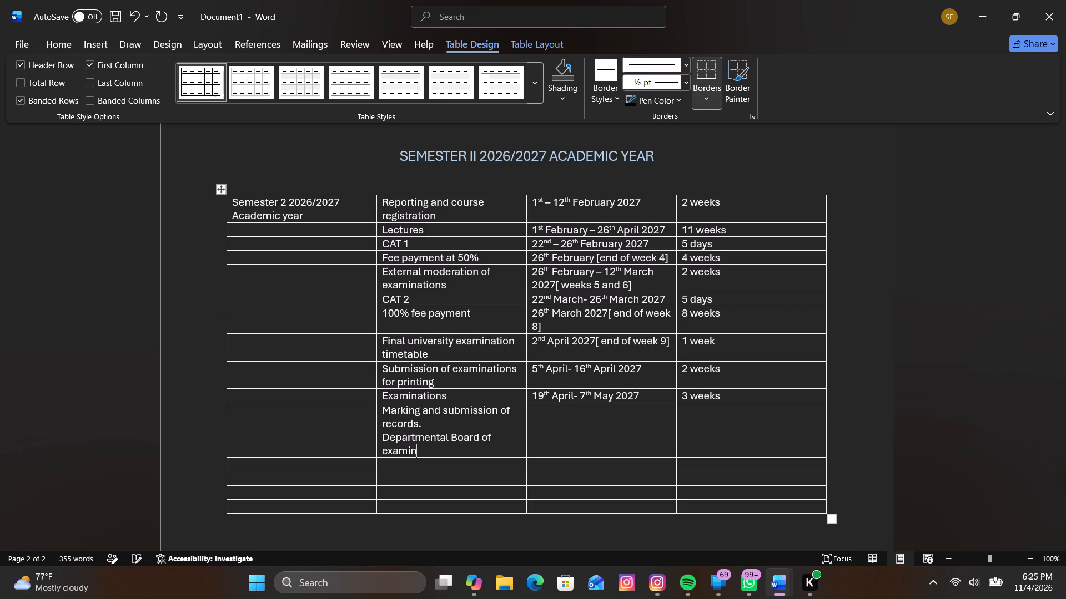
text(ers)
key(space)
text(and)
key(space)
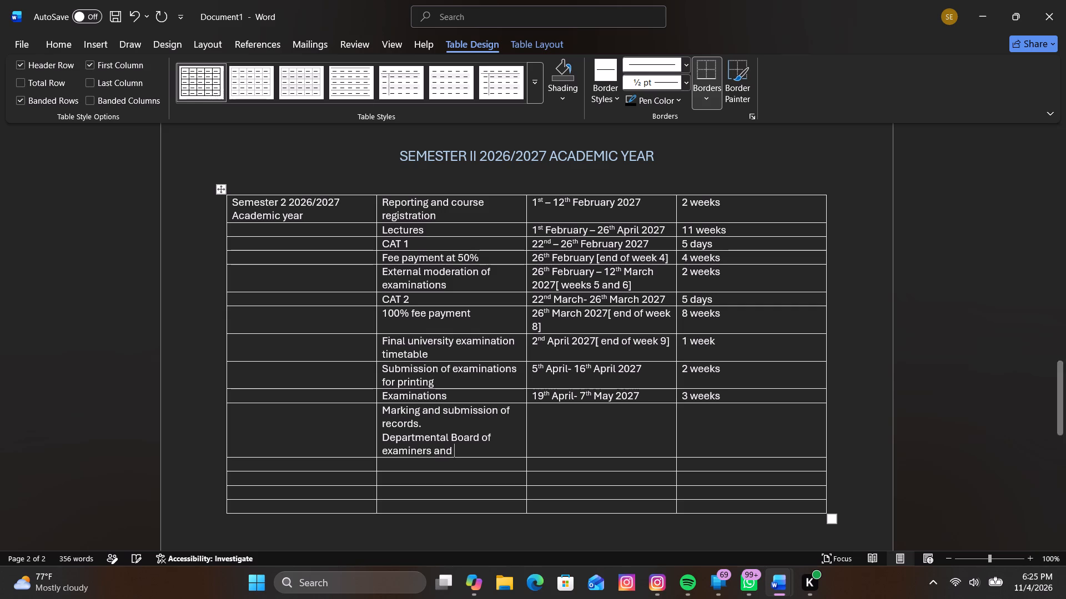
text(uploading of marks)
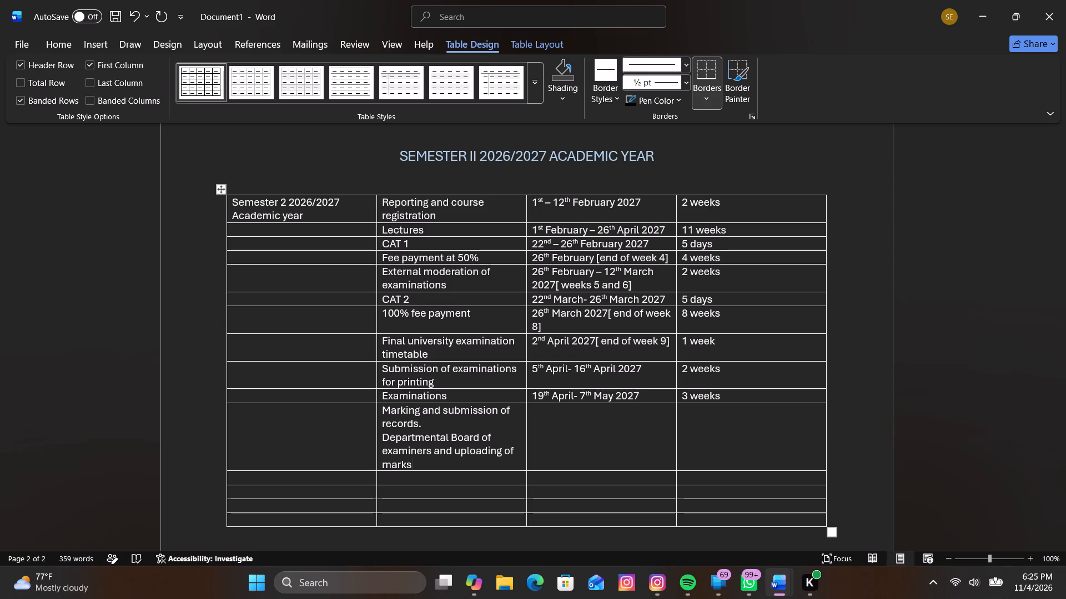
key(space)
text(in the)
key(space)
text(ER)
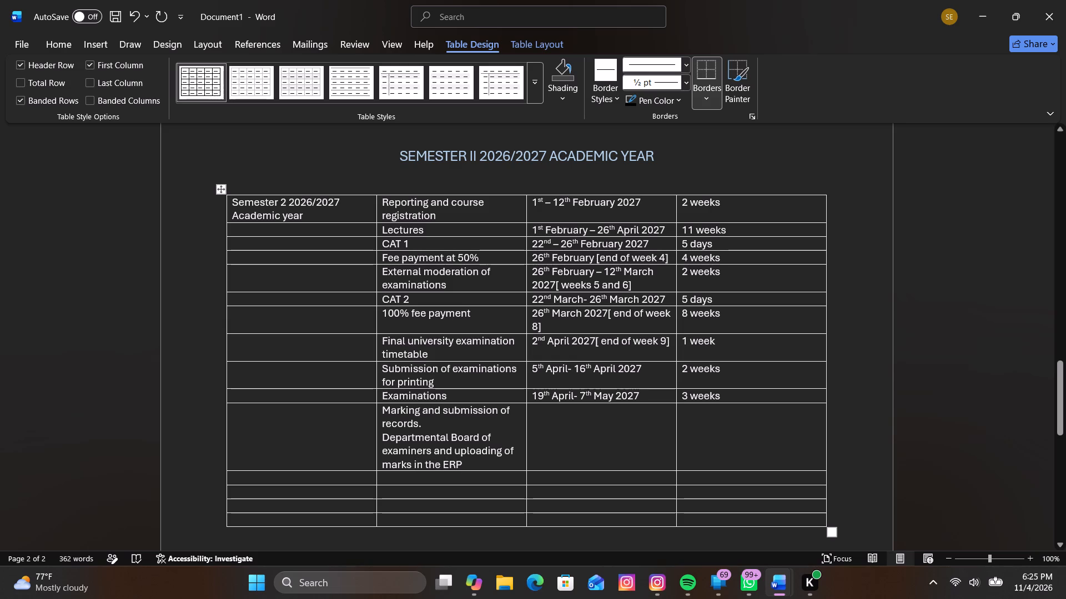
Enter the dates "10th May- 4th June 2027" in the third column of the Marking and submission of records row.
click(562, 435)
text(10)
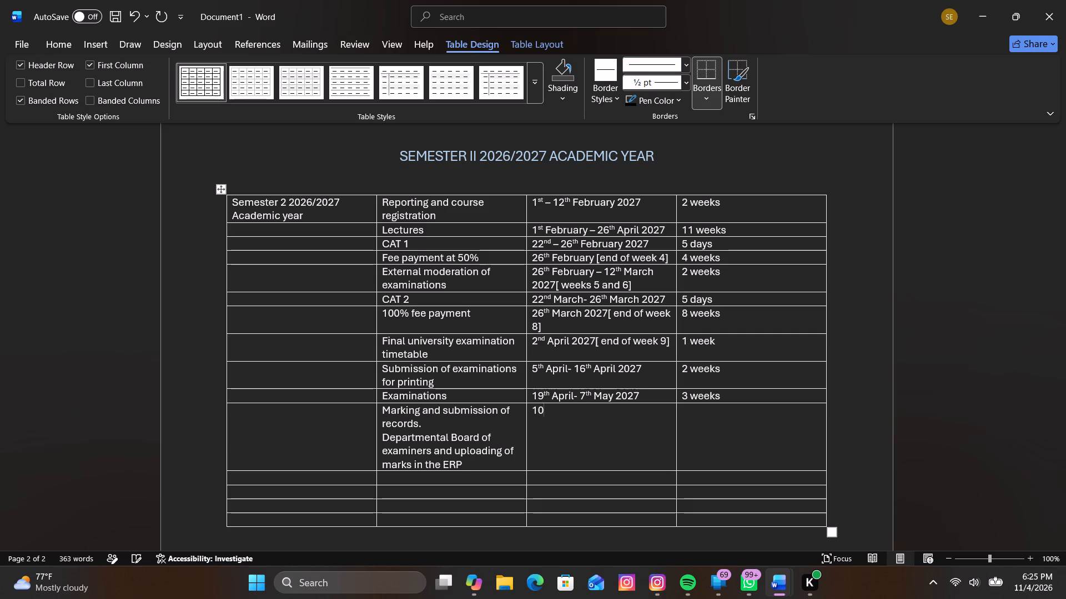
text(th)
key(space)
text(ay)
text(-)
key(space)
key(4)
text(th)
key(space)
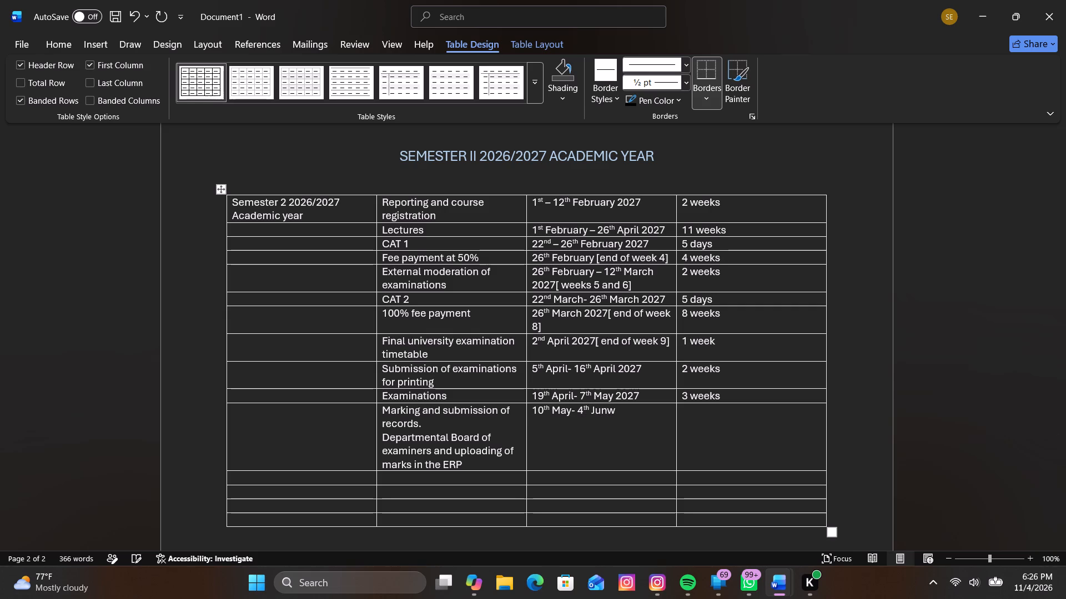
key(BackSpace)
text(e)
key(space)
text(2027)
Add a second date line "7th – 11th June 2027" below "10th May- 4th June 2027" in the same cell.
key(Return)
text(7th)
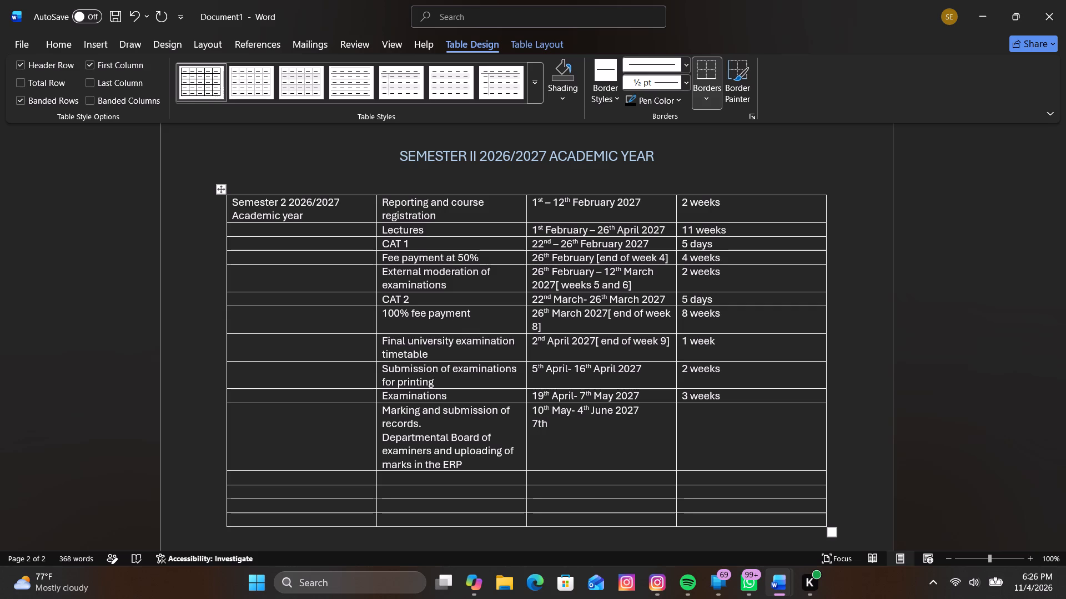
key(space)
text(-)
key(space)
text(11th)
key(space)
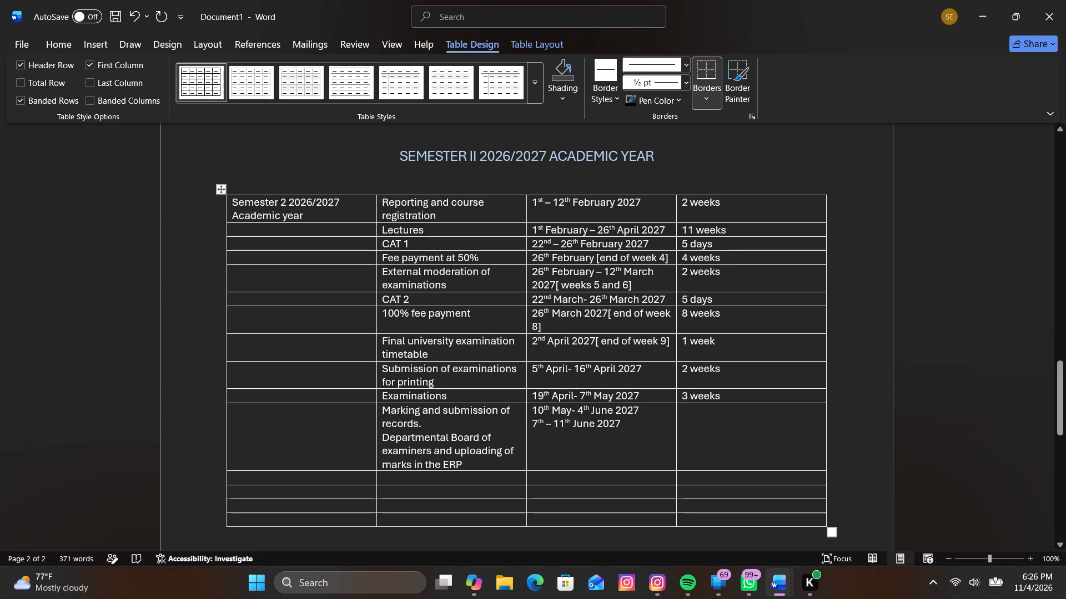
Enter the periods "4 weeks" and "1 week" on separate lines in the fourth column of the Marking and submission of records row.
click(698, 414)
text(4)
key(space)
text(weeks)
key(Return)
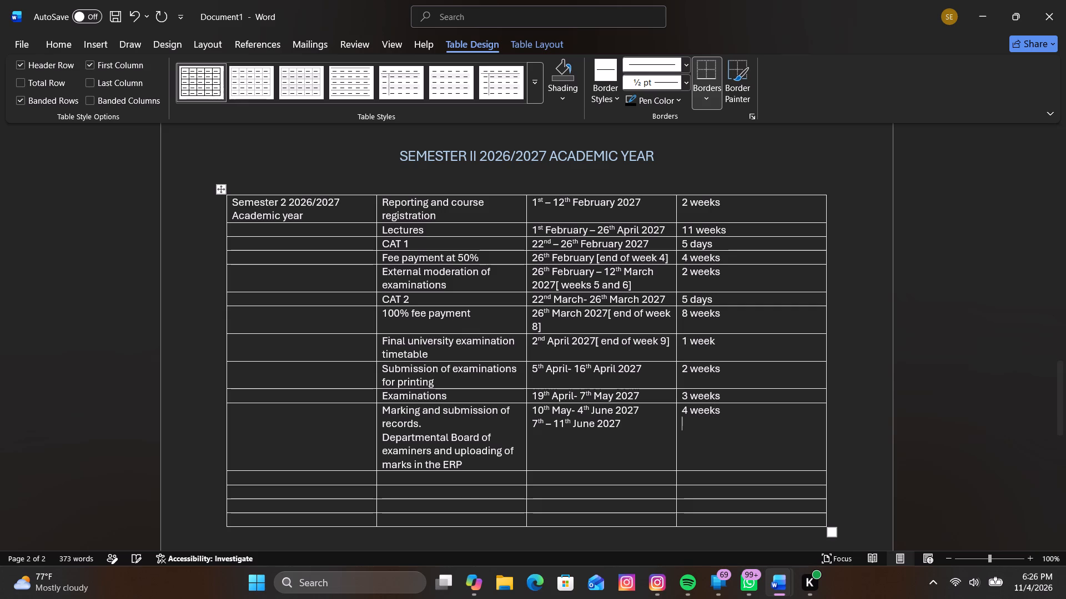
text(1)
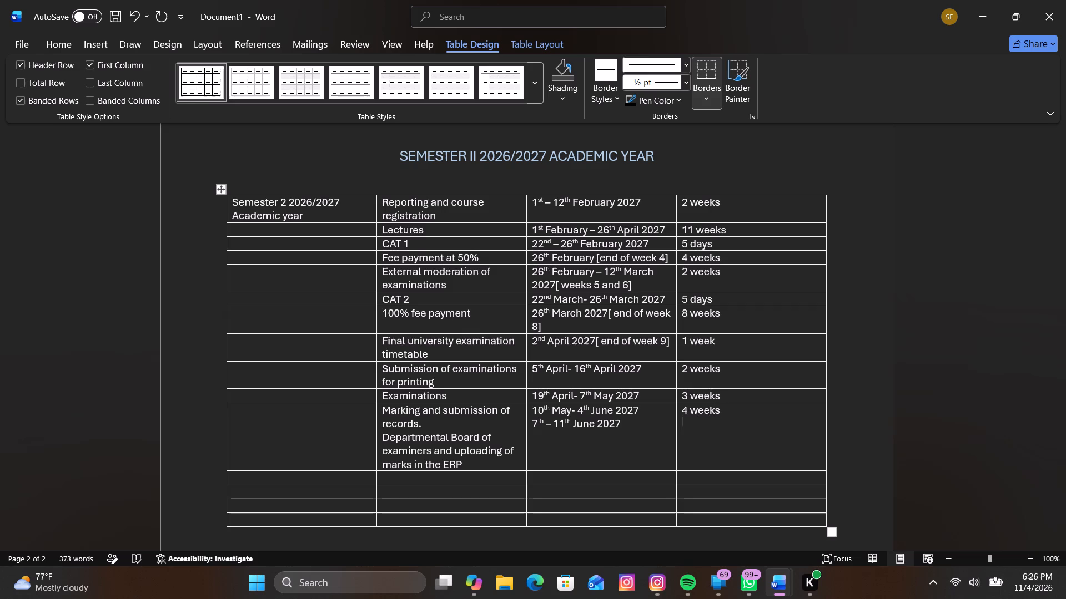
key(space)
text(we)
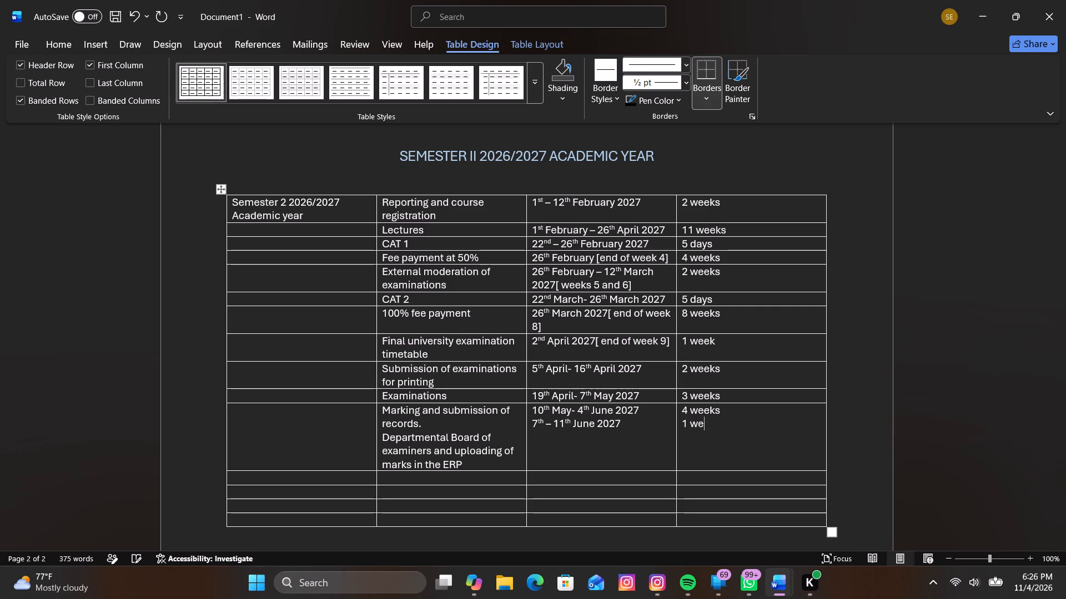
text(ek)
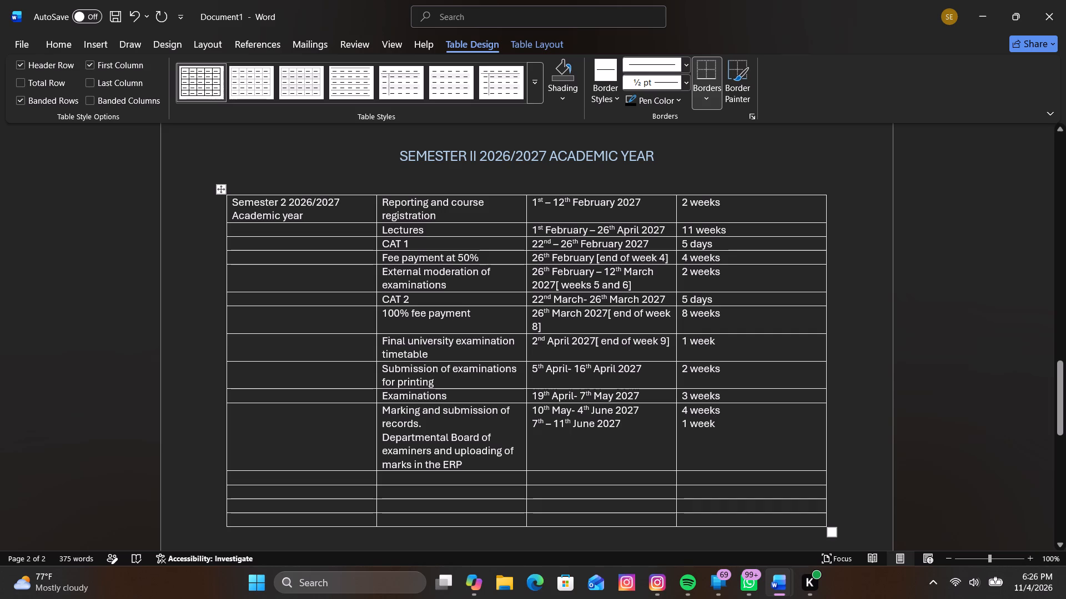
Enter the activity "External moderation of results" in the second column of the row below Marking and submission of records.
click(484, 479)
text(xter)
text(nal moderation of)
key(space)
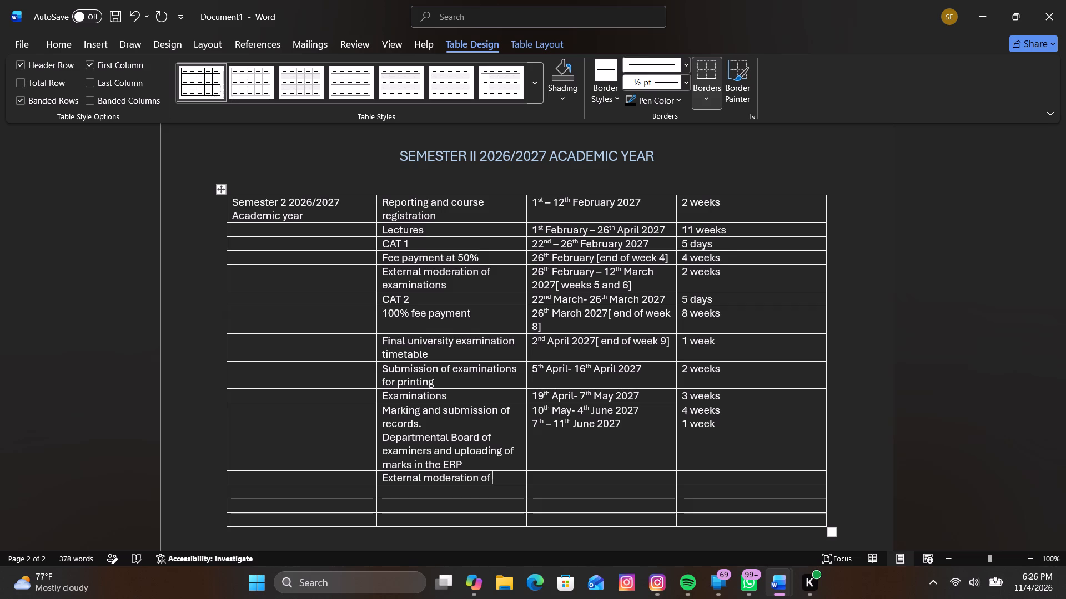
key(r)
text(es)
text(ults)
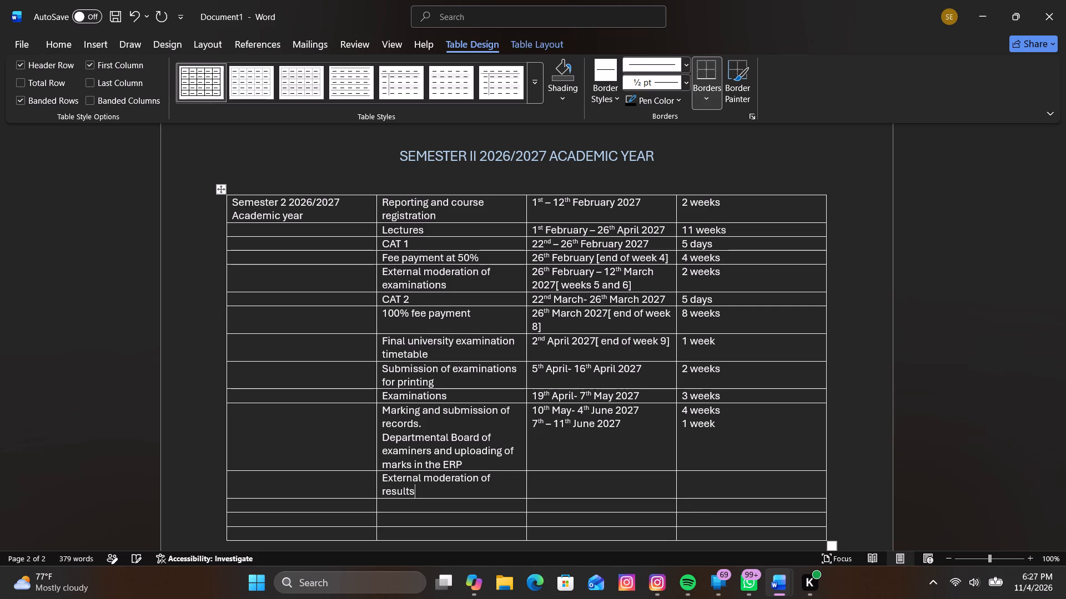
key(space)
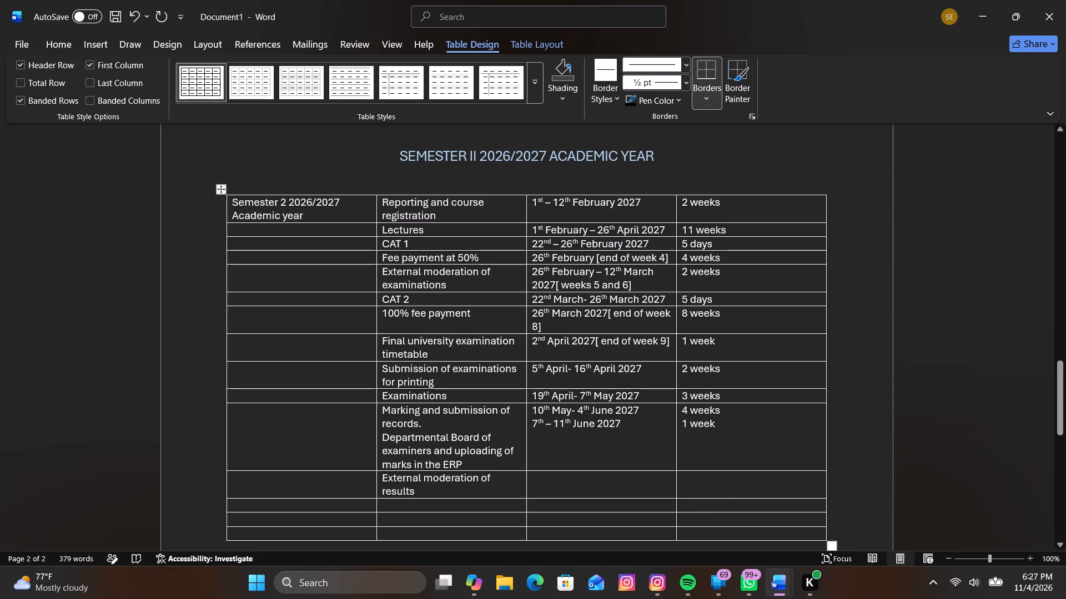
Enter the dates "14th June- 18th June 2027" in the third column of the External moderation of results row.
click(565, 485)
text(14th)
key(space)
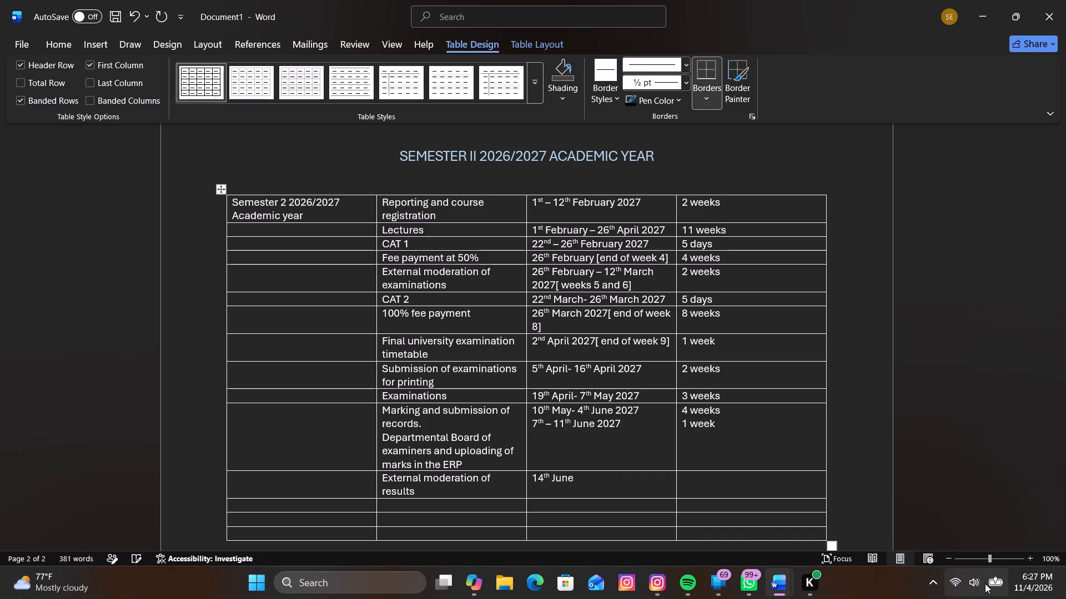
text(-)
key(space)
key(1)
text(8th)
key(space)
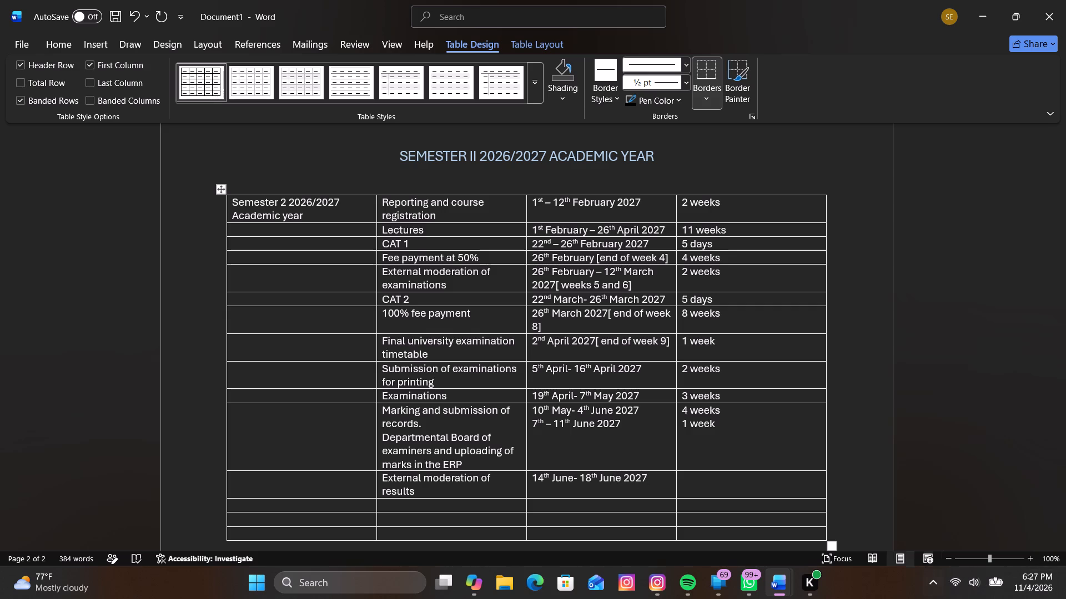
Enter the period "5 days" in the fourth column of the External moderation of results row.
click(725, 486)
text(5 days)
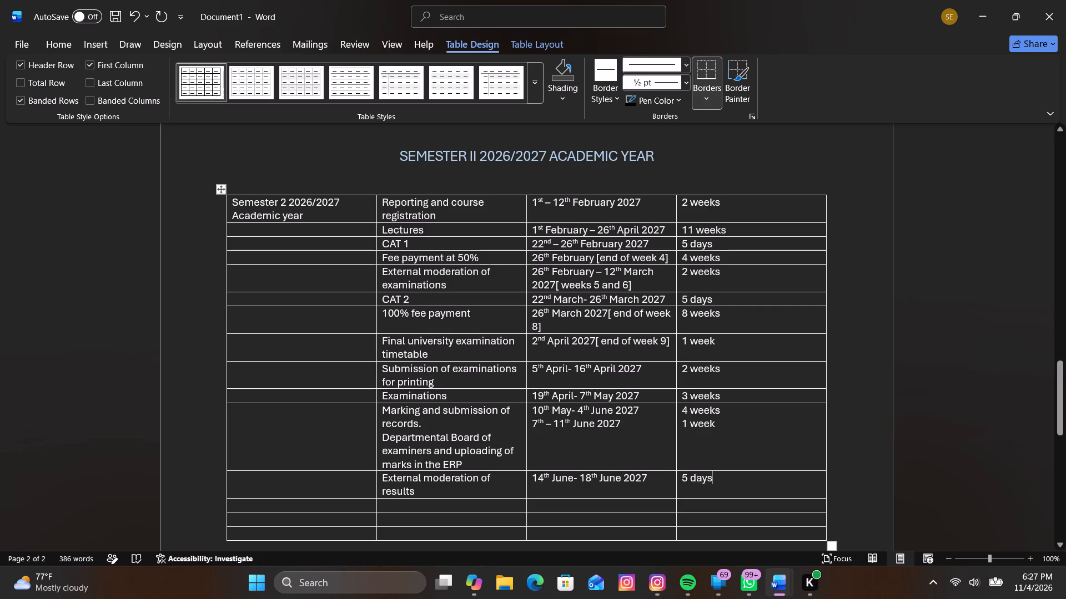
Enter the activity "Departmental board of examiners with external examiners" in the second column of the row below External moderation of results.
scroll(867, 438, down, 2)
click(455, 438)
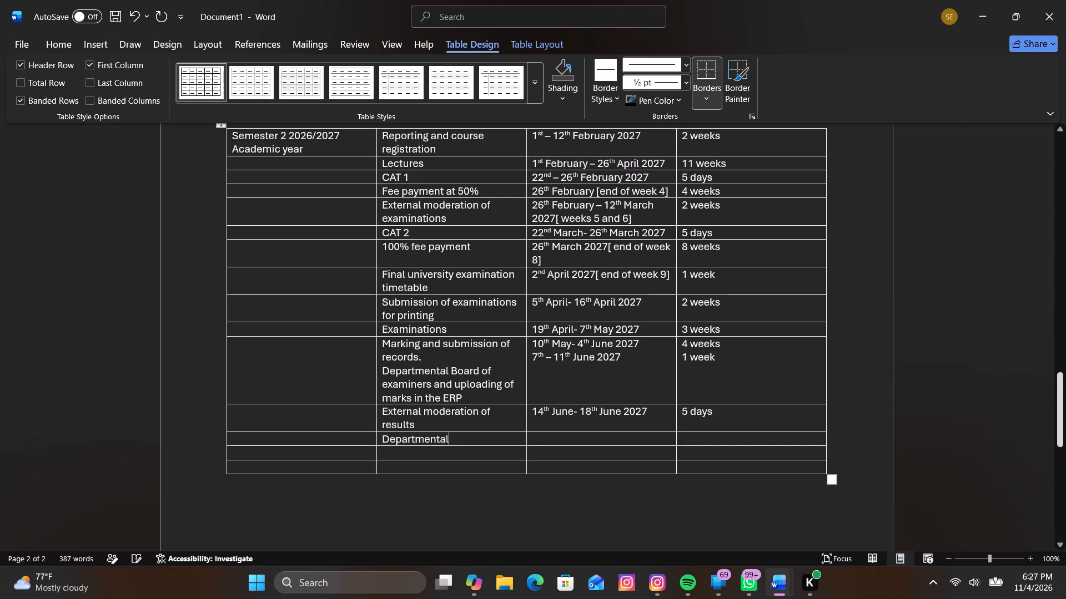
text(board of examiners)
key(space)
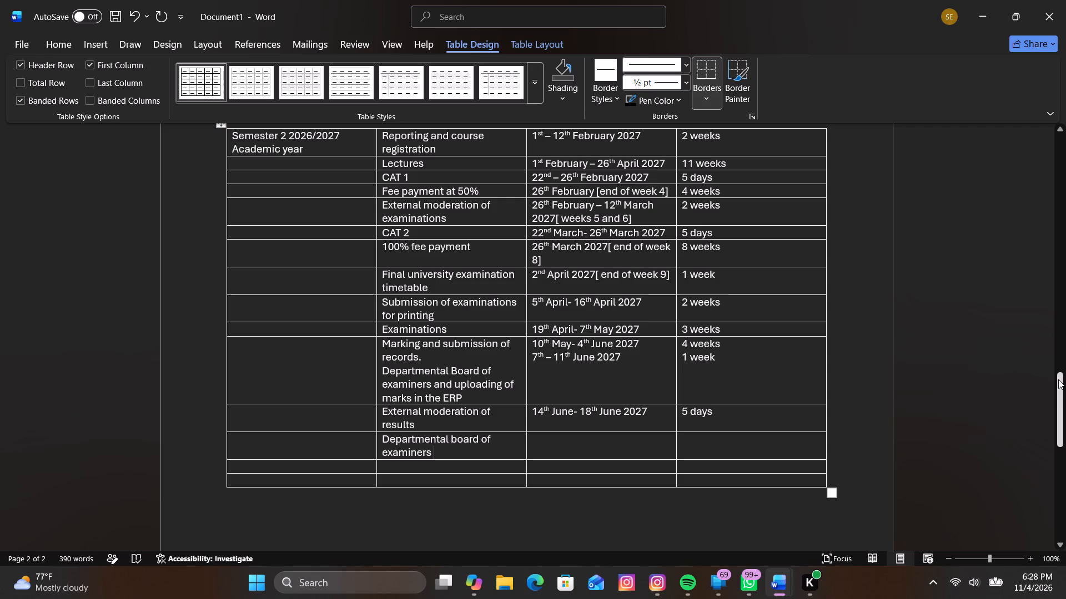
text(wiy)
key(BackSpace)
text(th)
key(space)
text(ext)
text(ernal)
key(space)
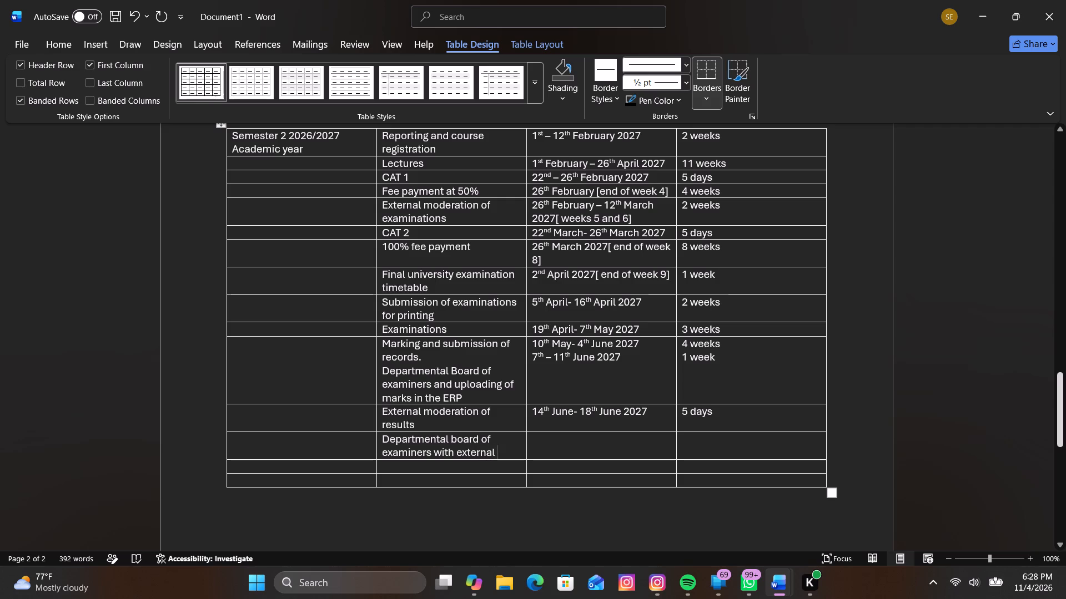
text(examiners)
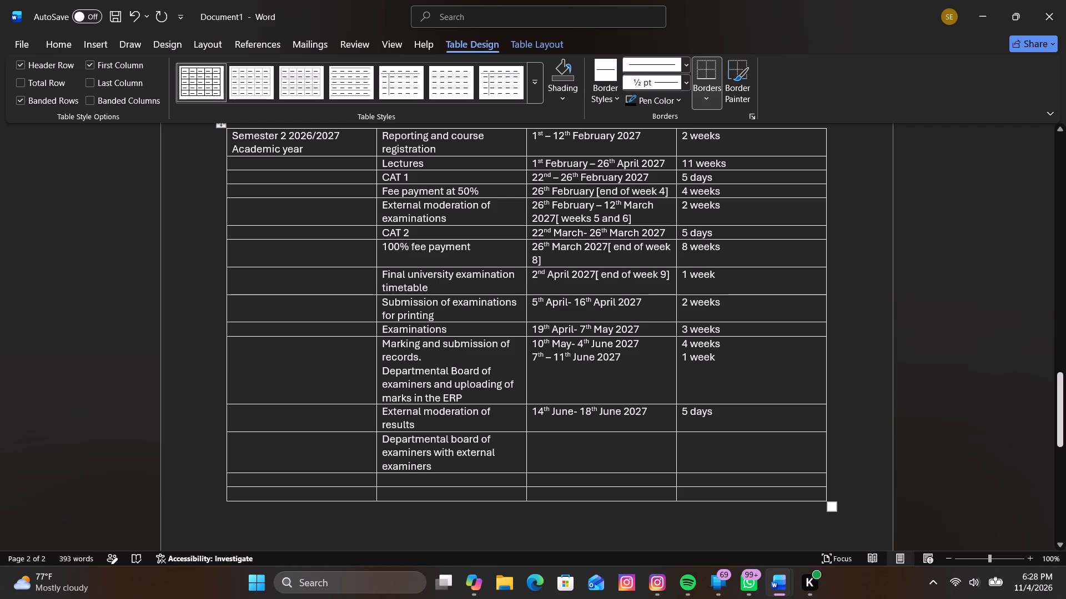
Enter the dates "21st June – 25th June 2027" in the third column of the Departmental board of examiners with external examiners row.
click(566, 455)
text(21st)
key(space)
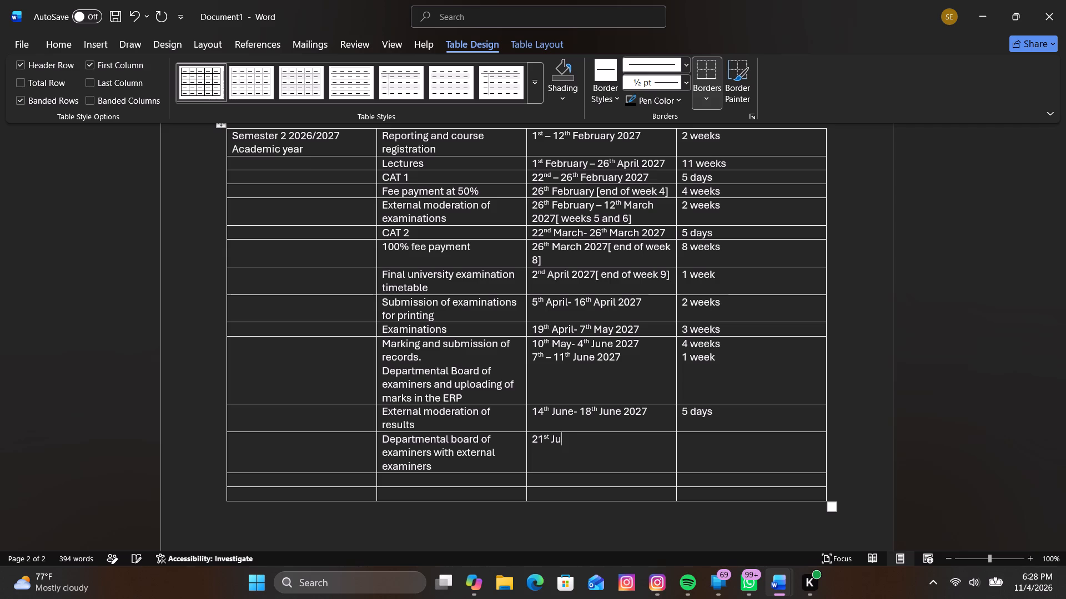
text(-)
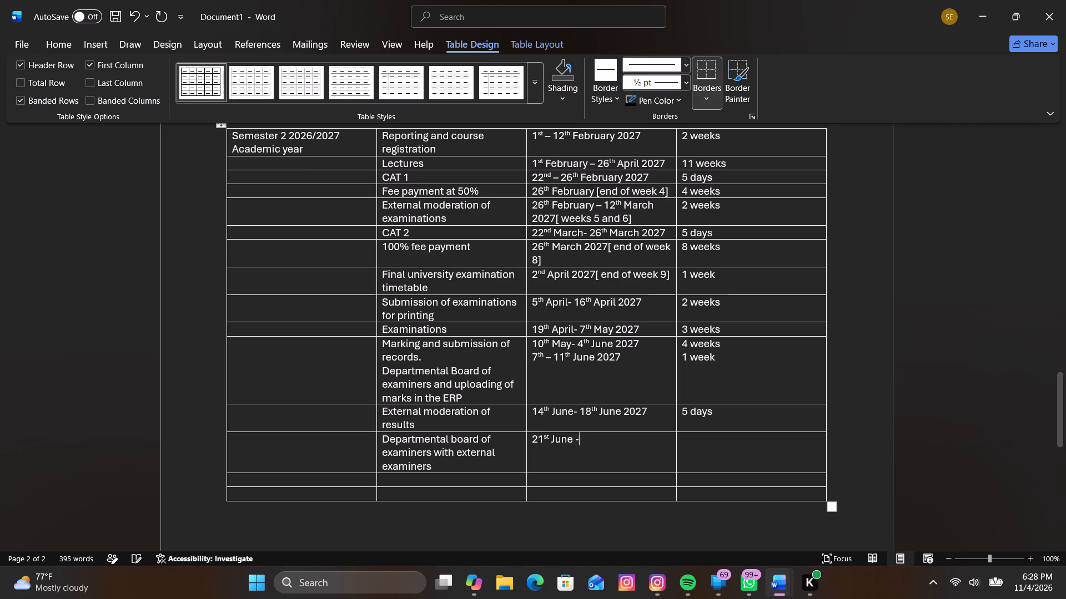
key(space)
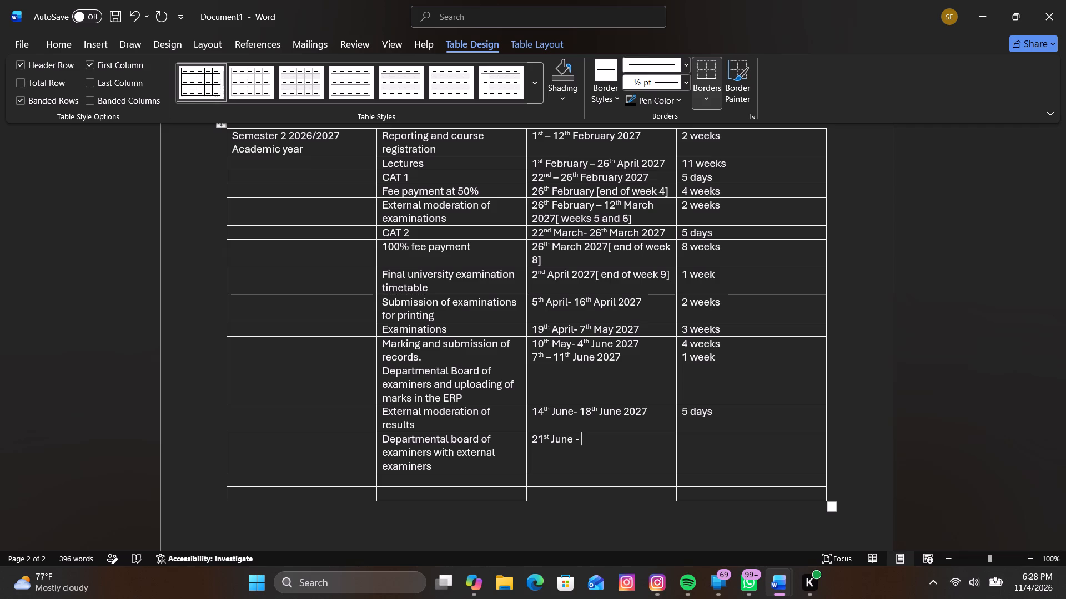
key(2)
text(5th)
key(space)
text(2027)
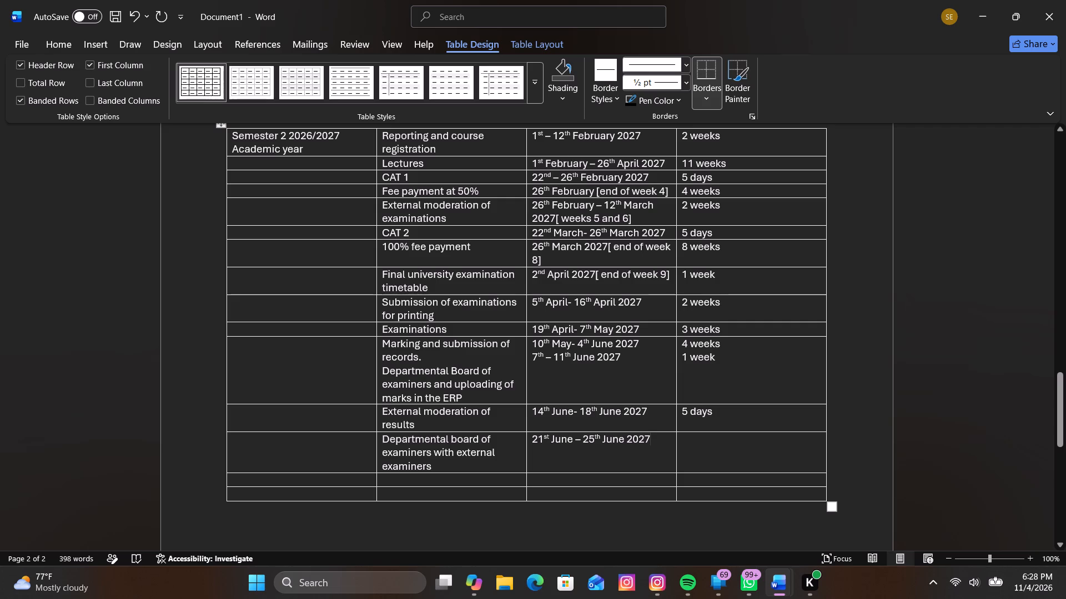
Enter the period "5 days" in the fourth column of the Departmental board of examiners with external examiners row.
click(690, 447)
text(5 days)
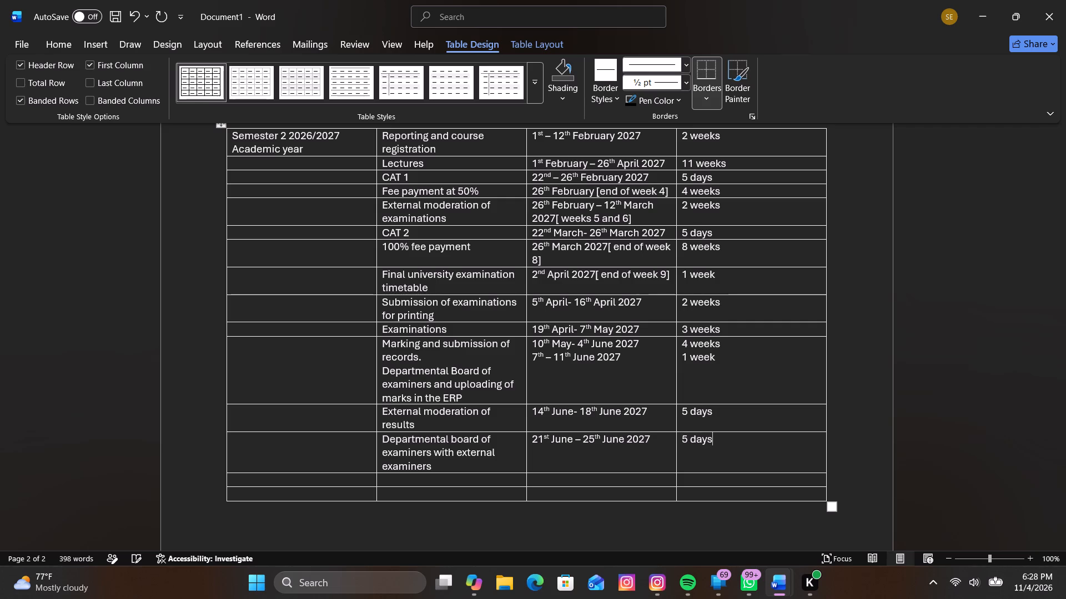
Enter the activity "School board of examiners" in the second column of the row below the Departmental board of examiners with external examiners.
click(472, 481)
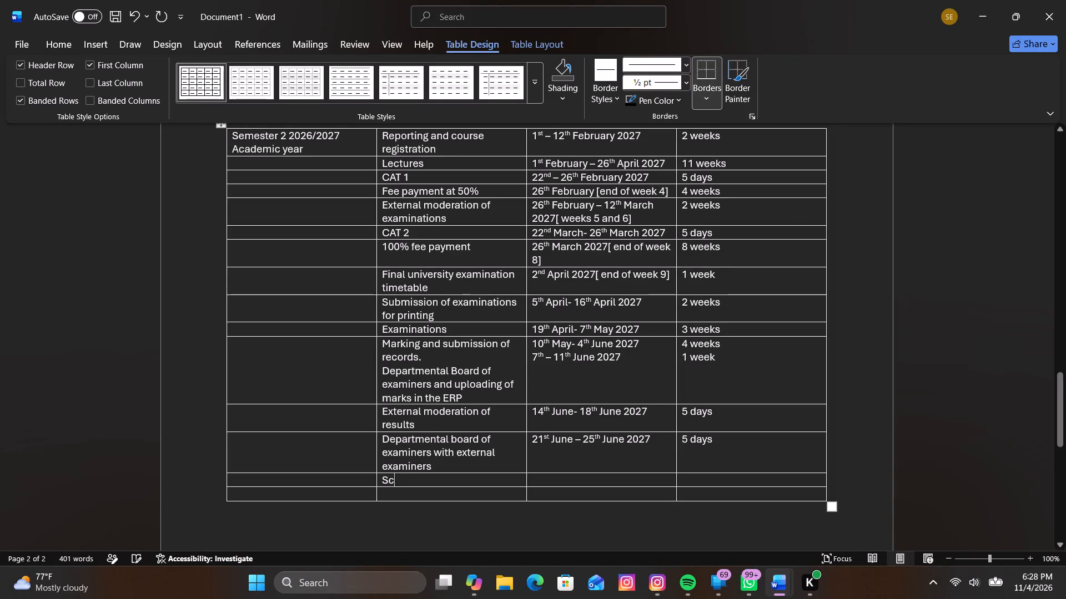
text(hool)
key(space)
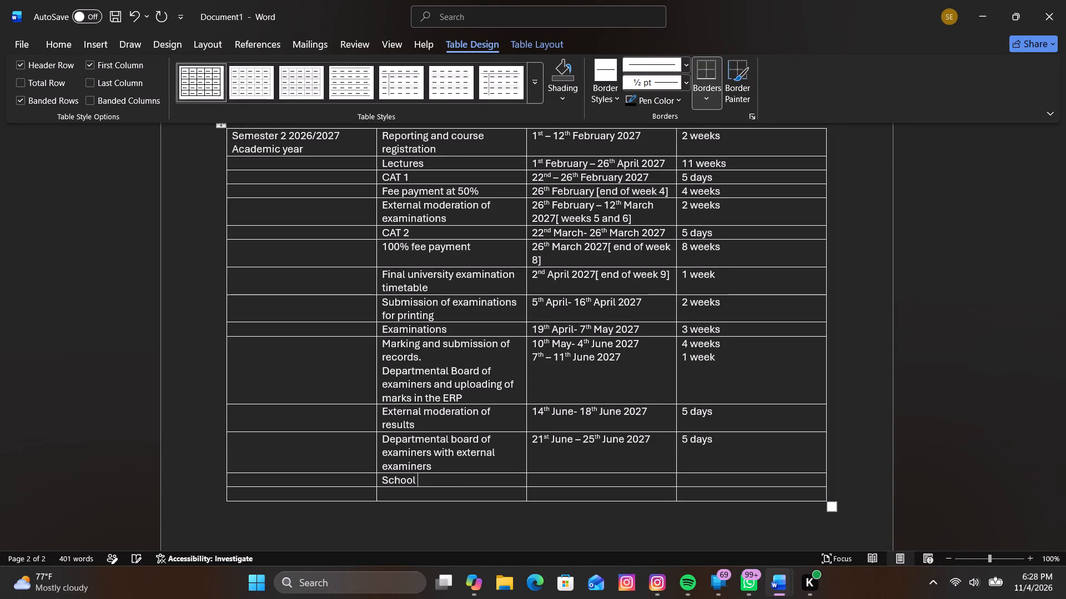
text(board of examiners)
key(space)
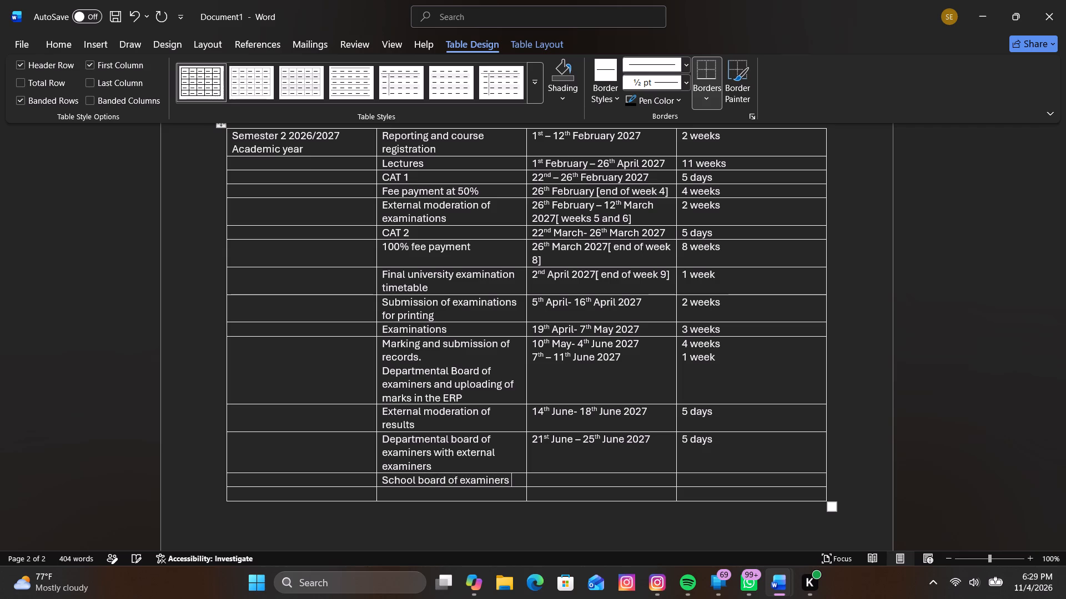
Enter the dates "28th June- 2nd July 2027" in the third column of the School board of examiners row.
click(560, 479)
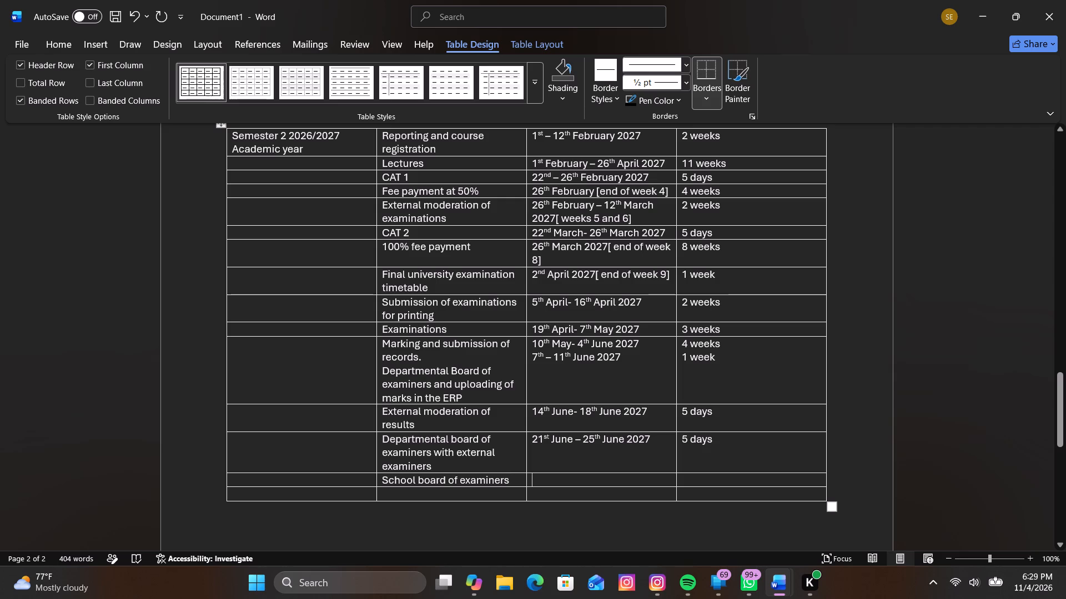
text(28th)
key(space)
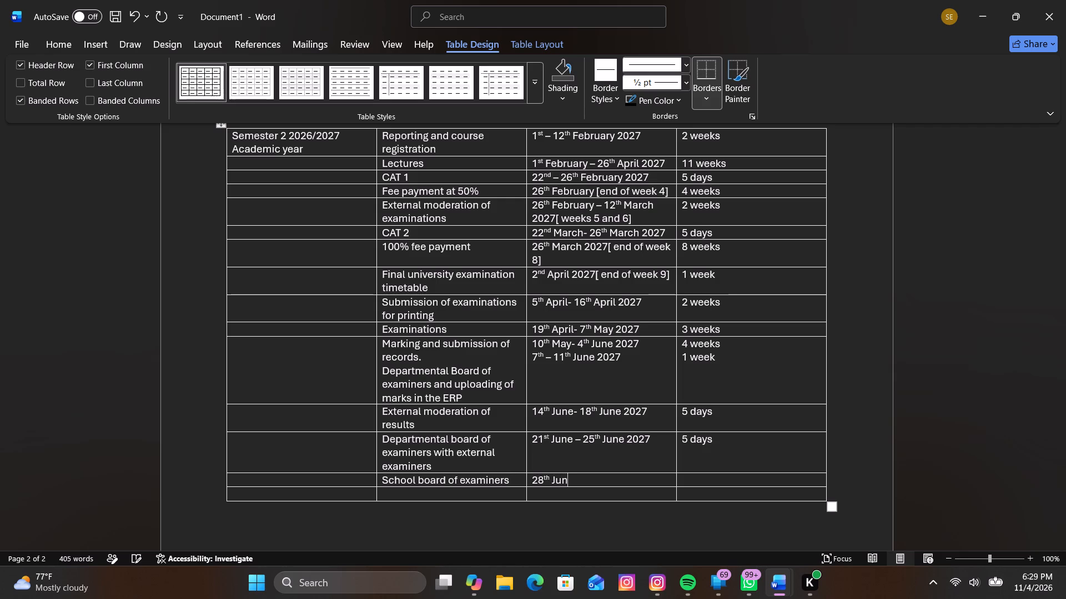
text(-)
key(space)
key(2)
key(h)
key(BackSpace)
text(2027)
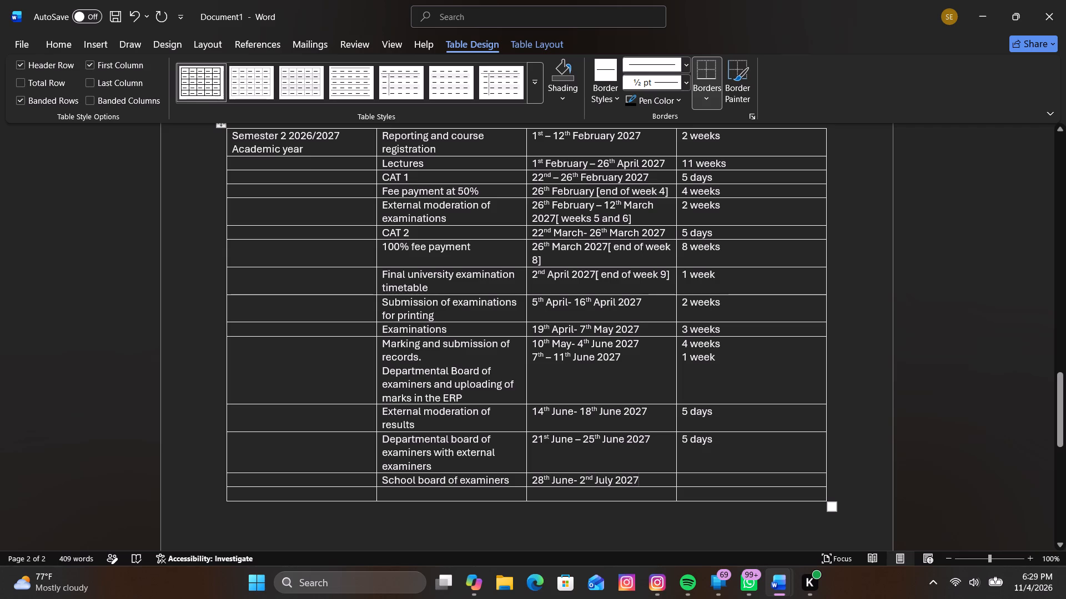
Enter the period "1 week" in the fourth column of the School board of examiners row.
click(717, 481)
text(1)
key(space)
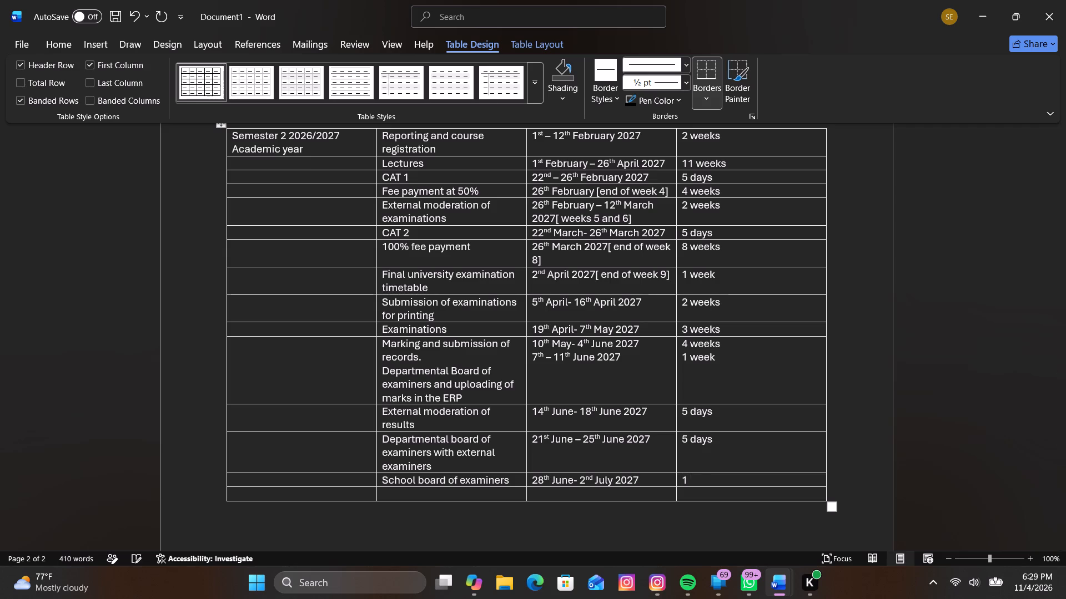
text(week)
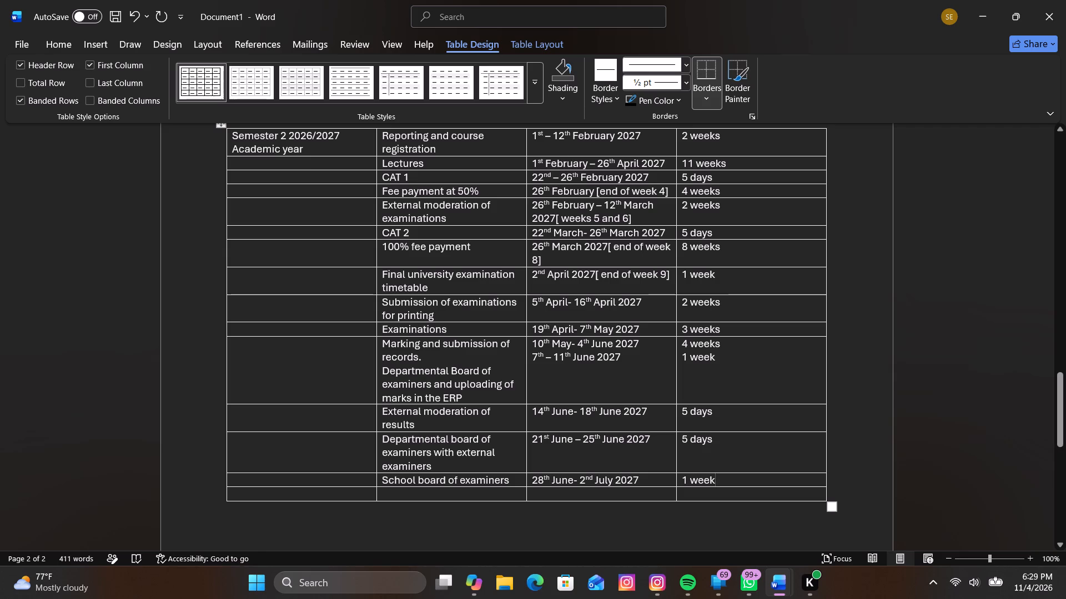
Enter the activity "Senate board of examiners" in the second column of the table's last row.
click(424, 495)
key(d)
key(BackSpace)
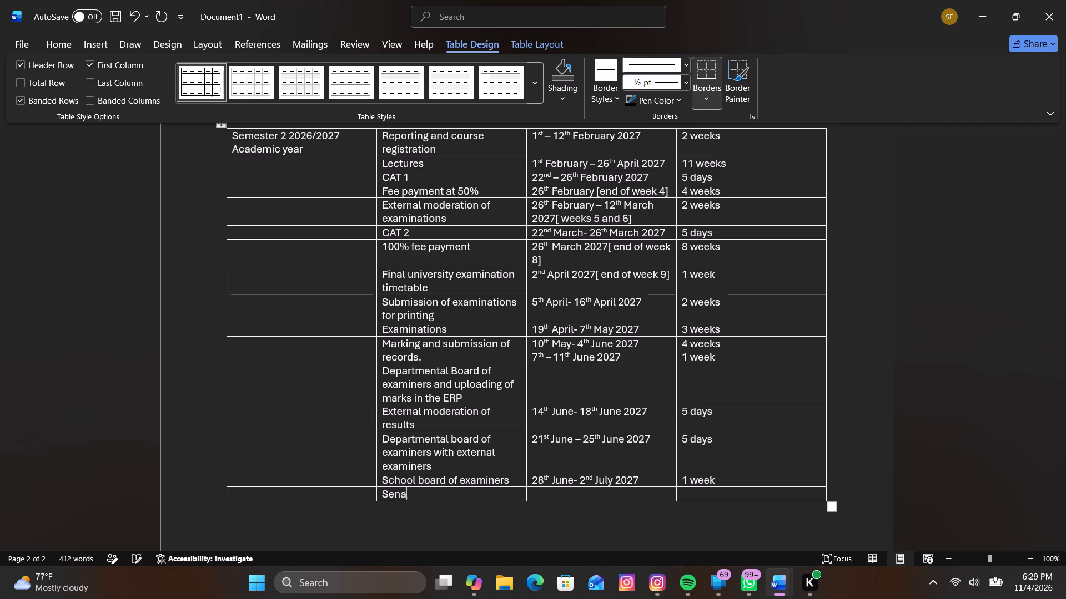
text(boa)
text(rd of examiners)
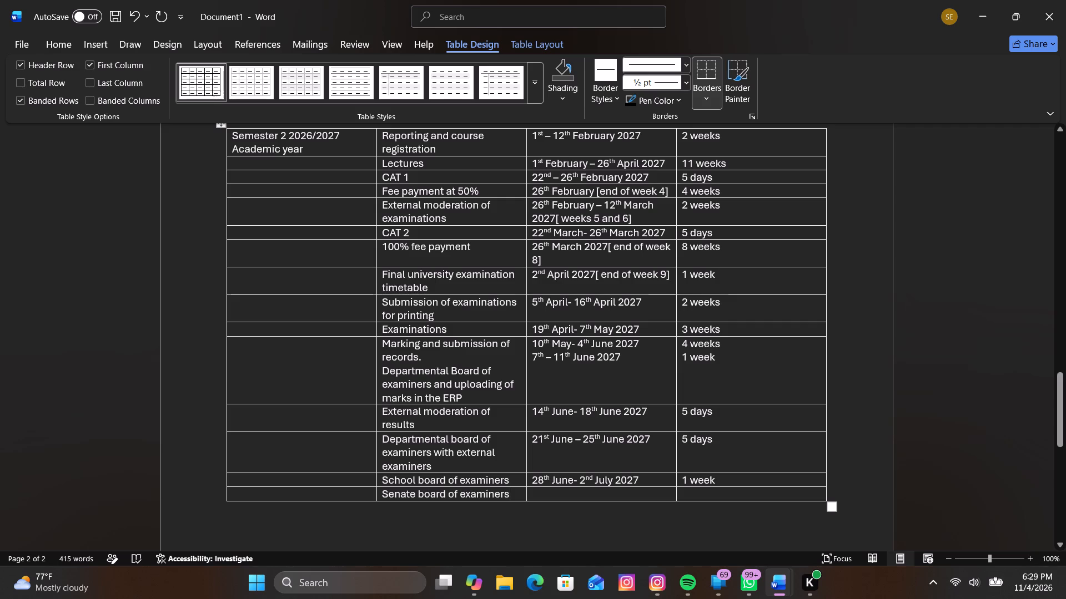
Enter the dates "5th June – 9th July 2027" in the third column of the Senate board of examiners row.
click(545, 495)
text(5th)
key(space)
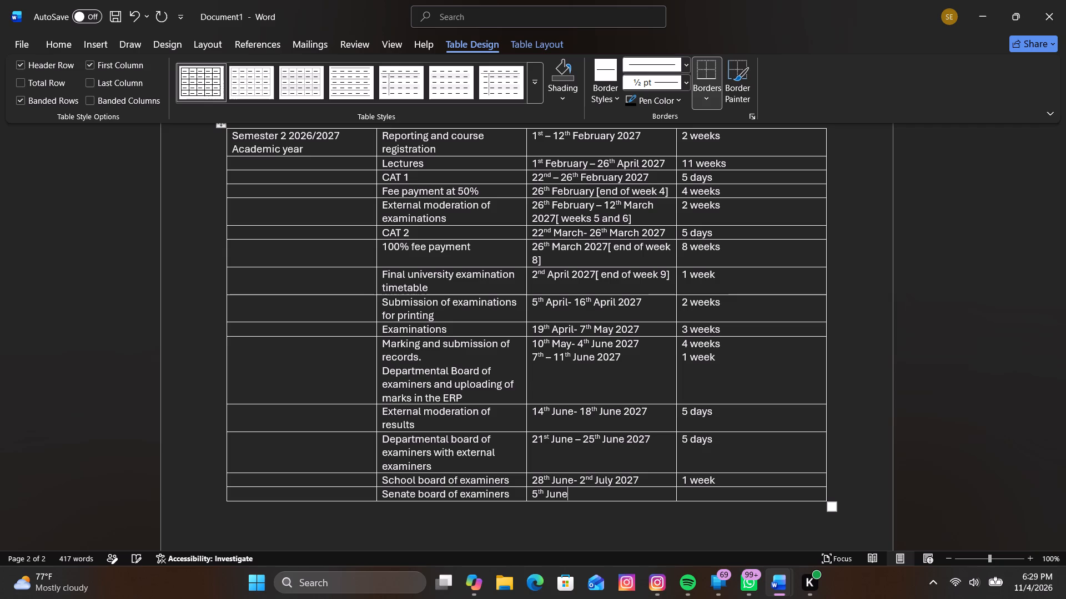
key(space)
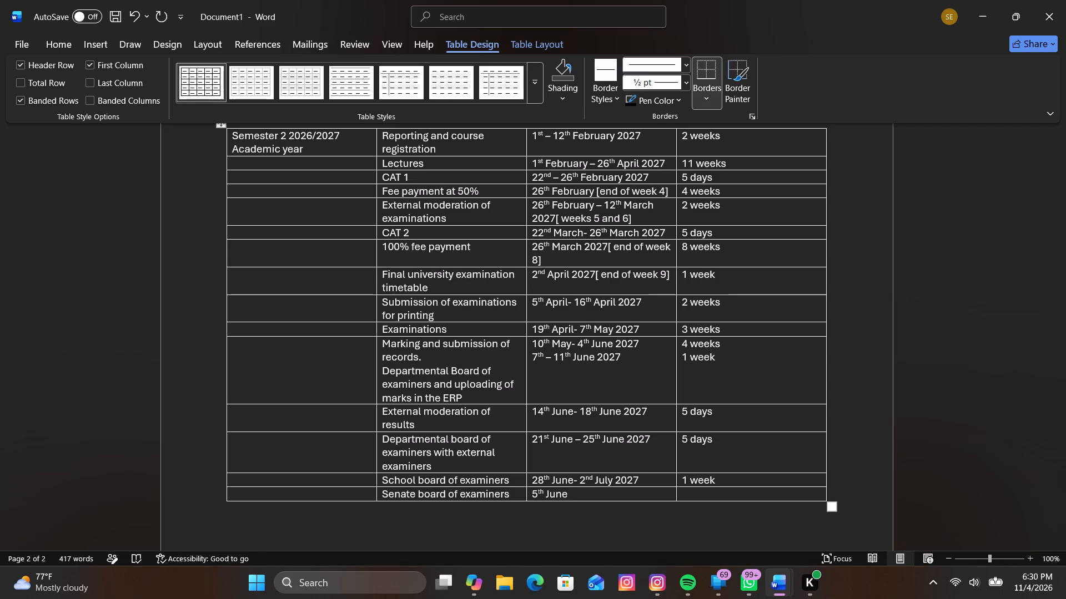
text(-)
key(space)
key(9)
text(th)
key(space)
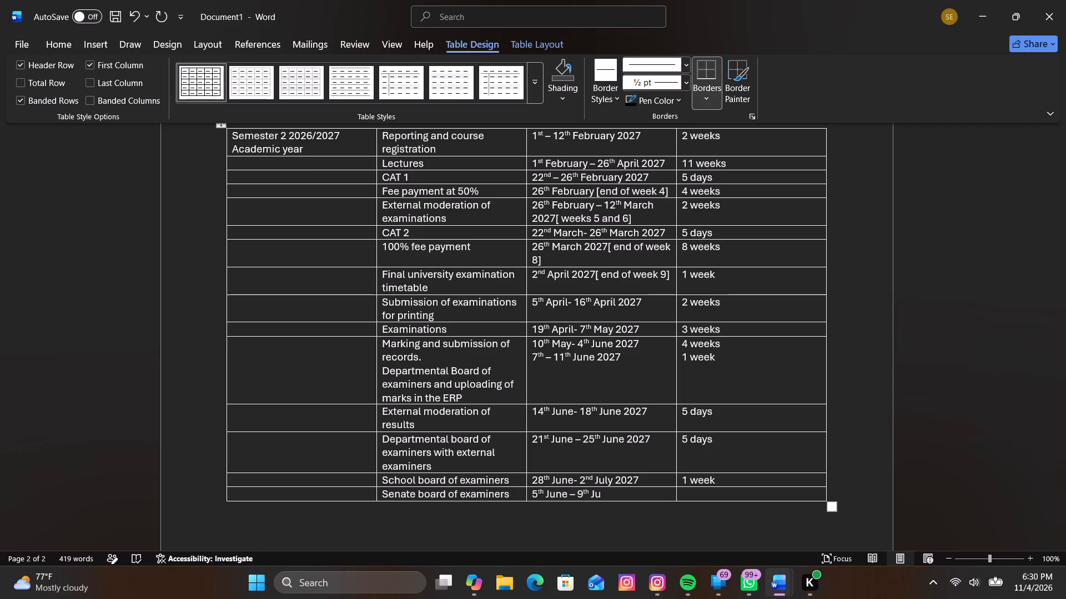
text(ly)
key(space)
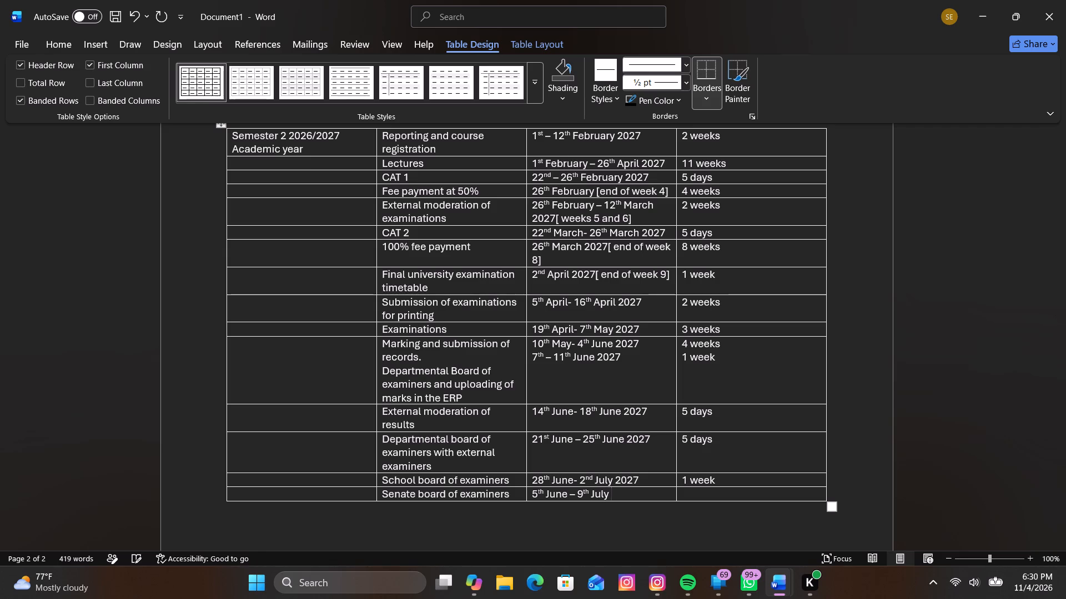
text(2027)
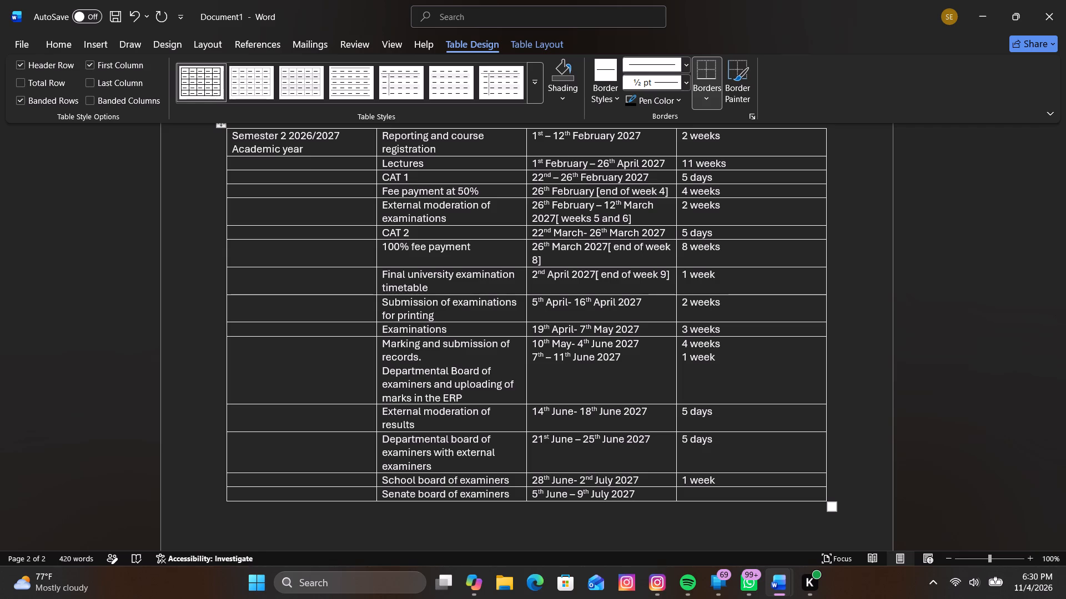
Enter the period "1 week" in the fourth column of the Senate board of examiners row.
click(703, 493)
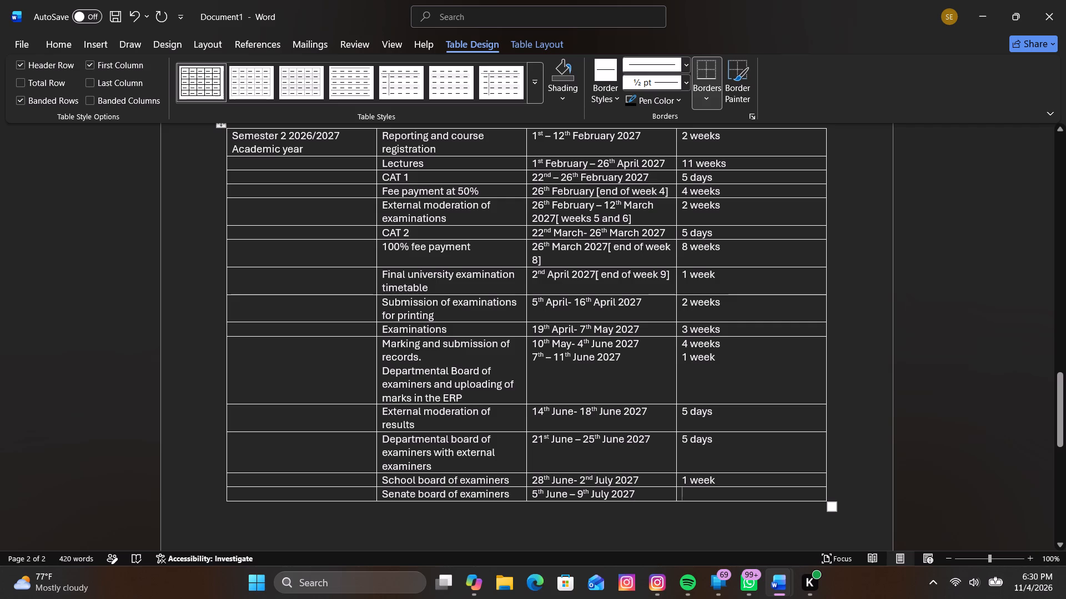
text(1 week)
Stretch the university logo at the top of the first page downward to make it taller at the same width.
scroll(713, 425, down, 1)
scroll(713, 425, up, 4)
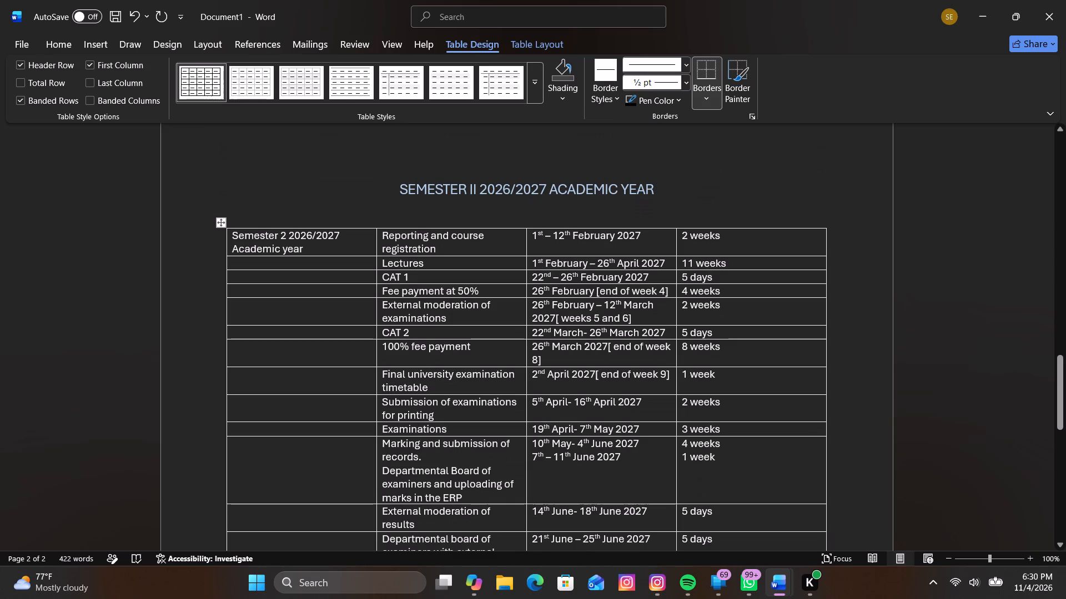
scroll(713, 425, up, 18)
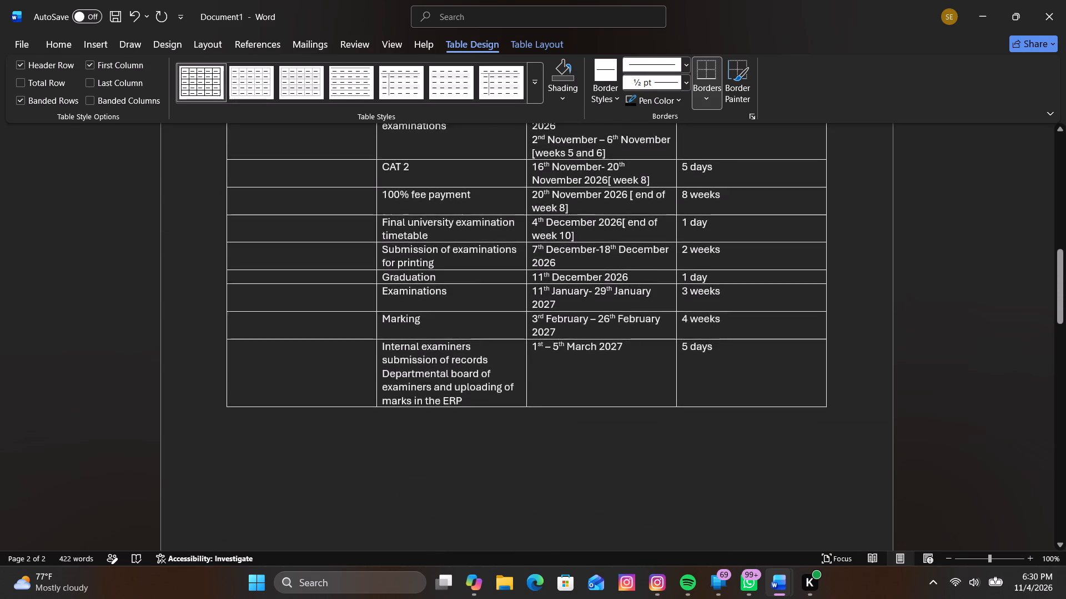
scroll(716, 418, up, 16)
scroll(716, 417, up, 10)
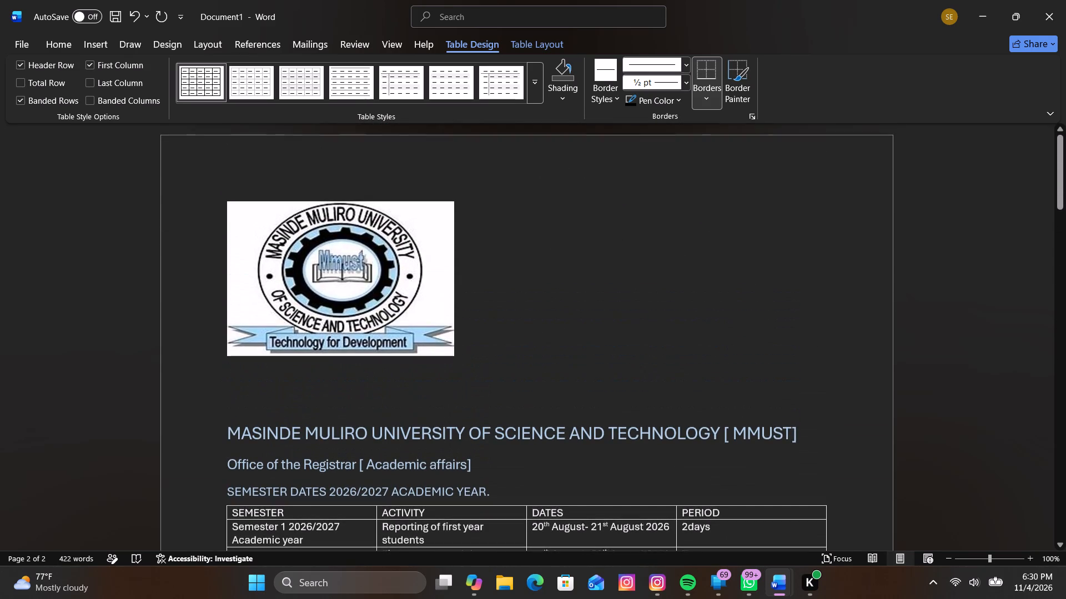
click(56, 38)
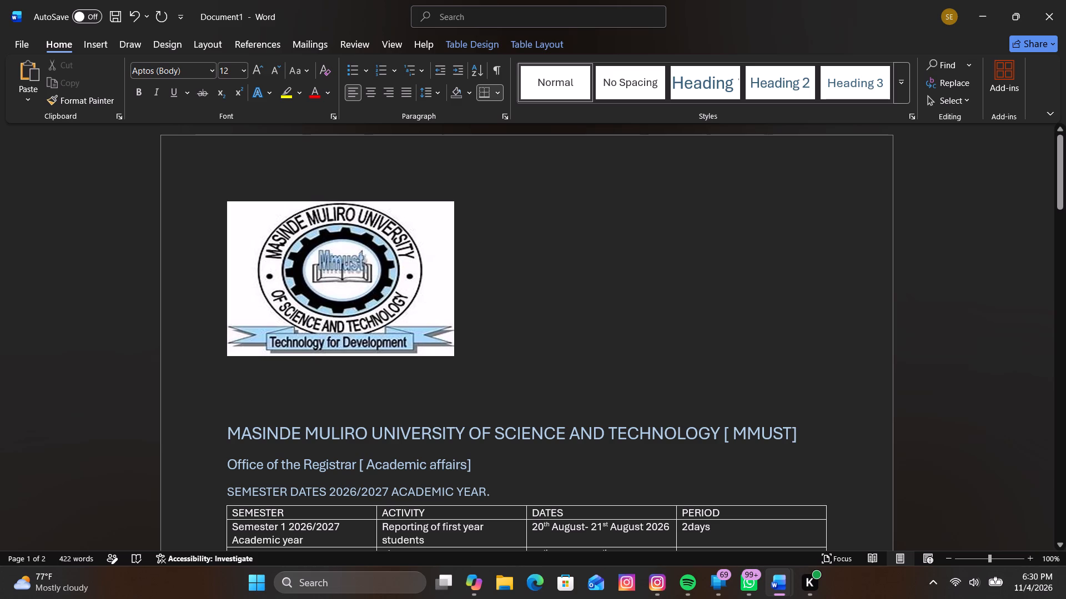
drag(375, 289, 403, 290)
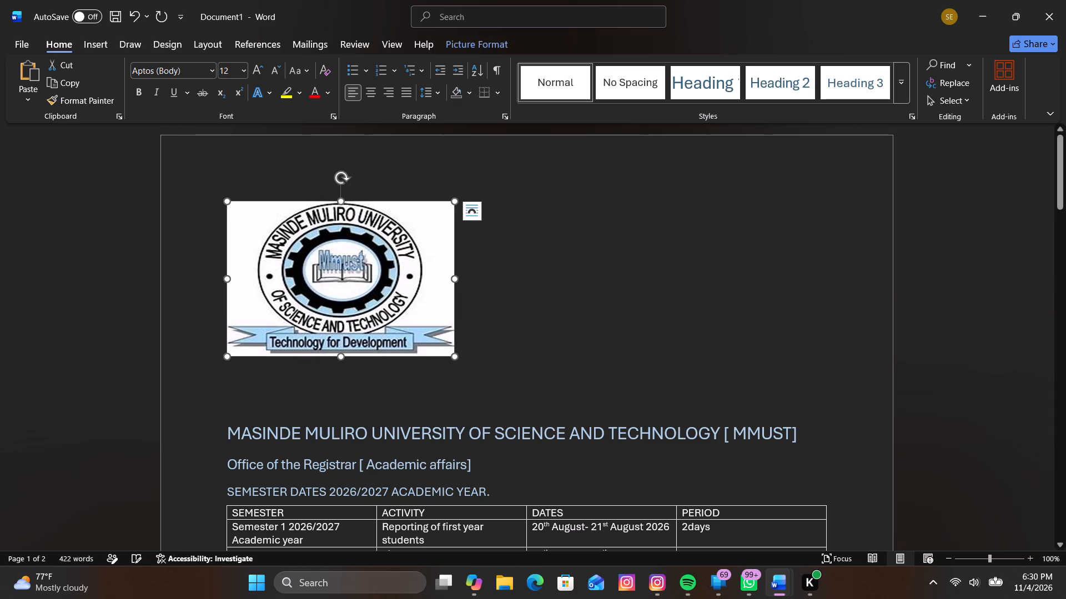
drag(359, 280, 402, 276)
drag(344, 358, 371, 357)
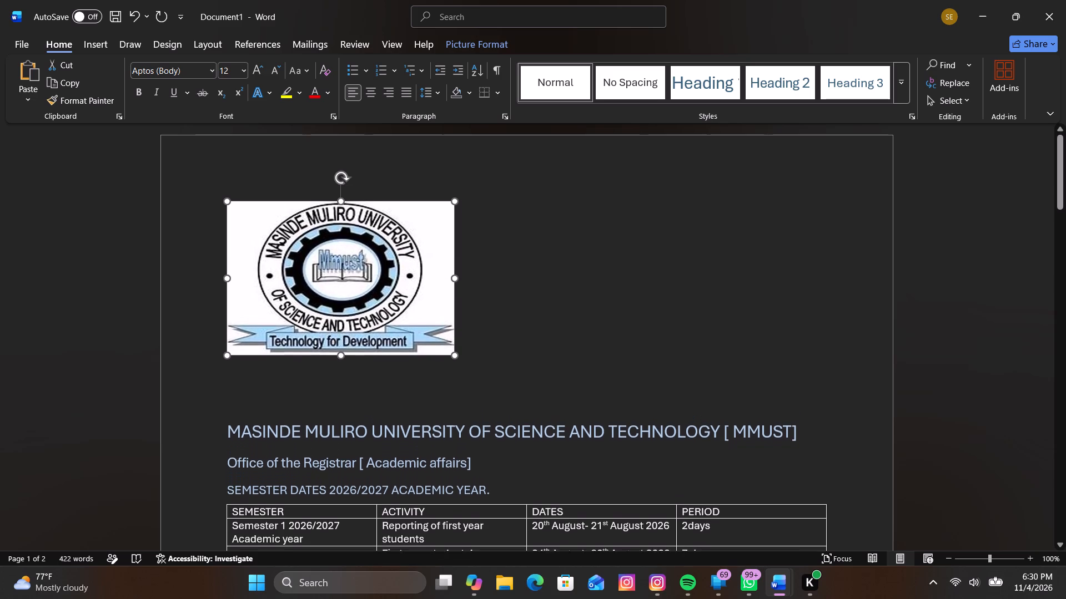
drag(371, 357, 377, 395)
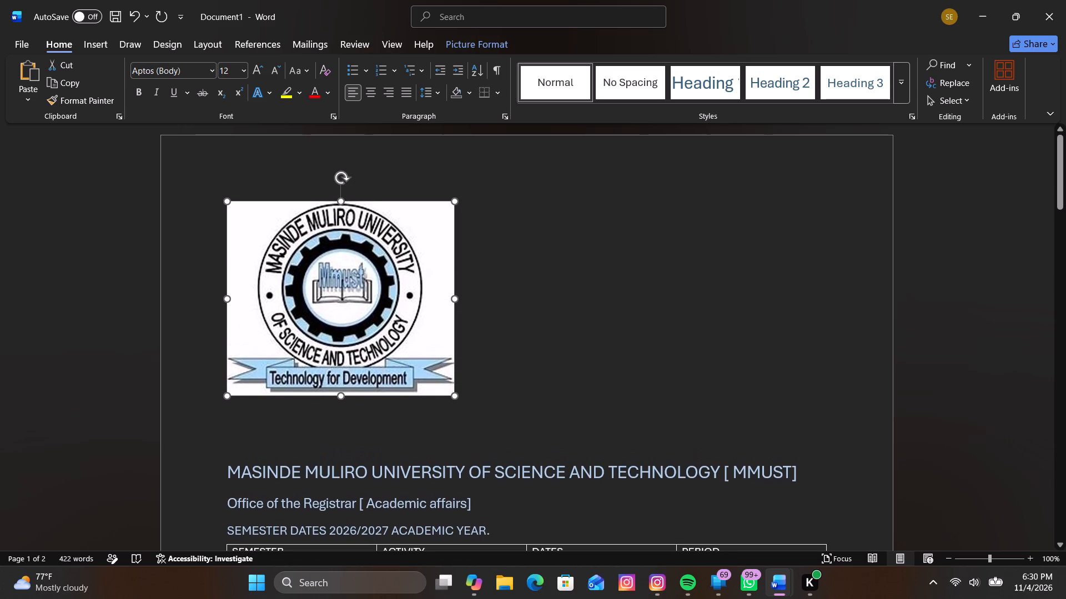
drag(377, 395, 383, 404)
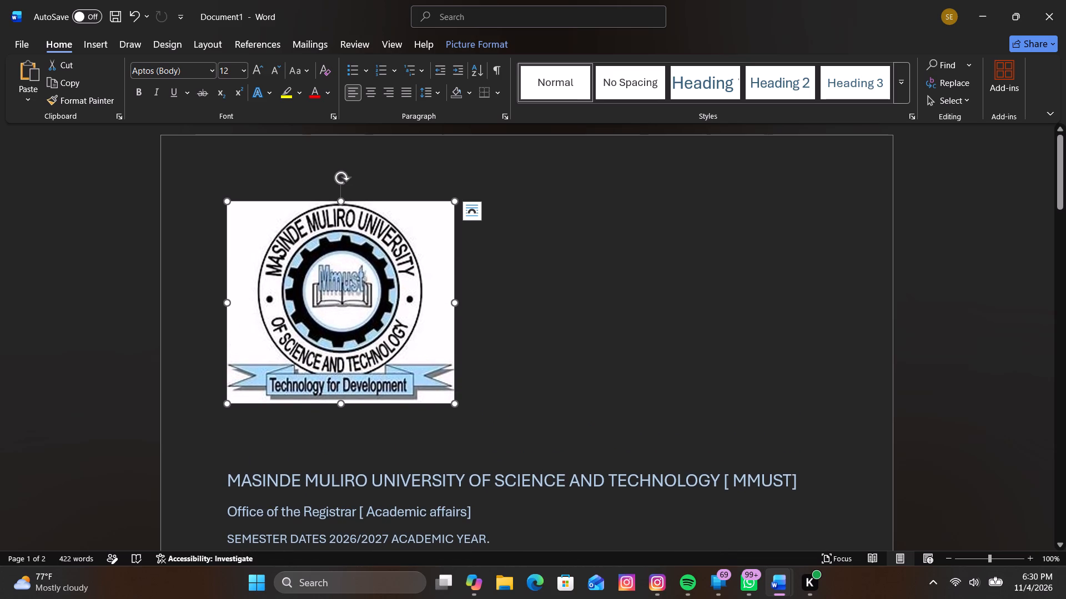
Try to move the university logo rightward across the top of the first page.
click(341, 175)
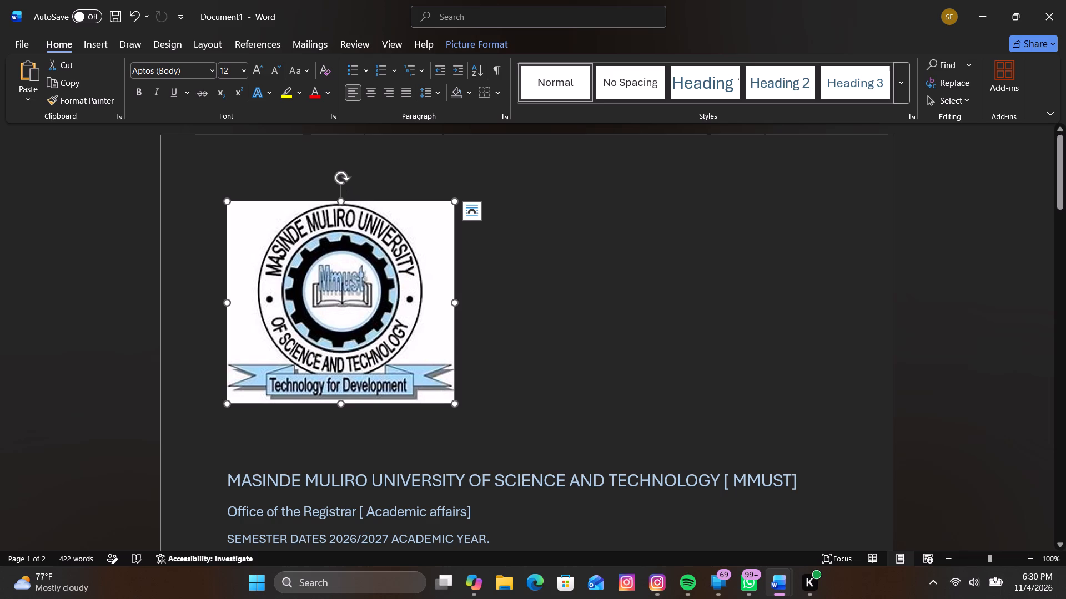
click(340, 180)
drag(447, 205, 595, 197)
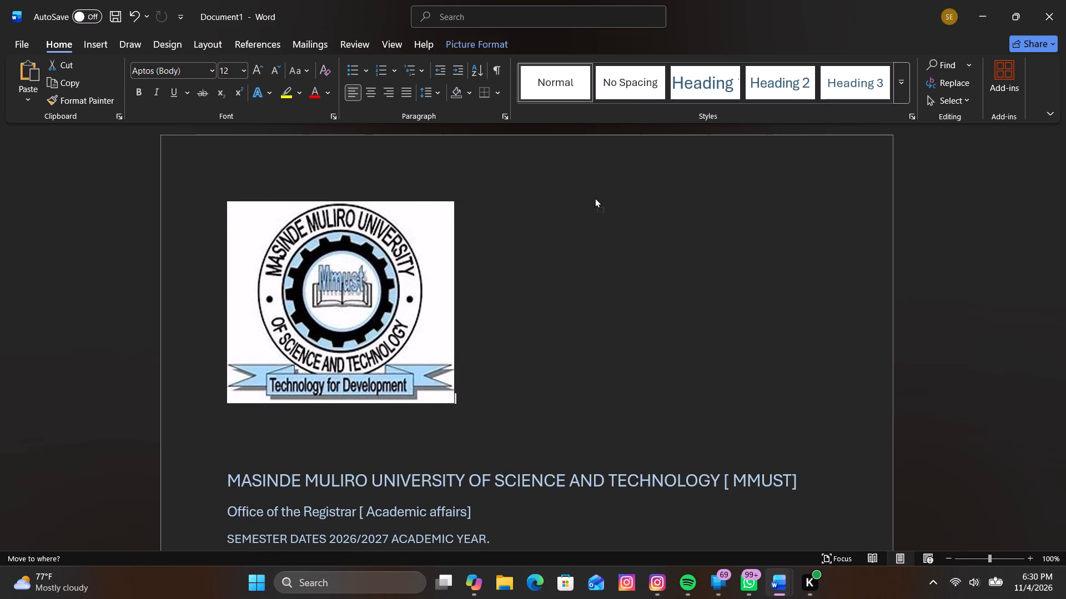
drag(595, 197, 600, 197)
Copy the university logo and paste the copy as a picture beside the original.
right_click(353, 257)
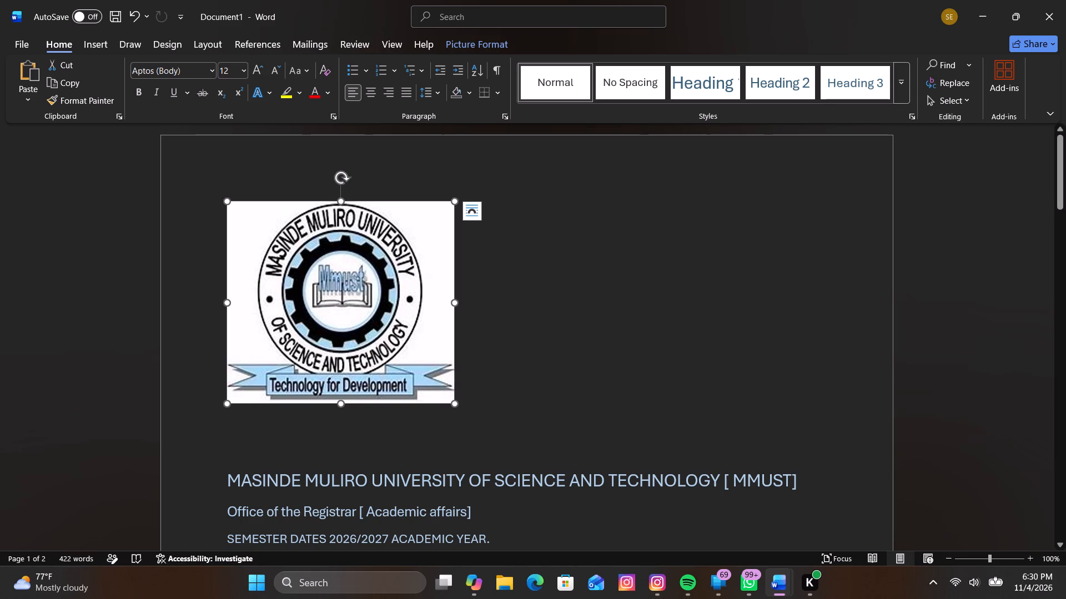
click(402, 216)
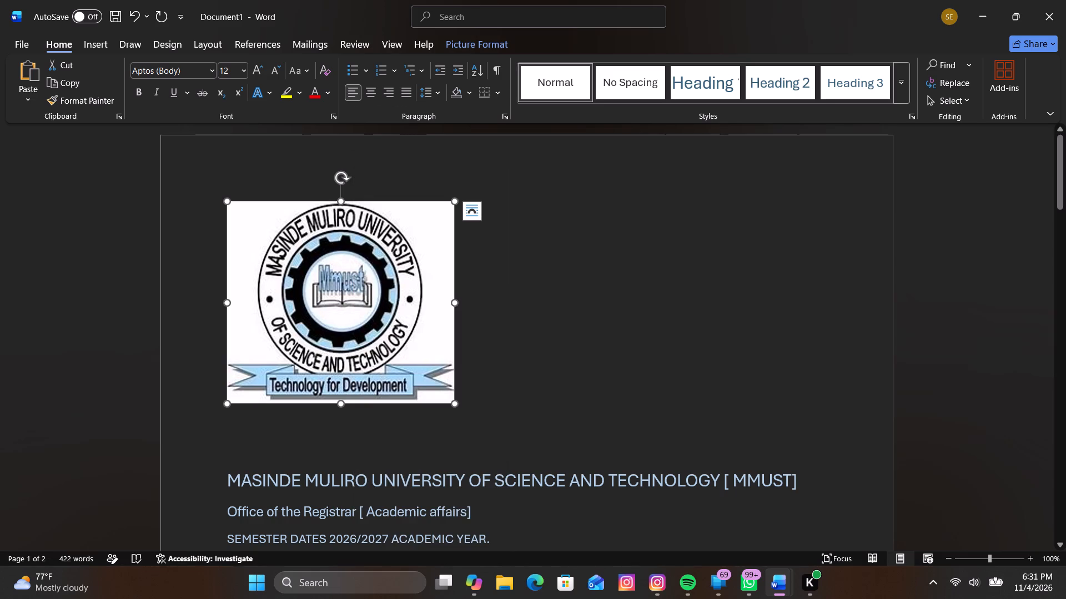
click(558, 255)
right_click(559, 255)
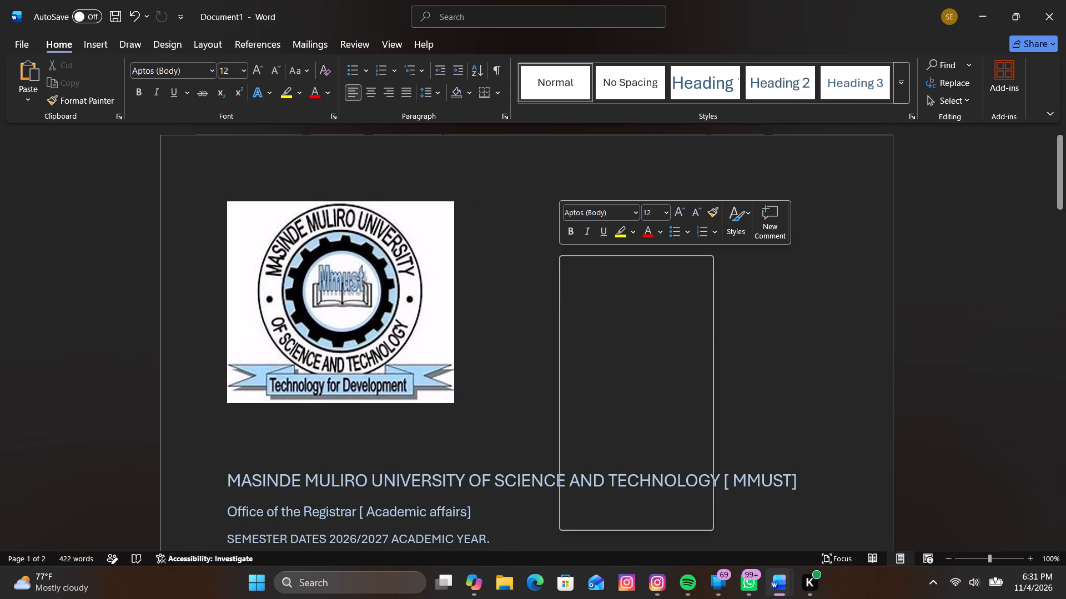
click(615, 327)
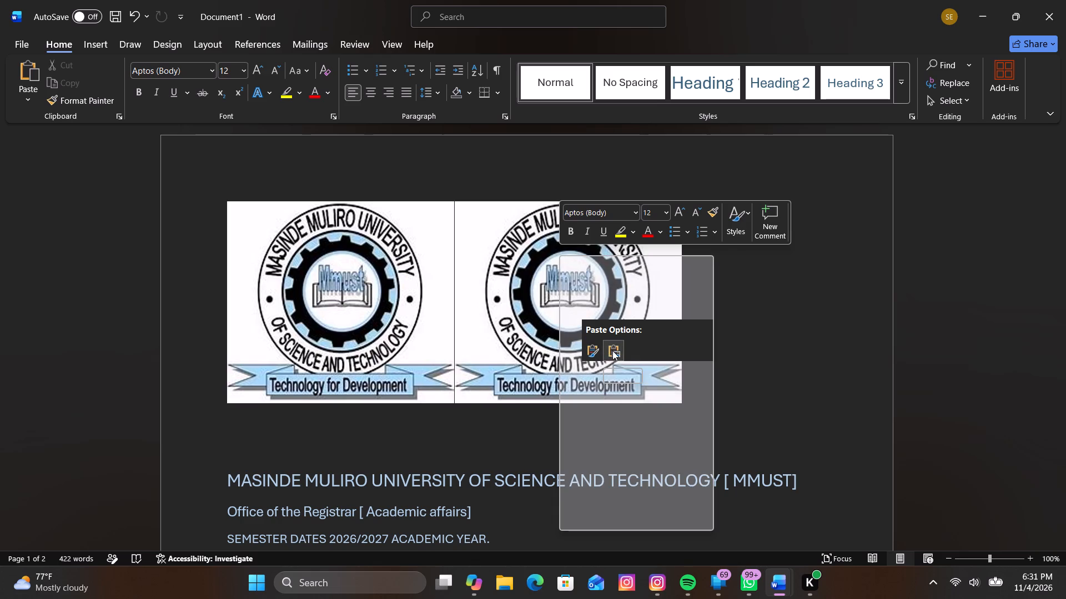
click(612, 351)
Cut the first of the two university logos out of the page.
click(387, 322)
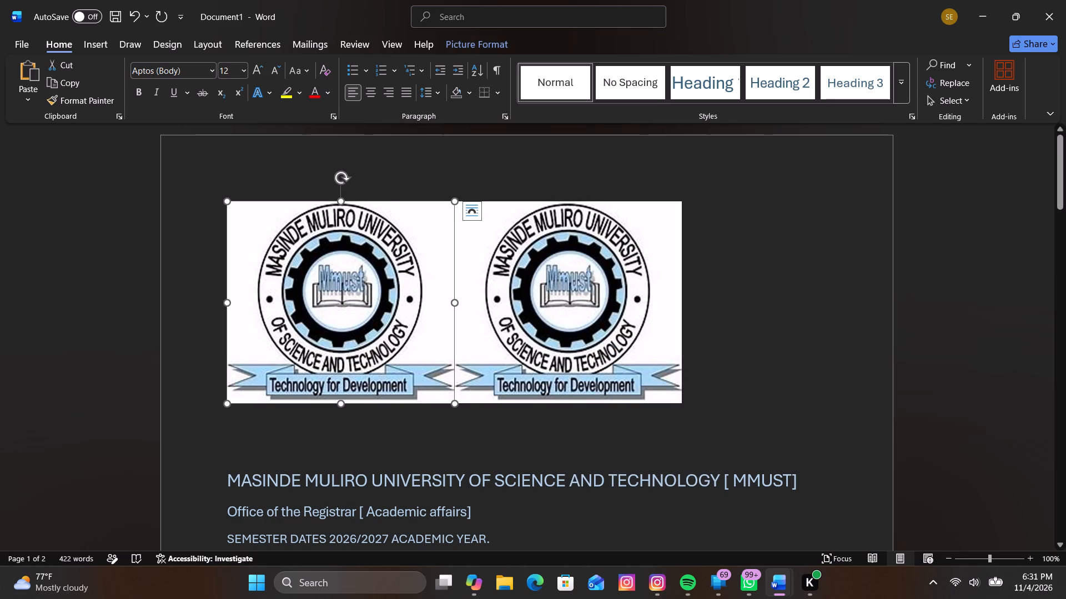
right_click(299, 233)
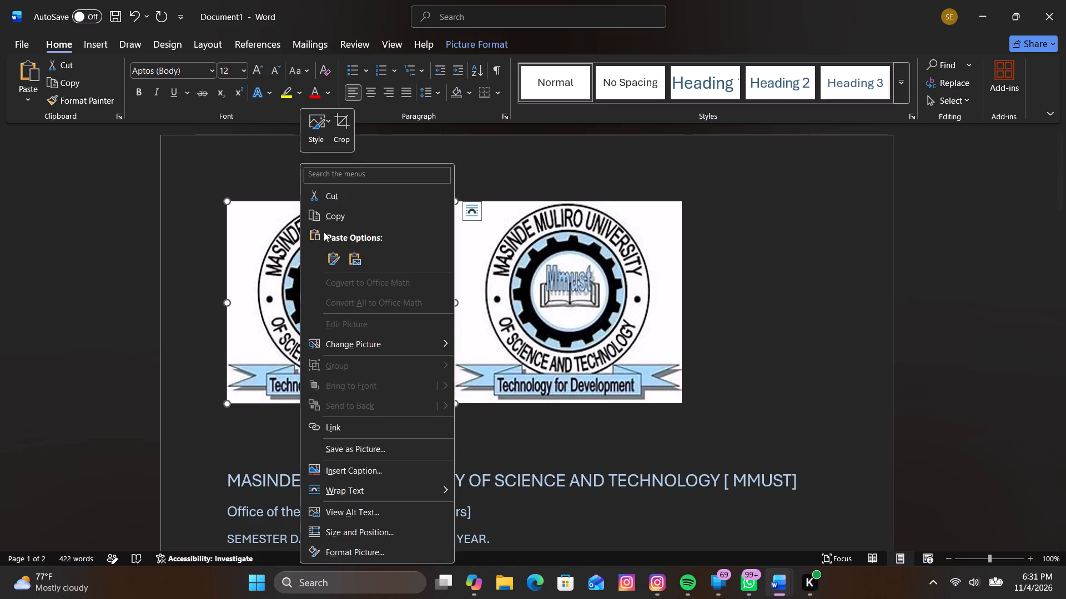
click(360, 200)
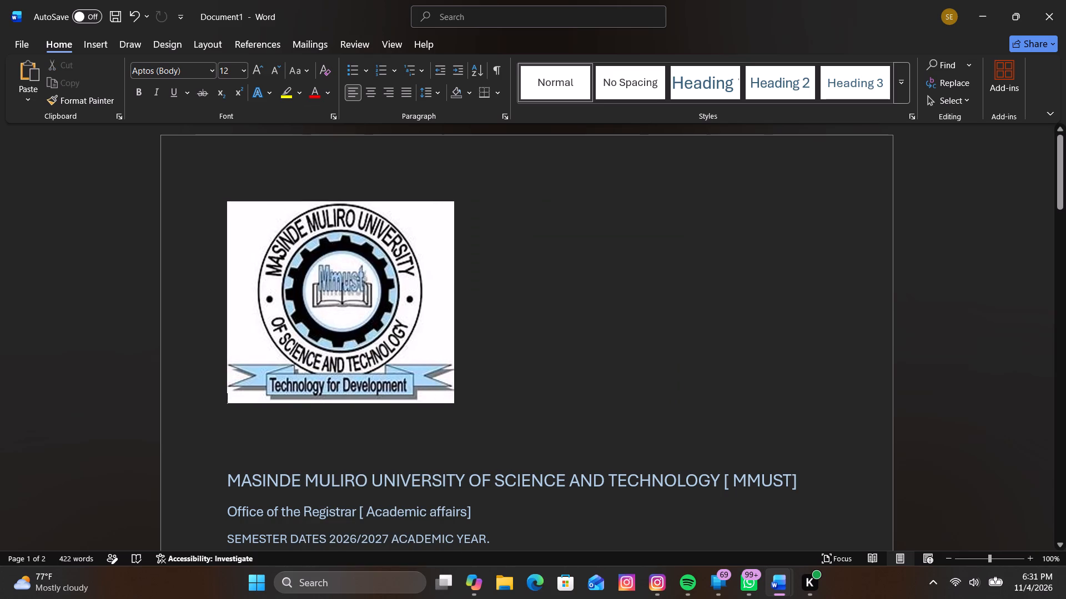
Copy the remaining university logo and paste a second one beside it, keeping the source formatting.
drag(230, 206, 274, 246)
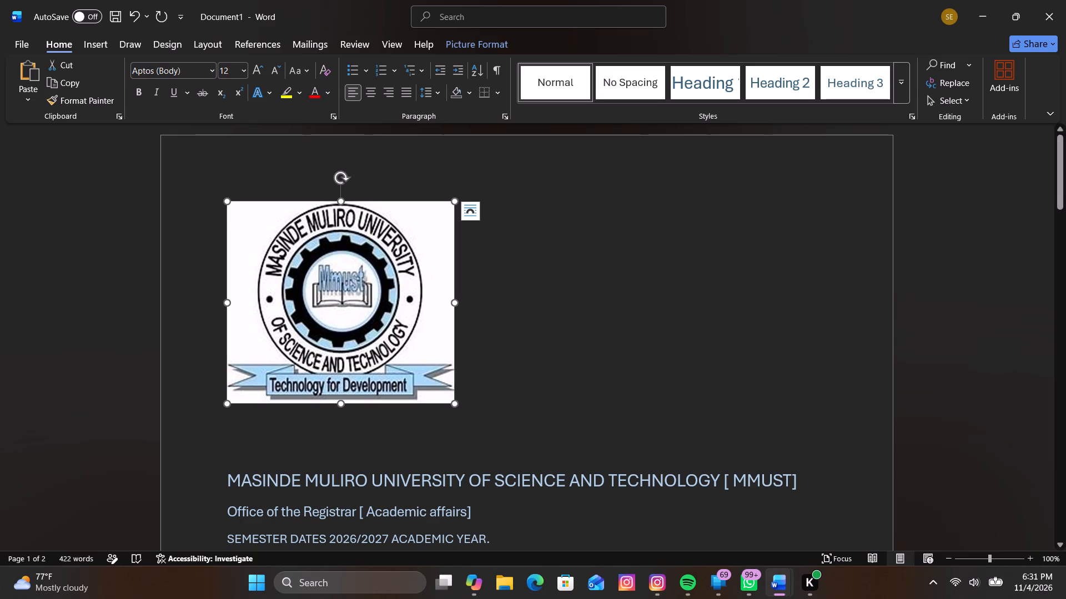
right_click(382, 266)
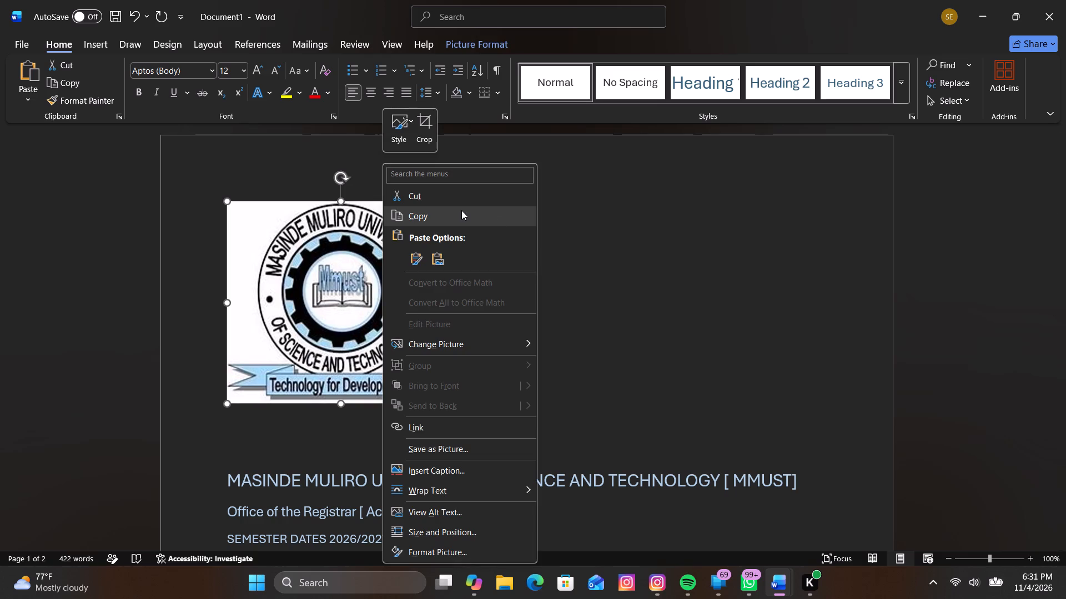
click(455, 218)
click(566, 285)
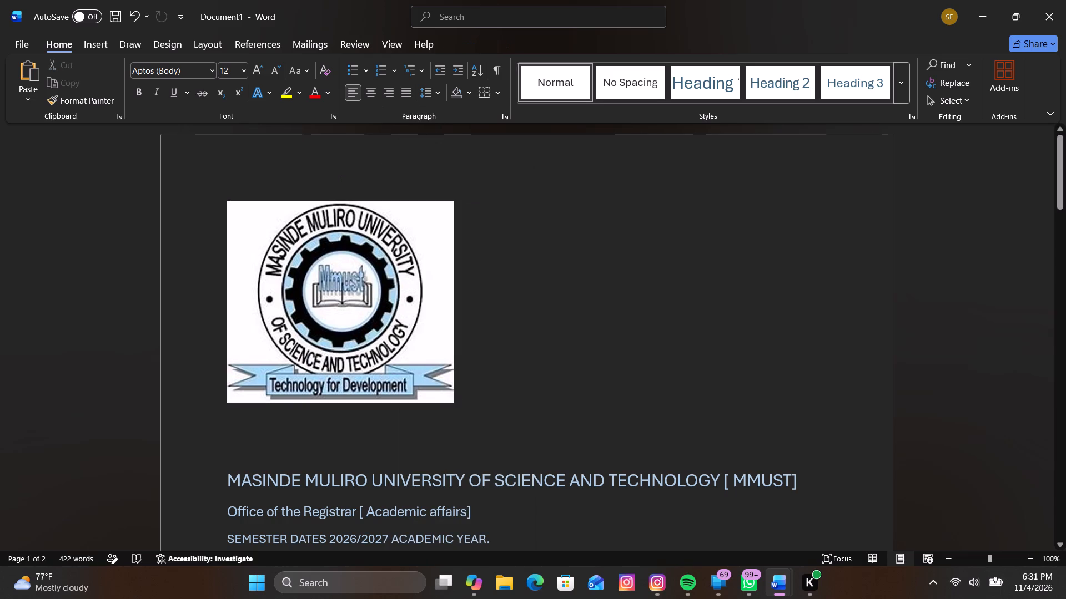
right_click(569, 284)
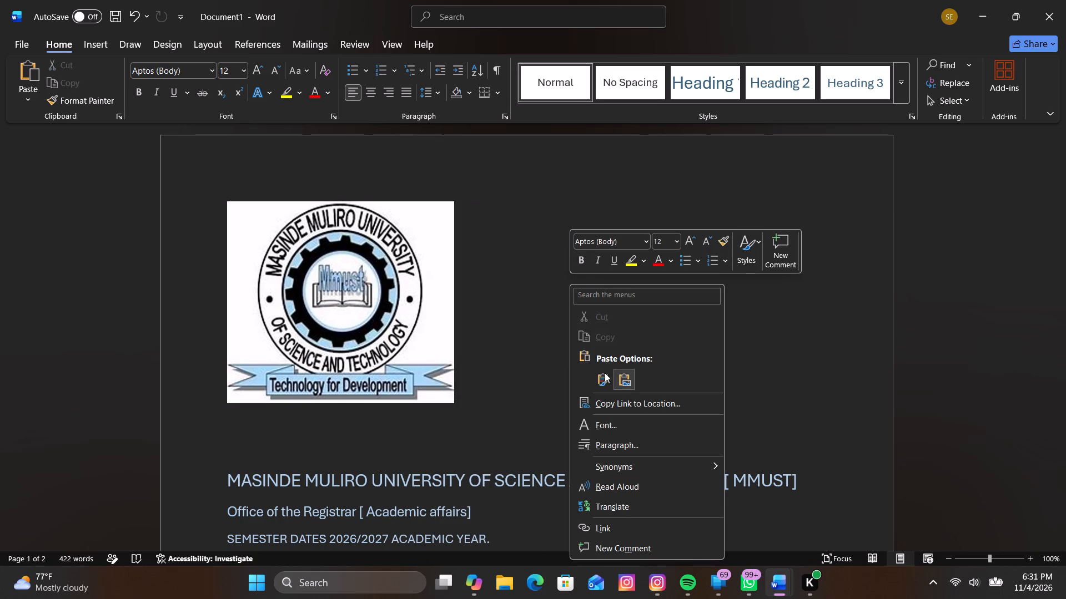
click(603, 379)
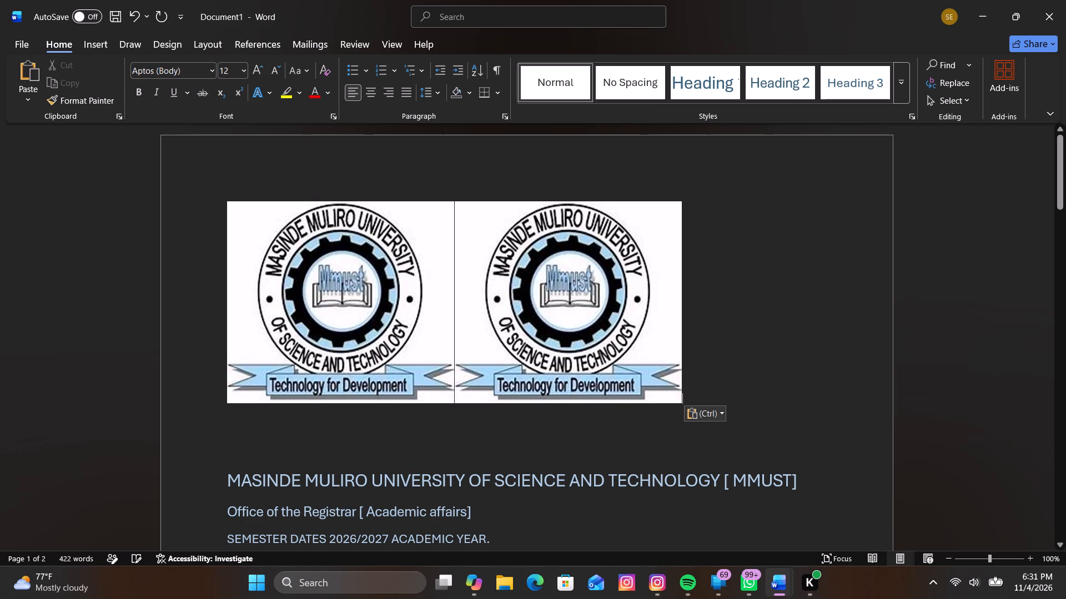
click(721, 414)
click(732, 356)
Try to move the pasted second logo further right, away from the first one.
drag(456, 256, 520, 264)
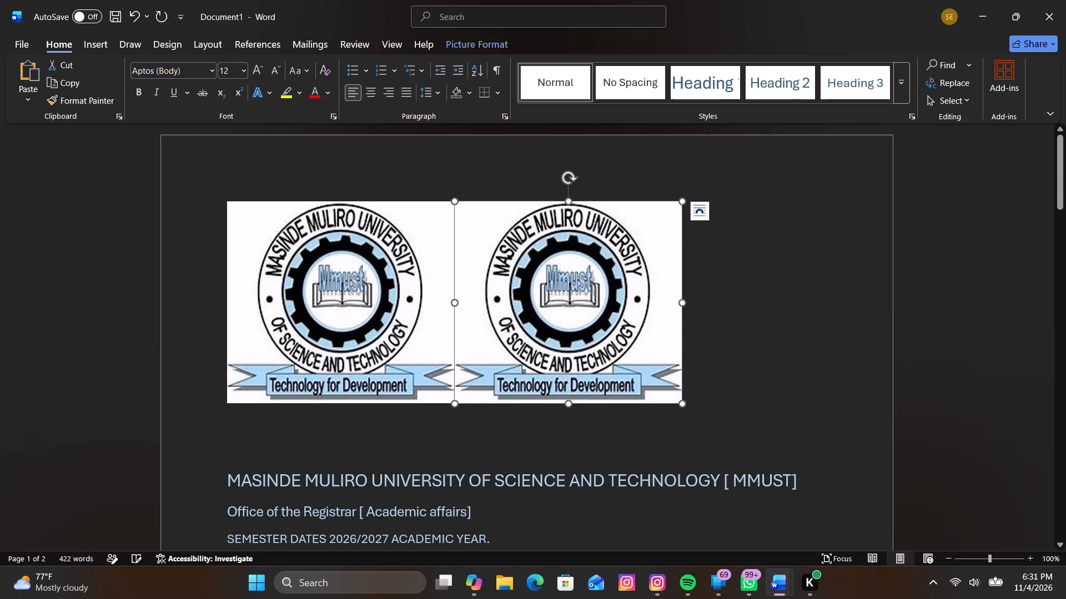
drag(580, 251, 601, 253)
Insert the caption "Figure 1 MASINDEE" below the first university logo, using the Figure label.
click(314, 208)
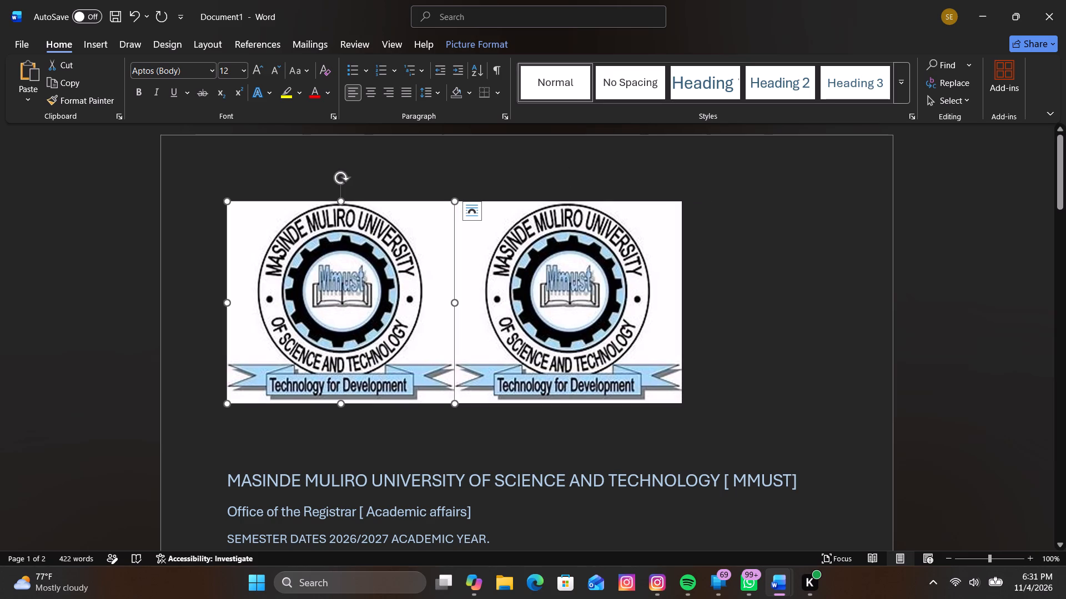
right_click(333, 265)
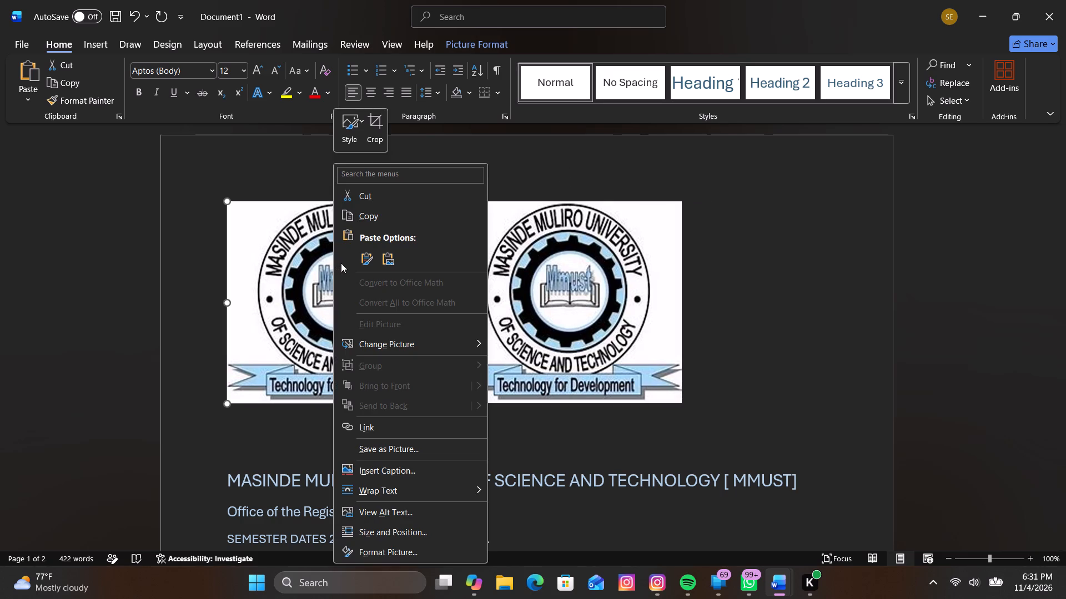
scroll(381, 462, down, 4)
key(BackSpace)
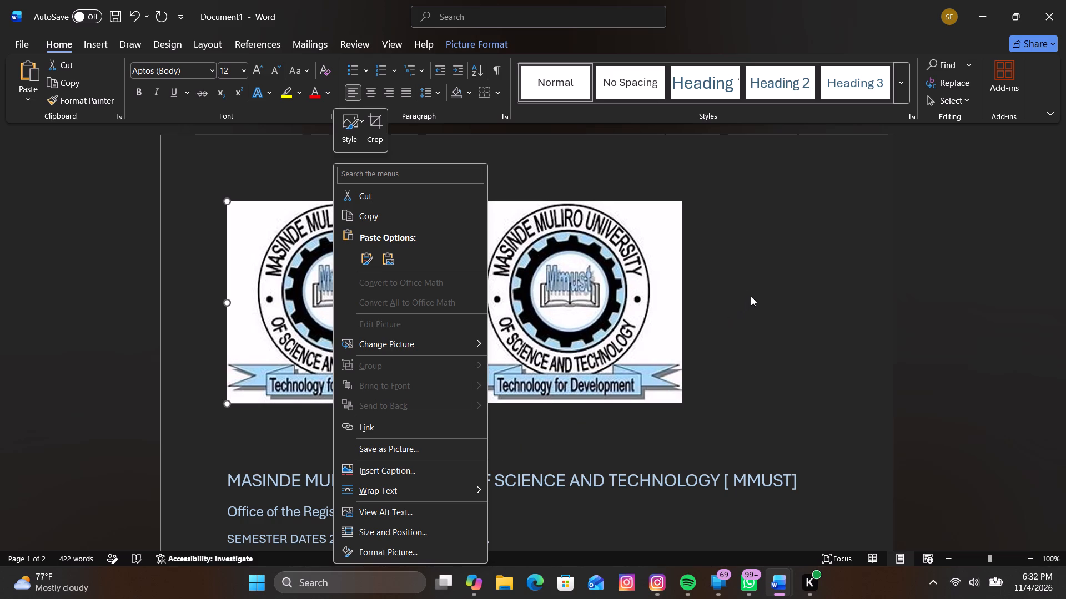
click(424, 472)
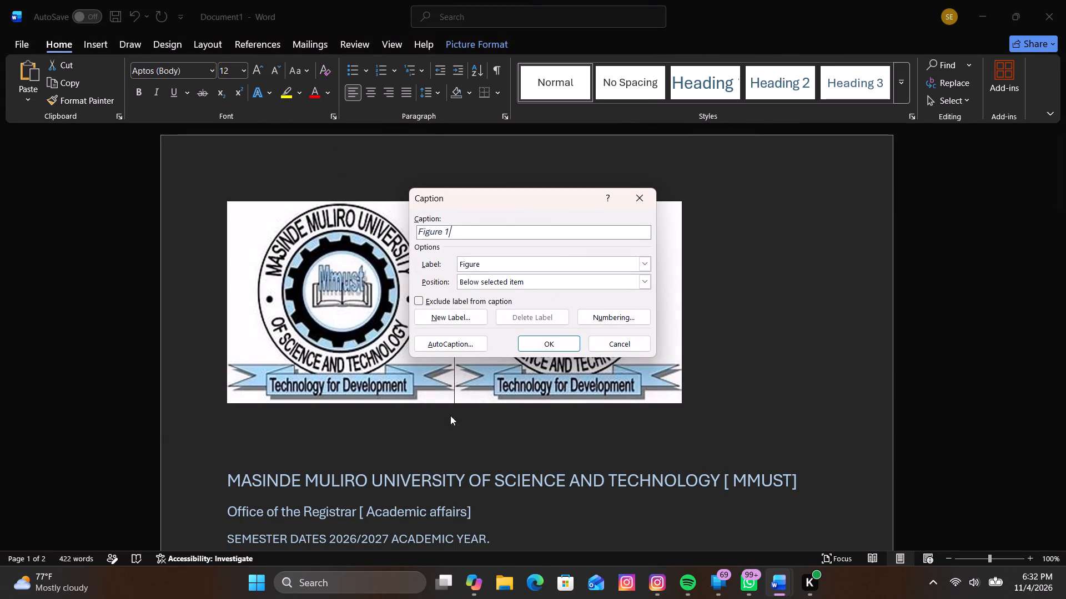
click(466, 232)
key(BackSpace)
key(BackSpace)
key(BackSpace)
key(BackSpace)
key(BackSpace)
key(BackSpace)
key(BackSpace)
key(BackSpace)
key(BackSpace)
key(BackSpace)
key(BackSpace)
key(BackSpace)
key(BackSpace)
key(BackSpace)
key(BackSpace)
key(BackSpace)
key(BackSpace)
key(space)
key(m)
key(a)
text(SI)
text(NDEE)
key(Return)
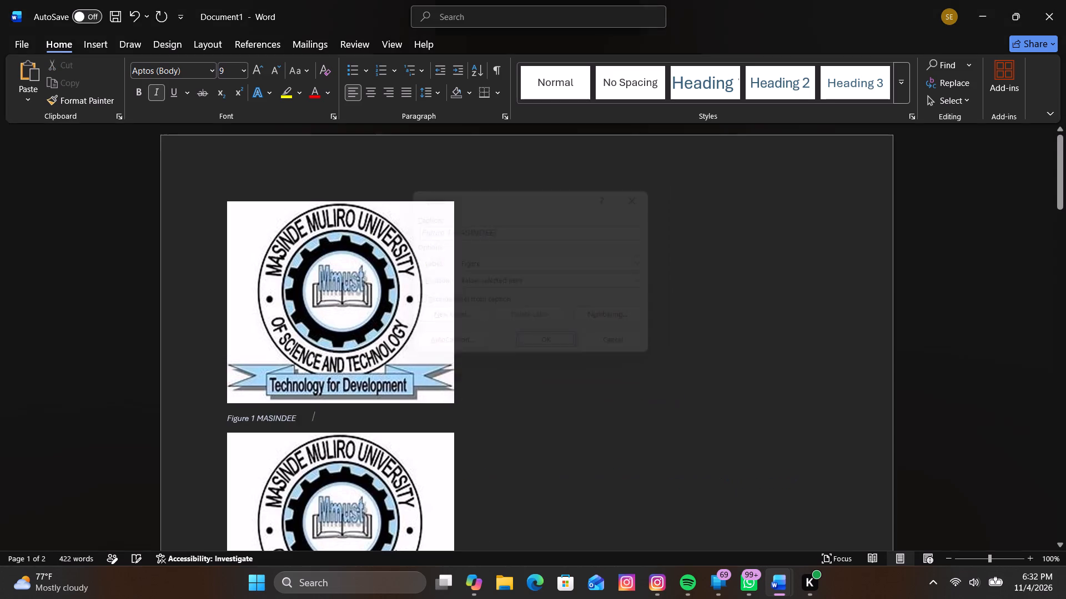
Review the document's layout from the captioned logos through the headings and both semester tables.
scroll(487, 297, down, 4)
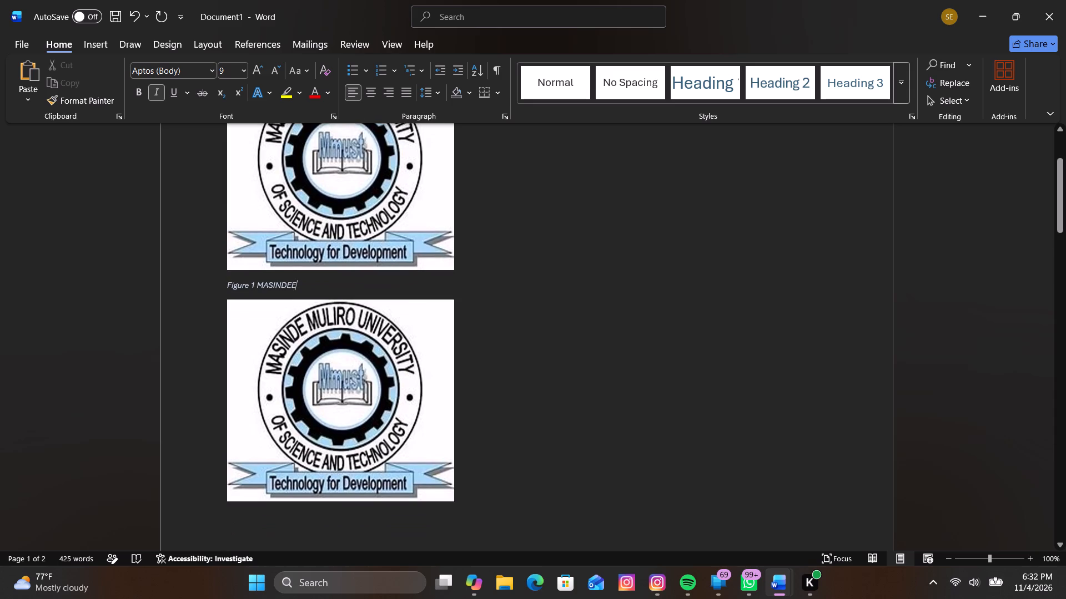
scroll(507, 308, down, 5)
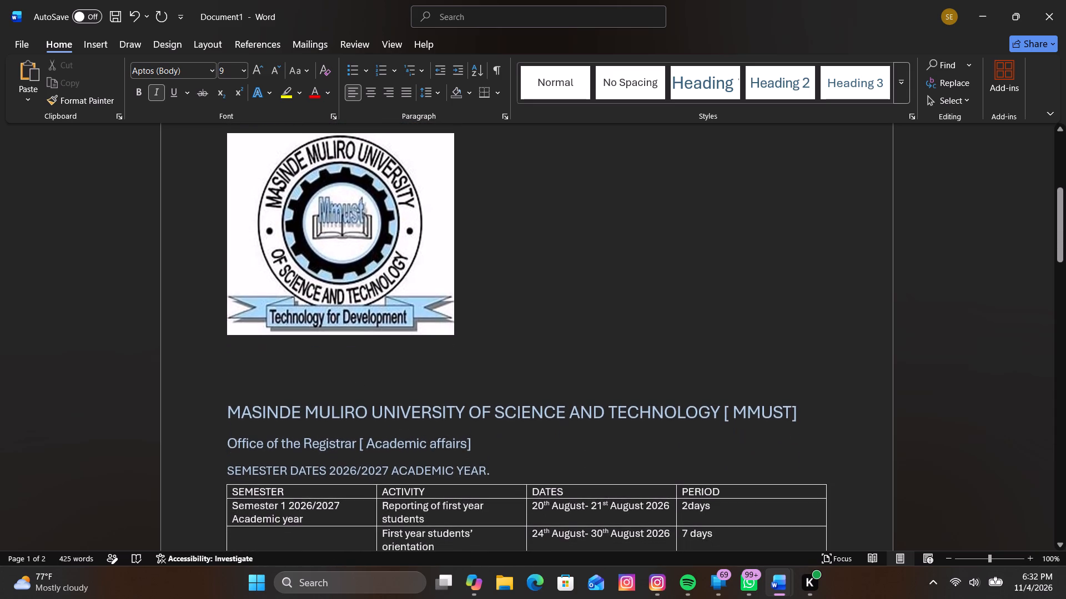
scroll(507, 308, up, 9)
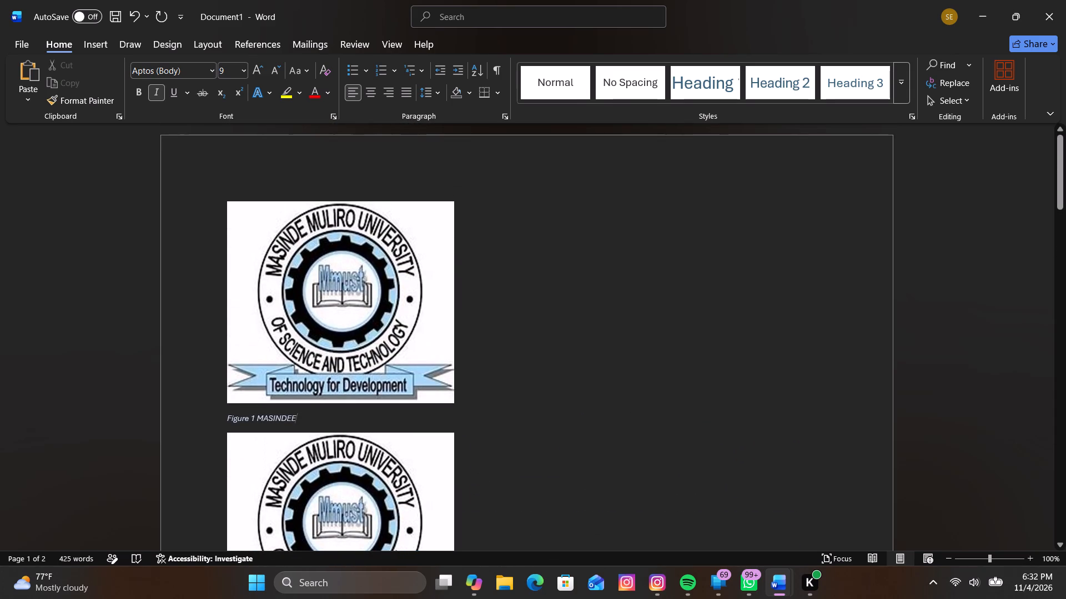
scroll(522, 295, down, 18)
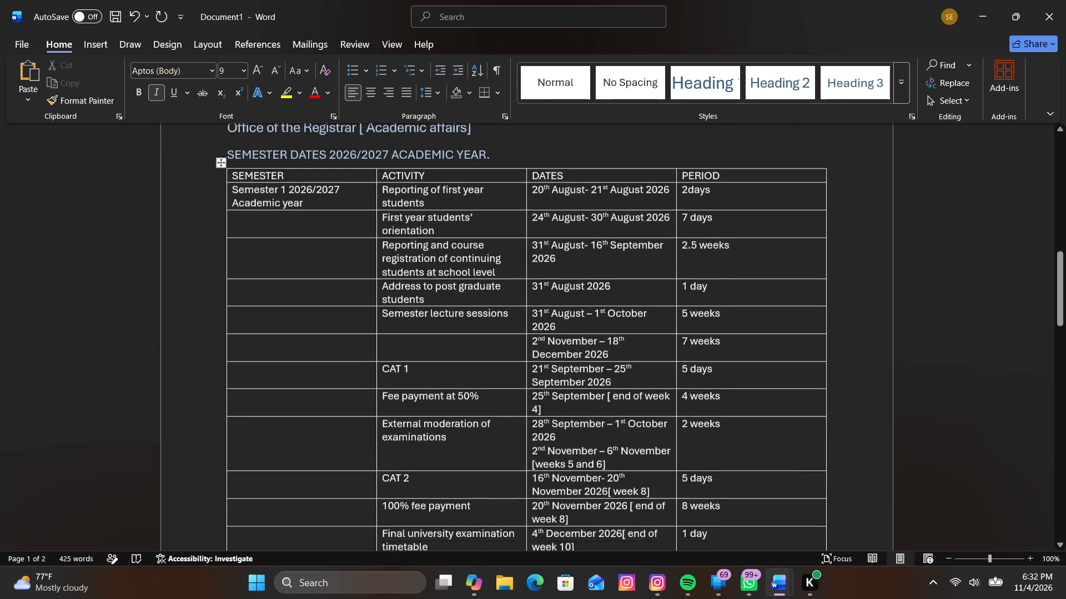
scroll(526, 288, down, 20)
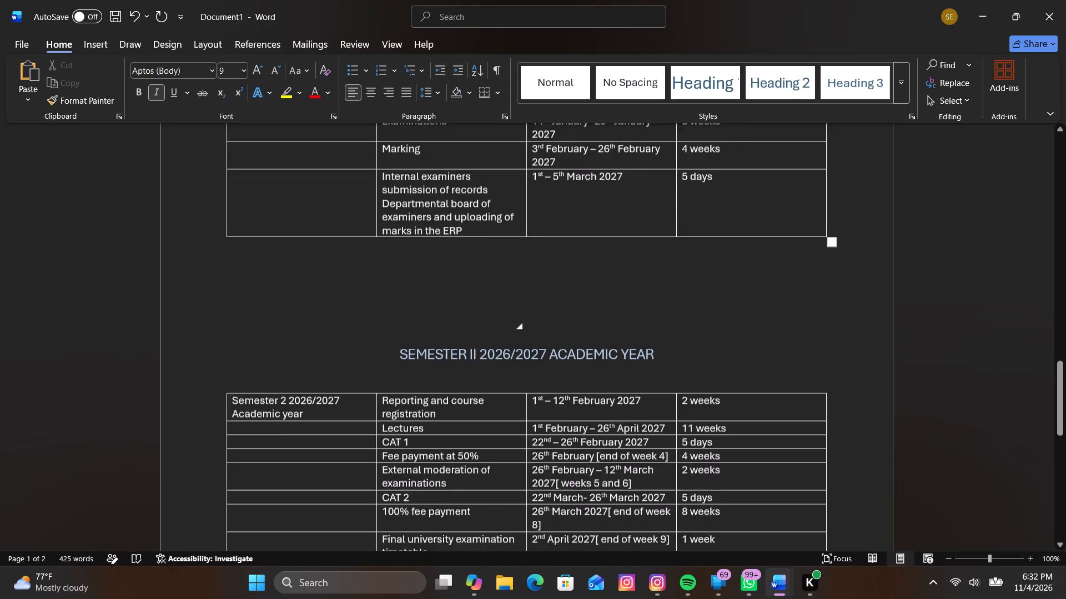
scroll(529, 283, down, 10)
scroll(529, 283, up, 11)
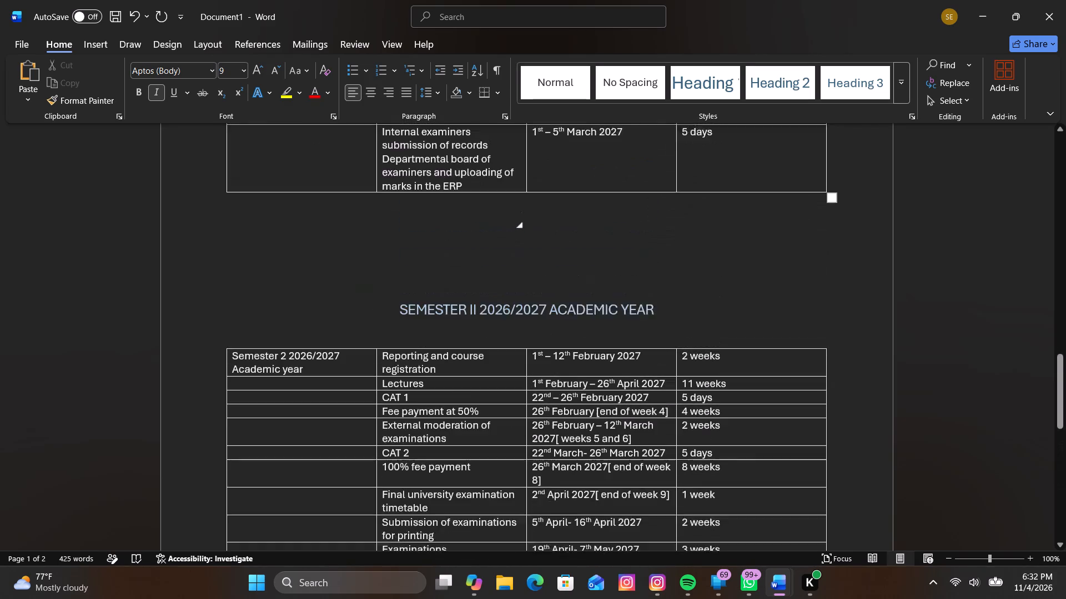
scroll(529, 283, up, 9)
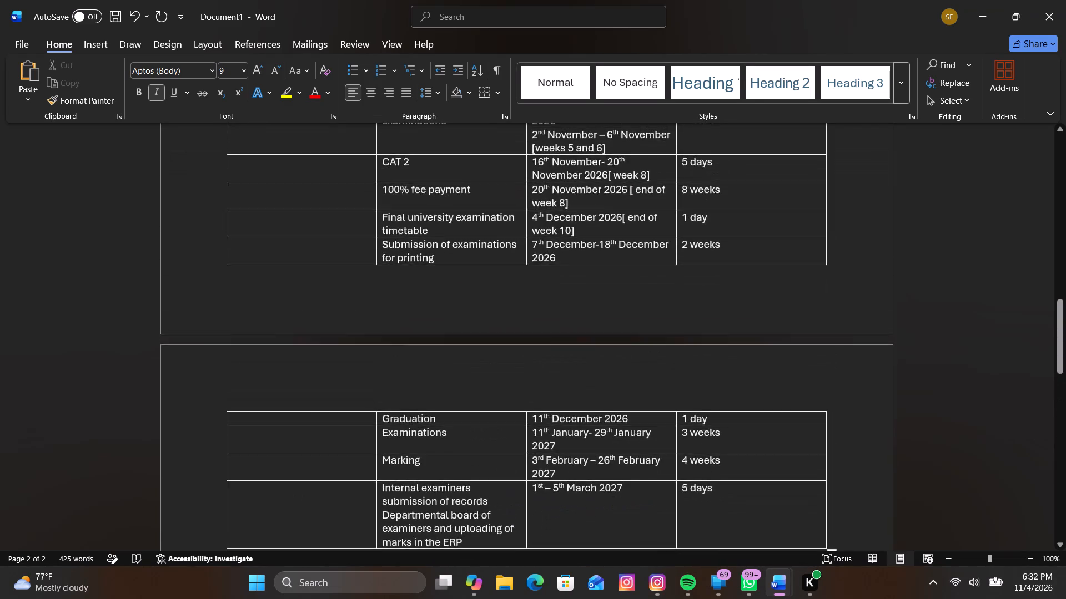
scroll(529, 283, up, 3)
scroll(529, 283, down, 14)
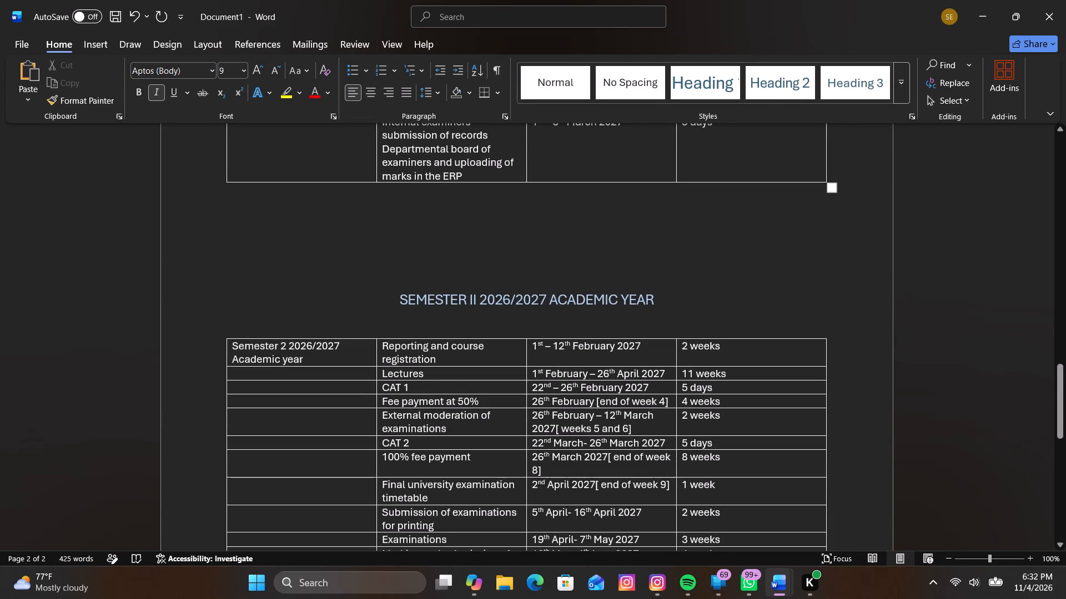